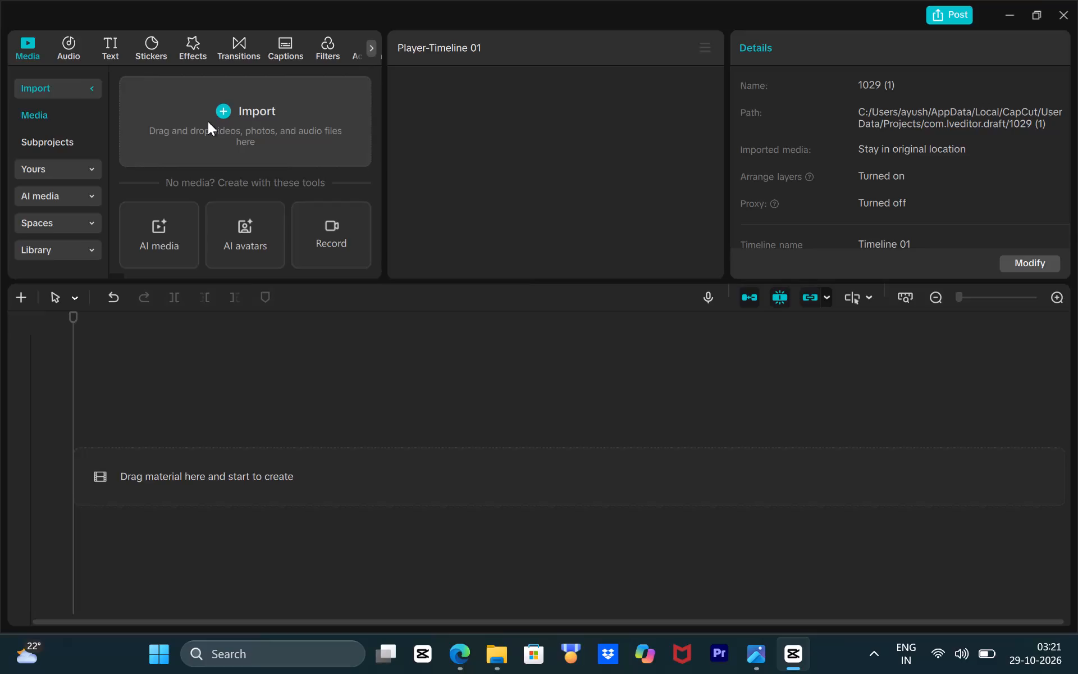
Import the SaveInta video listed under Today in the Downloads folder into the project's media.
left_click(212, 94)
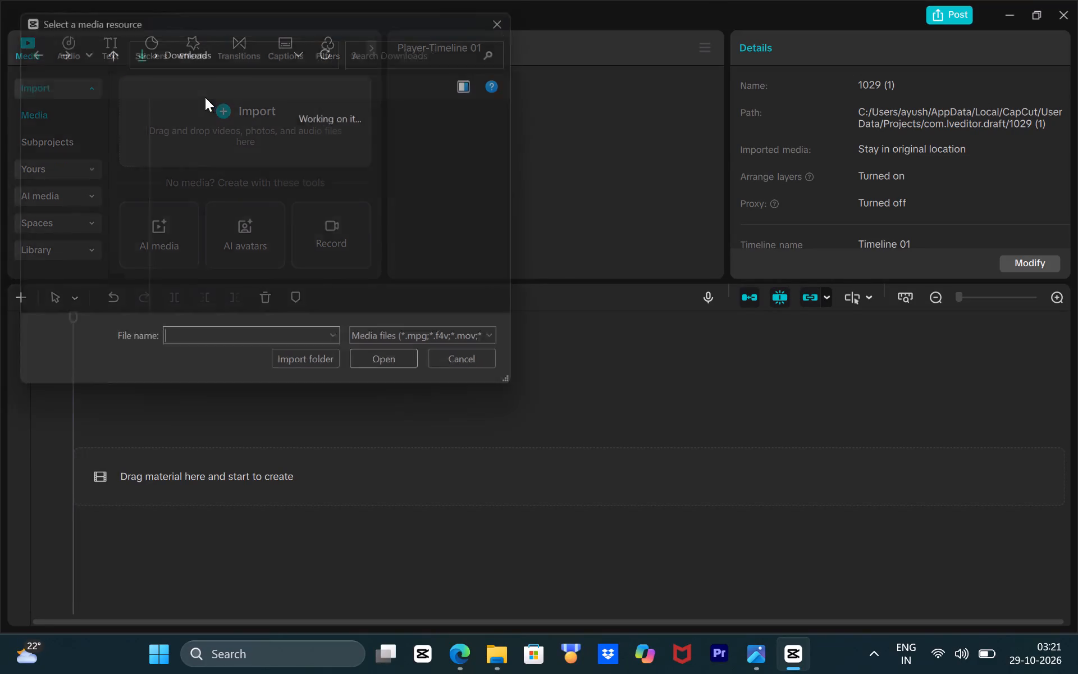
scroll(236, 222, "up", 2)
scroll(236, 222, "down", 4)
scroll(236, 222, "up", 4)
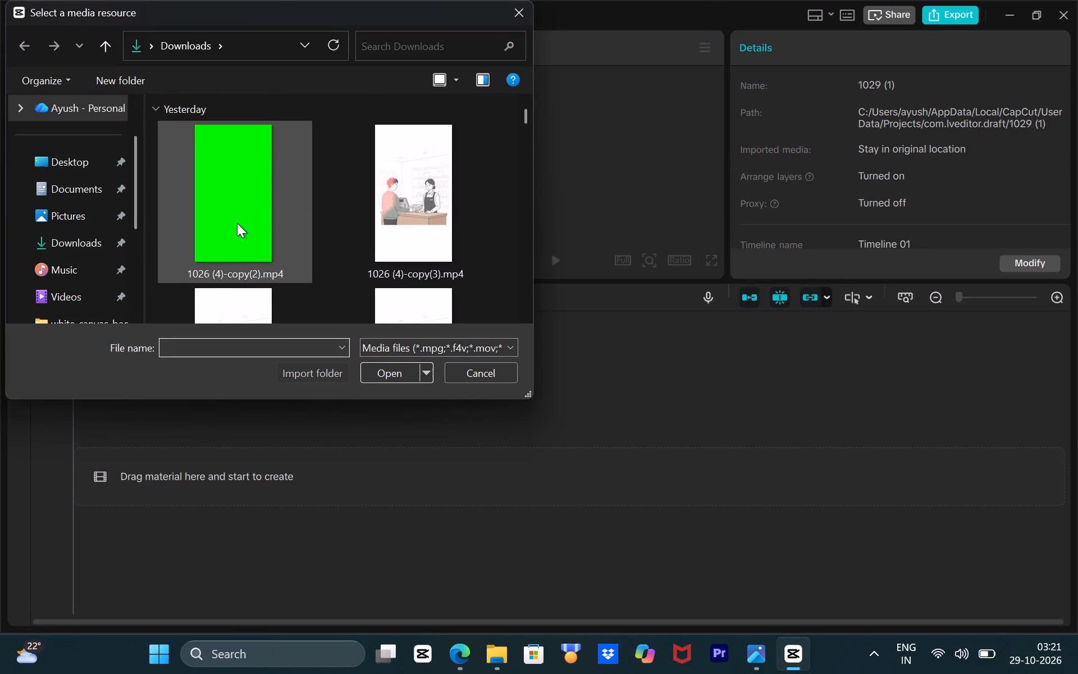
scroll(237, 223, "up", 6)
scroll(237, 223, "down", 5)
scroll(237, 223, "up", 10)
scroll(237, 223, "down", 6)
scroll(237, 223, "up", 11)
scroll(237, 223, "down", 6)
scroll(237, 223, "up", 3)
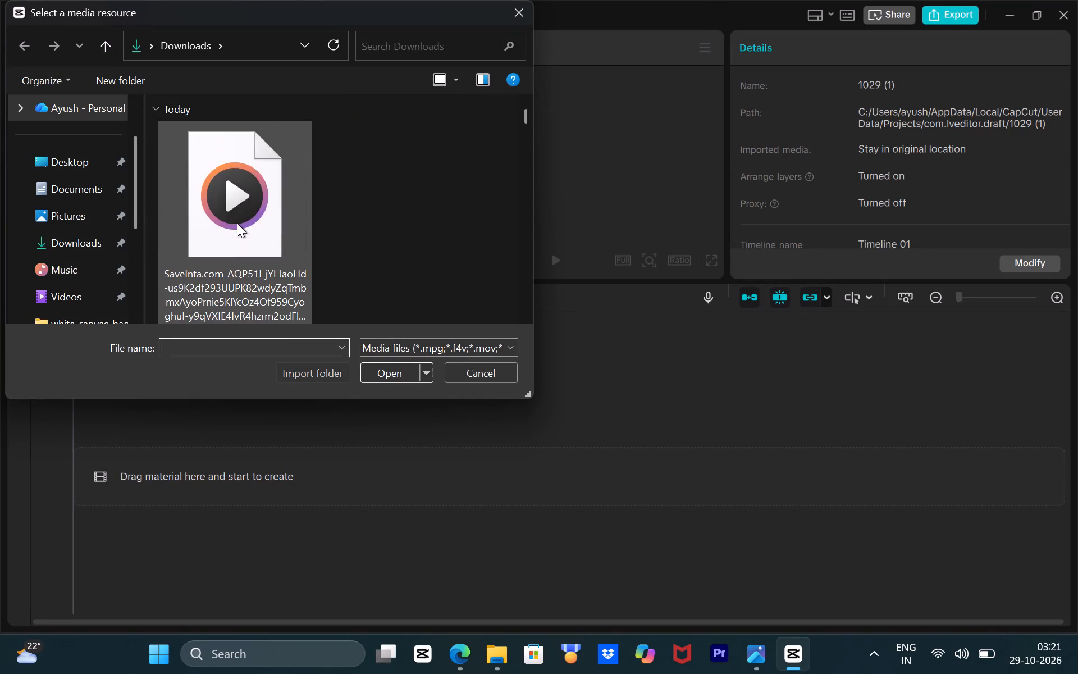
scroll(237, 223, "up", 8)
left_click(237, 223)
left_click(381, 366)
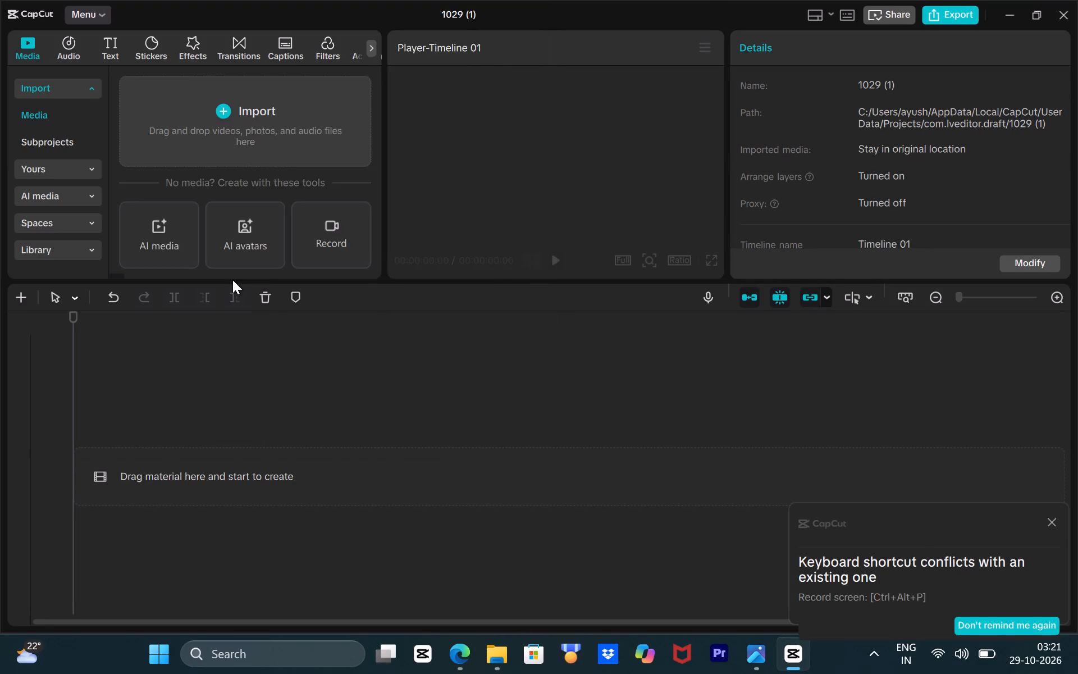
Place the imported SaveInta video on the main timeline track, starting at 00:00.
left_click_drag(167, 171, 157, 543)
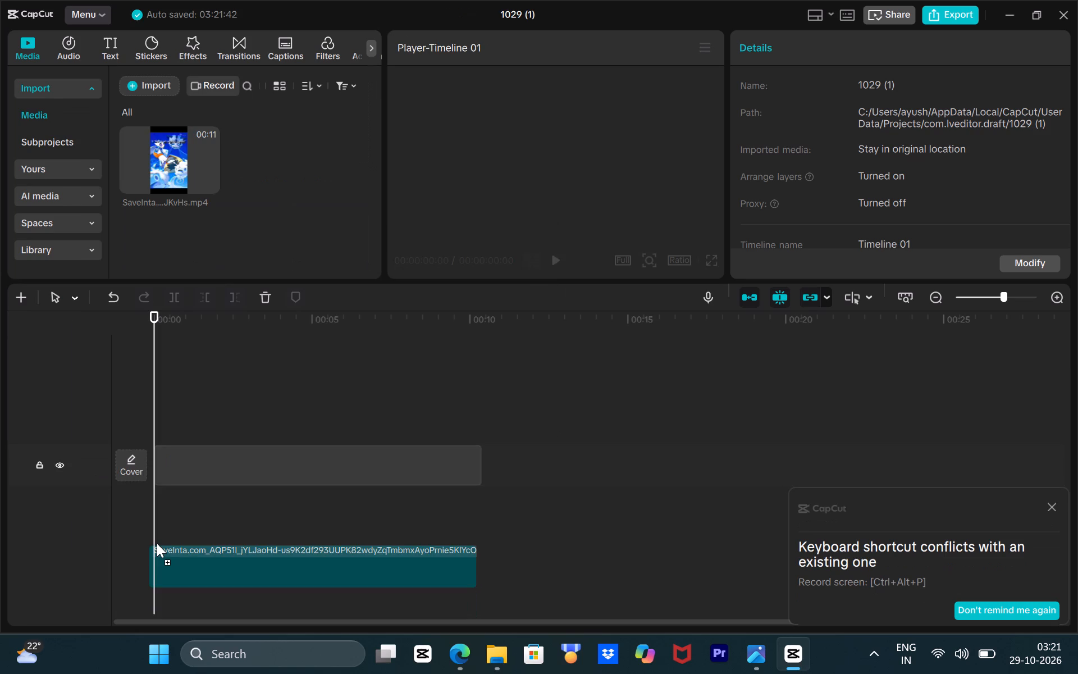
left_click_drag(157, 543, 170, 475)
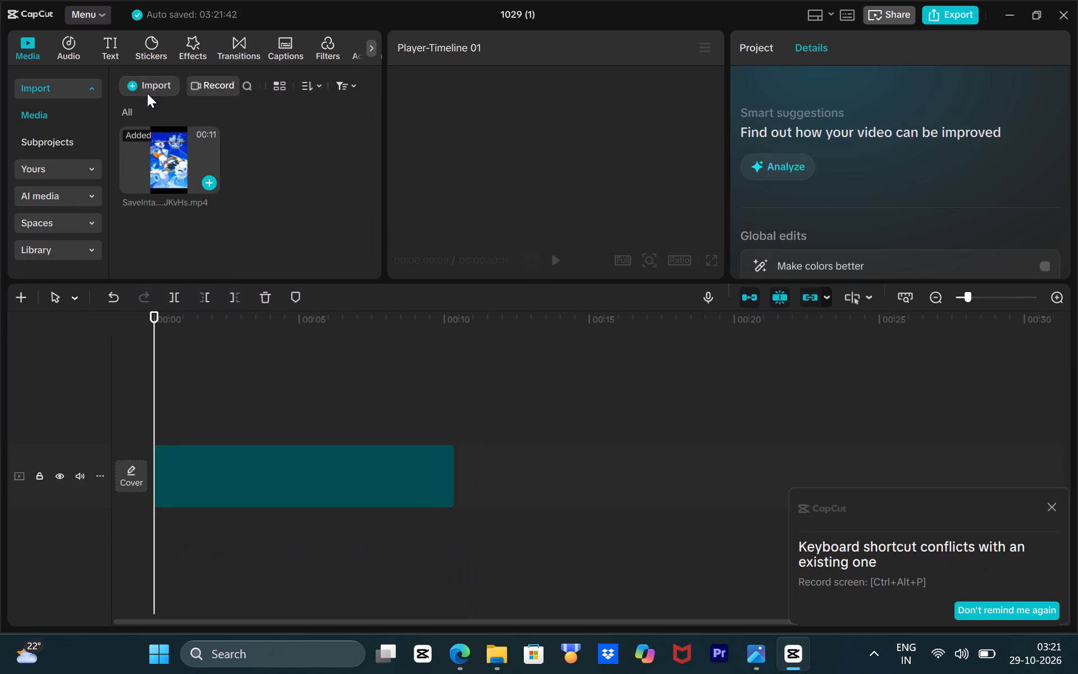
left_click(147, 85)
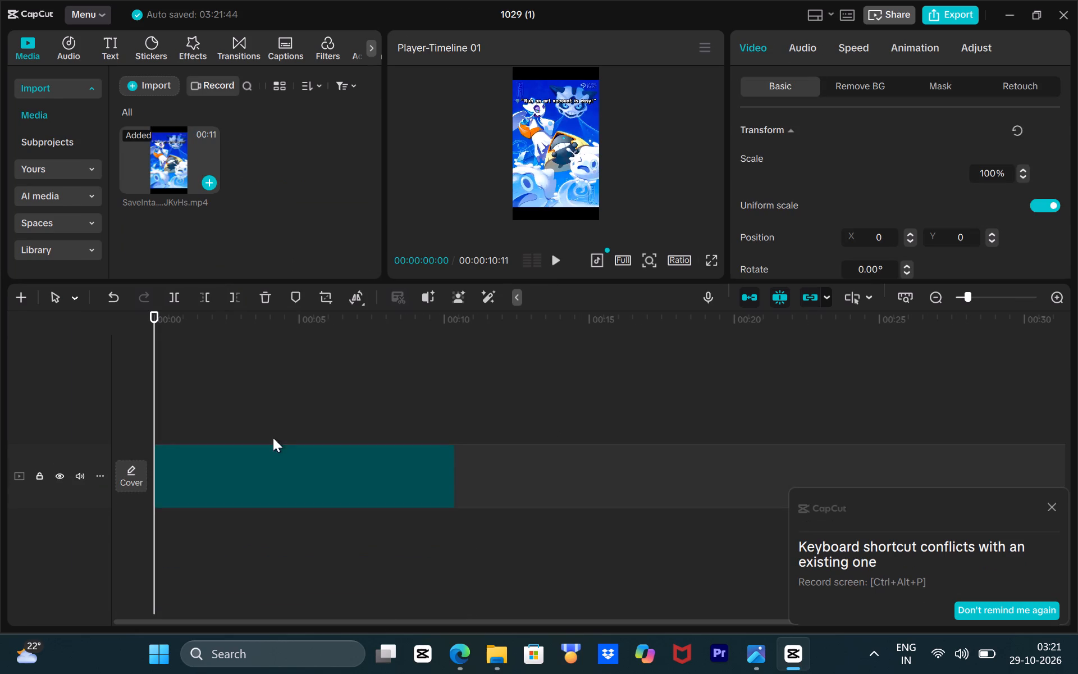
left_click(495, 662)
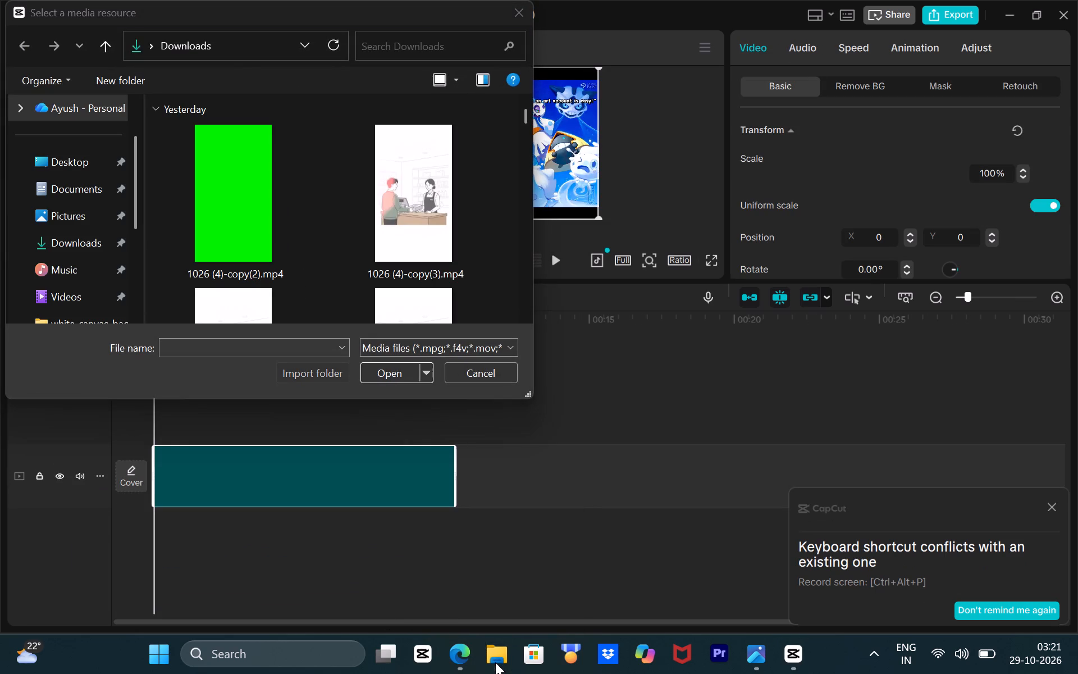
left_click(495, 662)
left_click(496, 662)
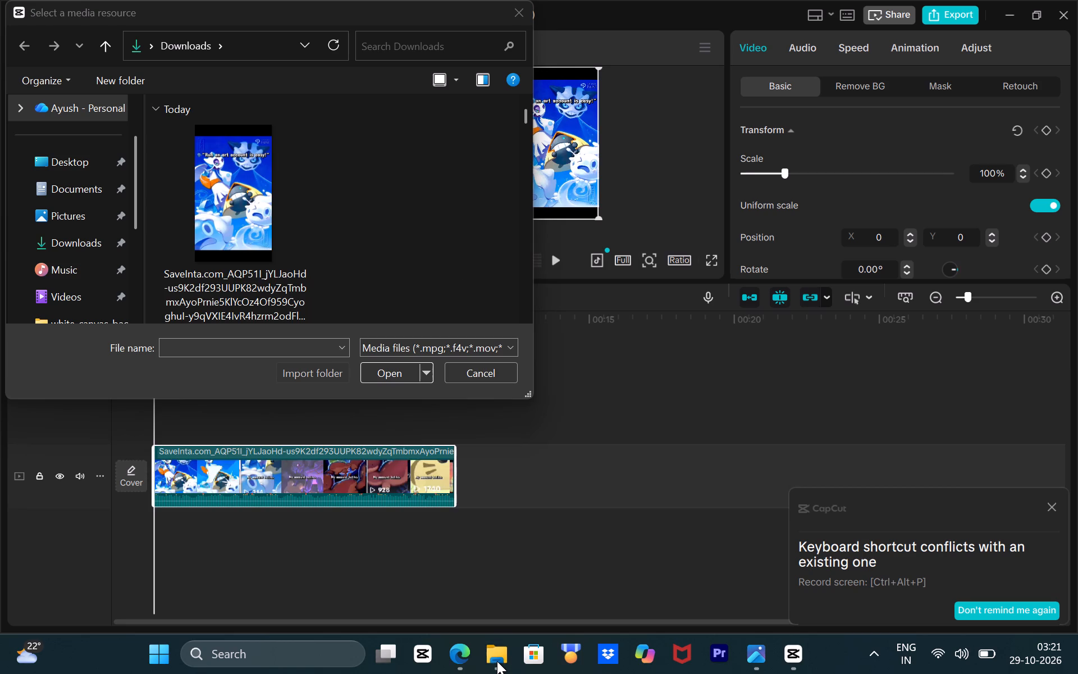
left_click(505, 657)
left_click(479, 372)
Minimize the editor and browser windows and switch to File Explorer.
left_click(498, 657)
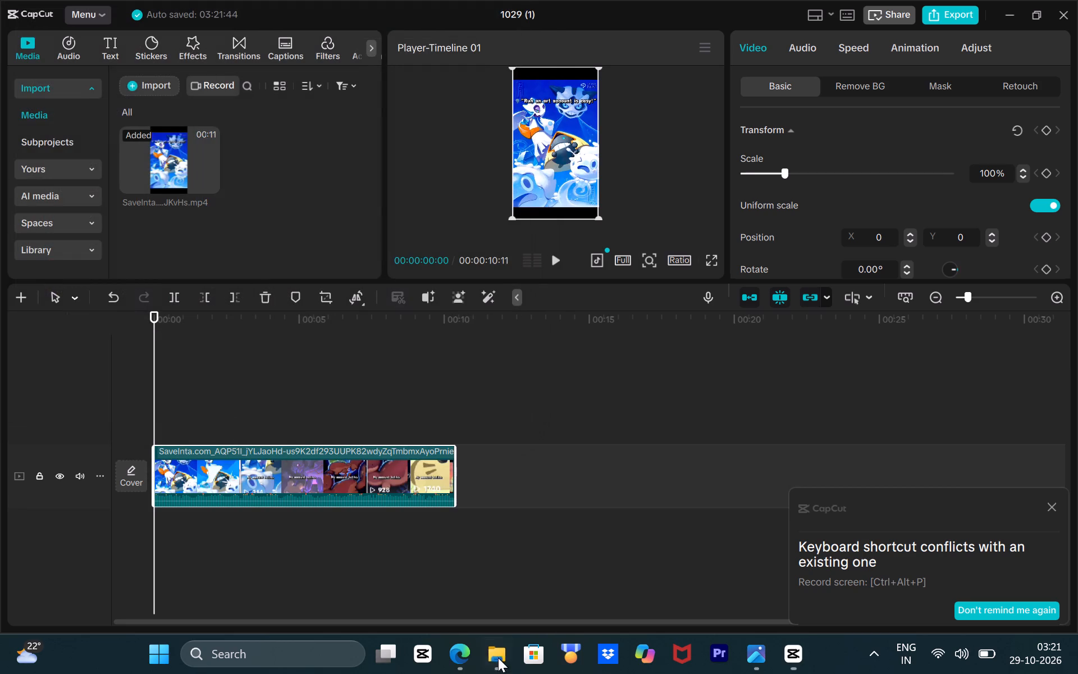
left_click(485, 646)
left_click(1003, 11)
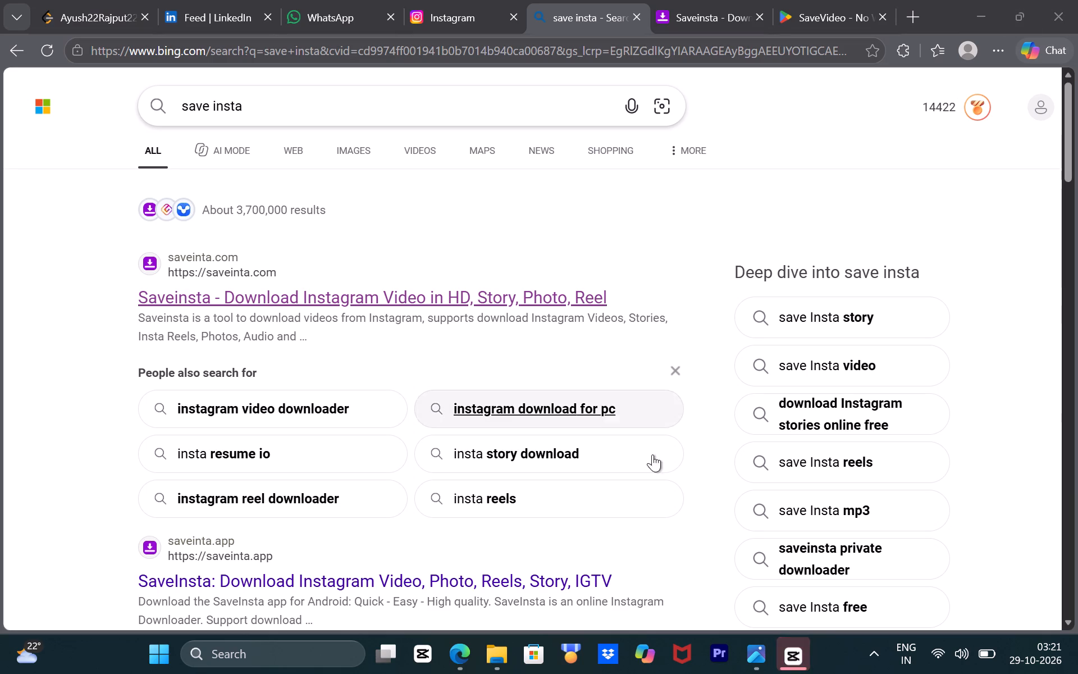
left_click(507, 658)
triple_click(507, 658)
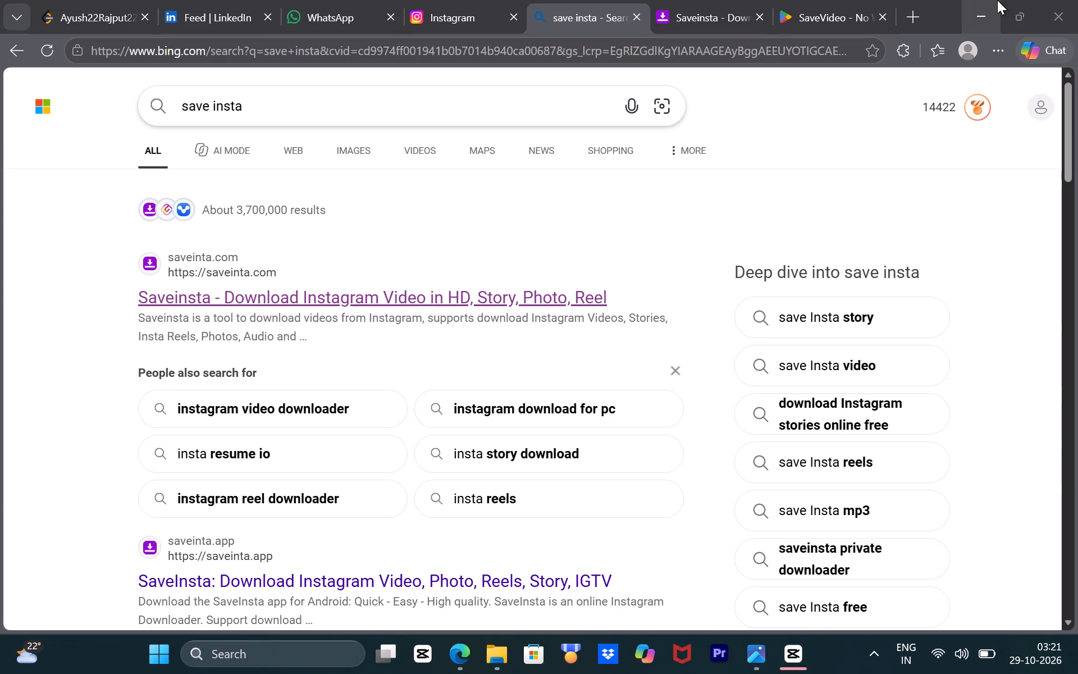
left_click(986, 20)
left_click(492, 659)
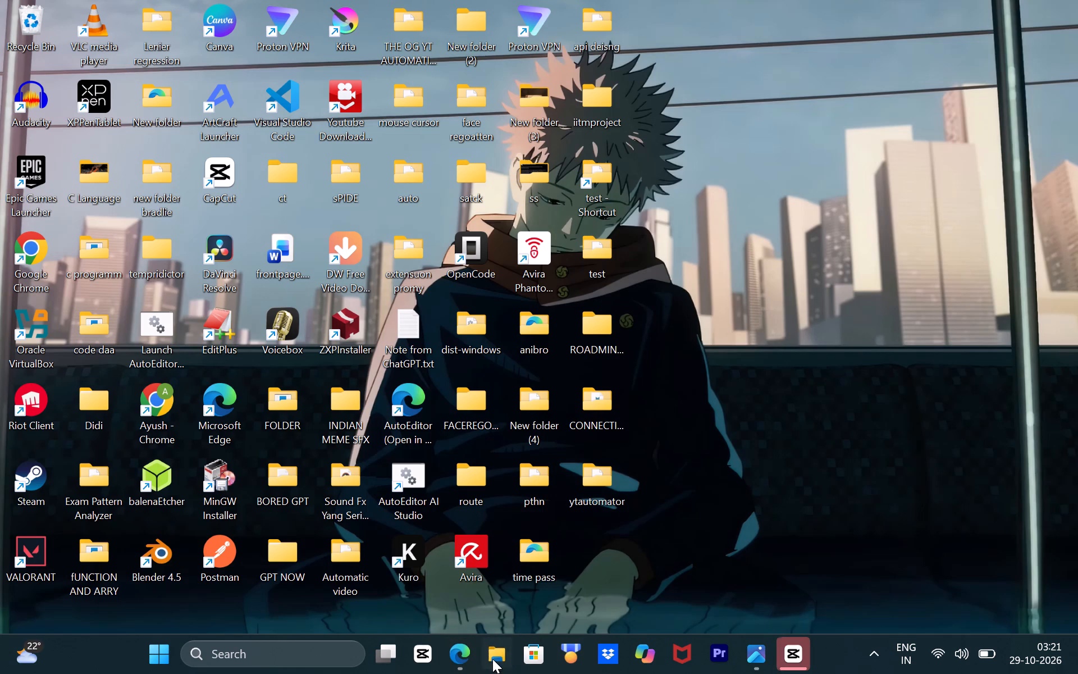
triple_click(492, 659)
From Edge's download list, open the WhatsApp zip stamped 3.17.43 AM and copy both of its videos into the Downloads folder.
key("ctrl+h")
key("ctrl+j")
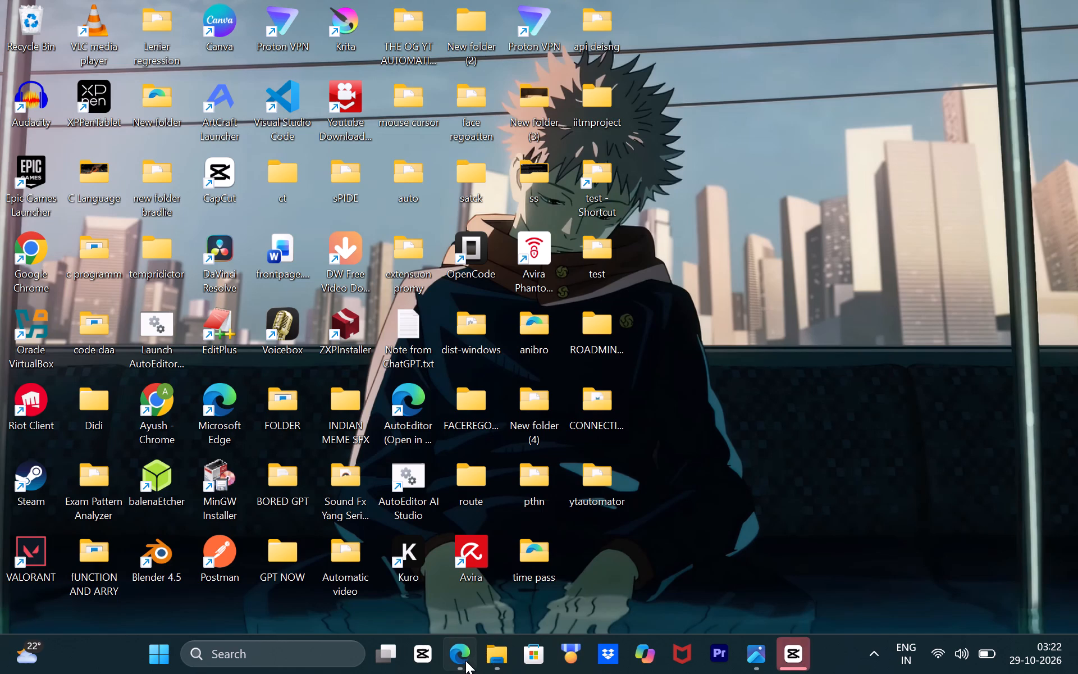
left_click(462, 659)
key("ctrl+j")
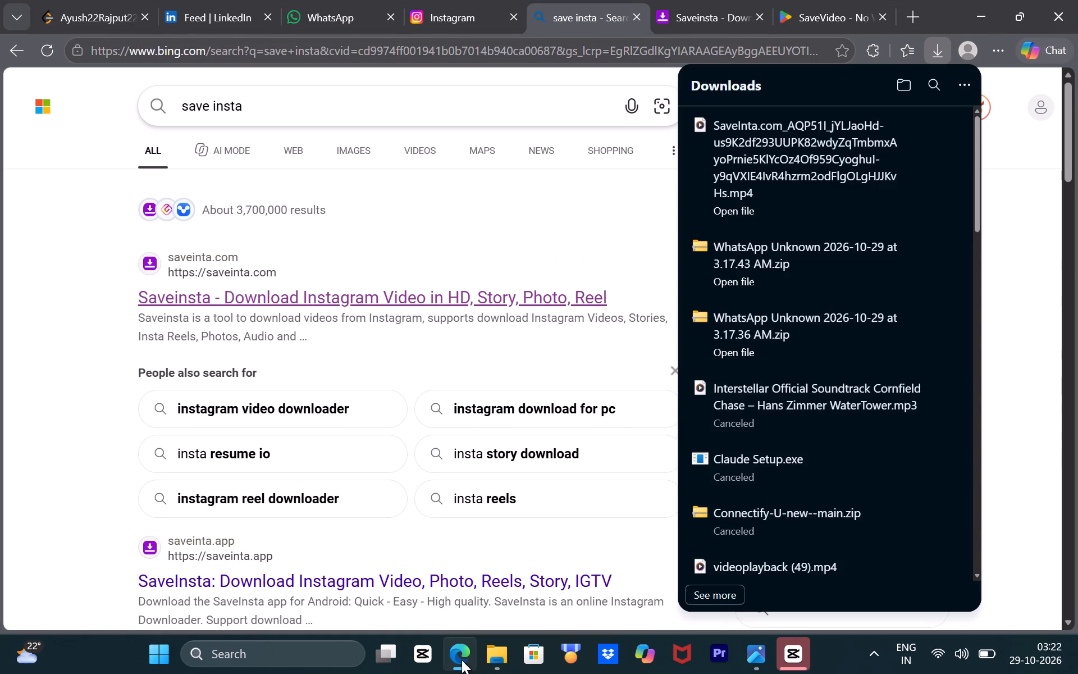
left_click(724, 285)
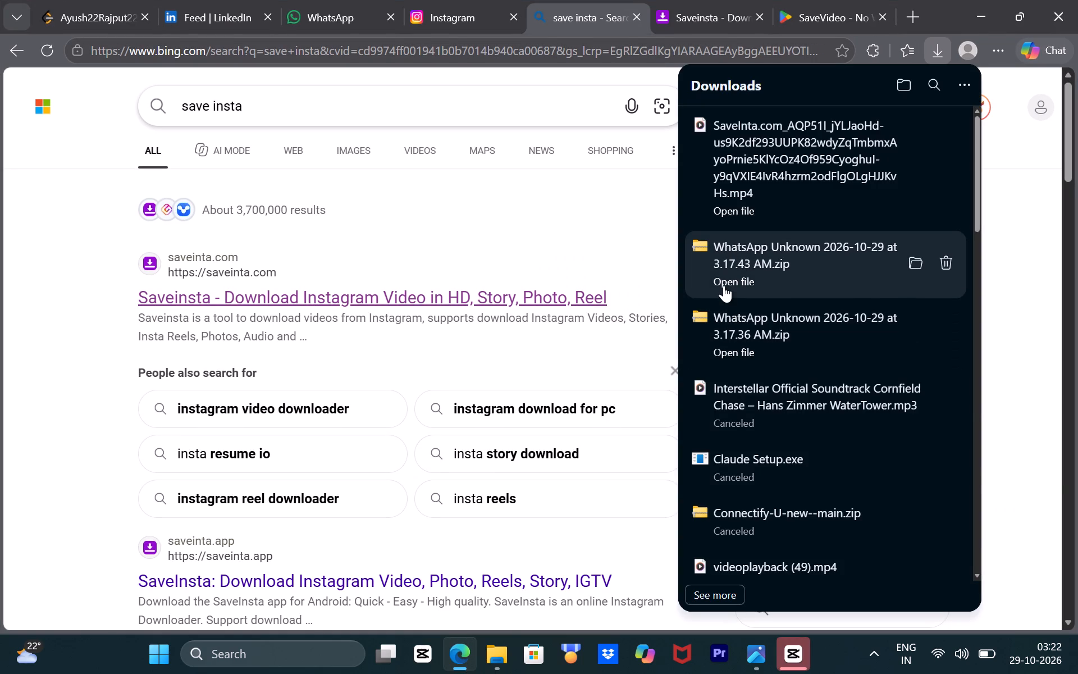
left_click_drag(307, 244, 249, 142)
left_click_drag(298, 171, 106, 326)
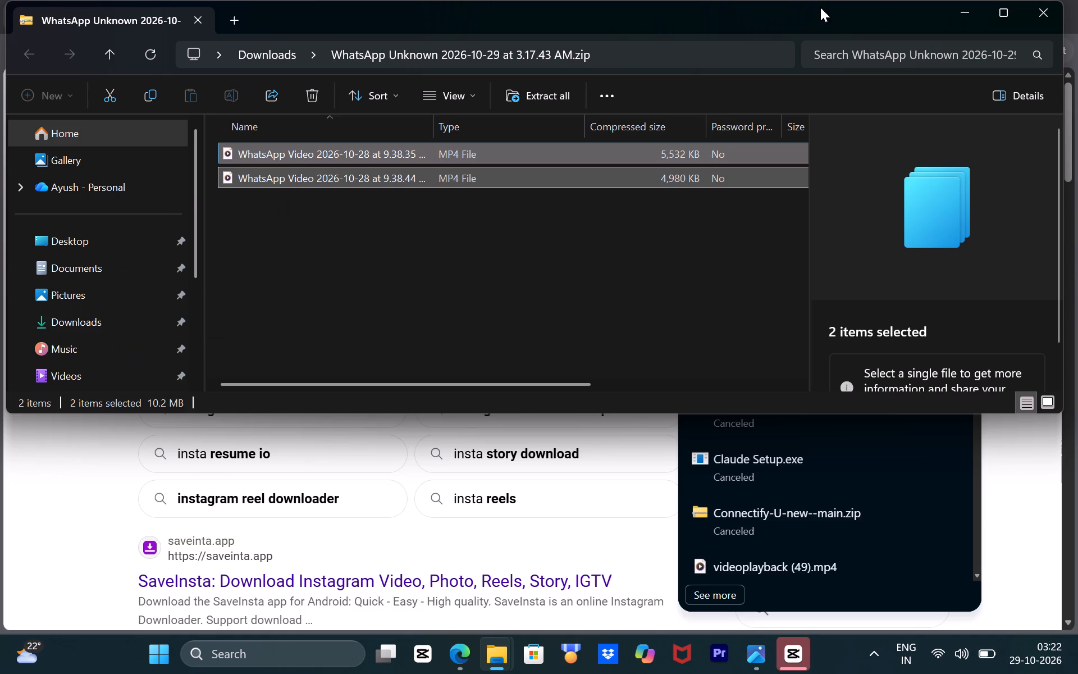
left_click(963, 11)
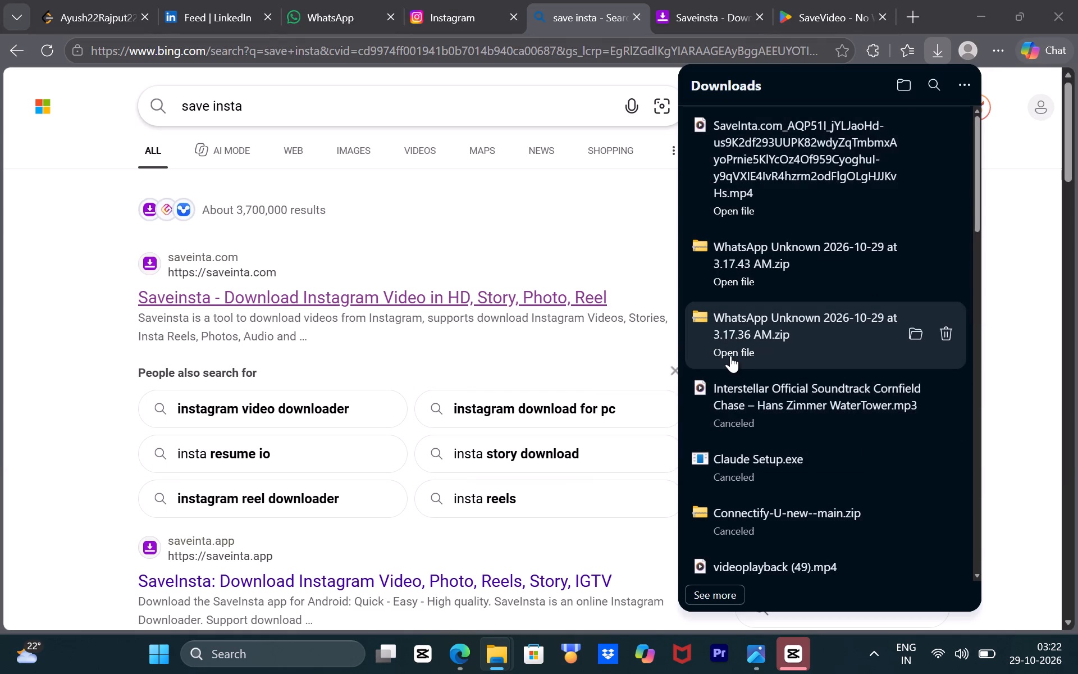
Open the WhatsApp zip stamped 3.17.36 AM and copy both of its videos into the Downloads folder.
left_click(730, 356)
left_click_drag(395, 238, 304, 150)
left_click_drag(304, 149, 276, 186)
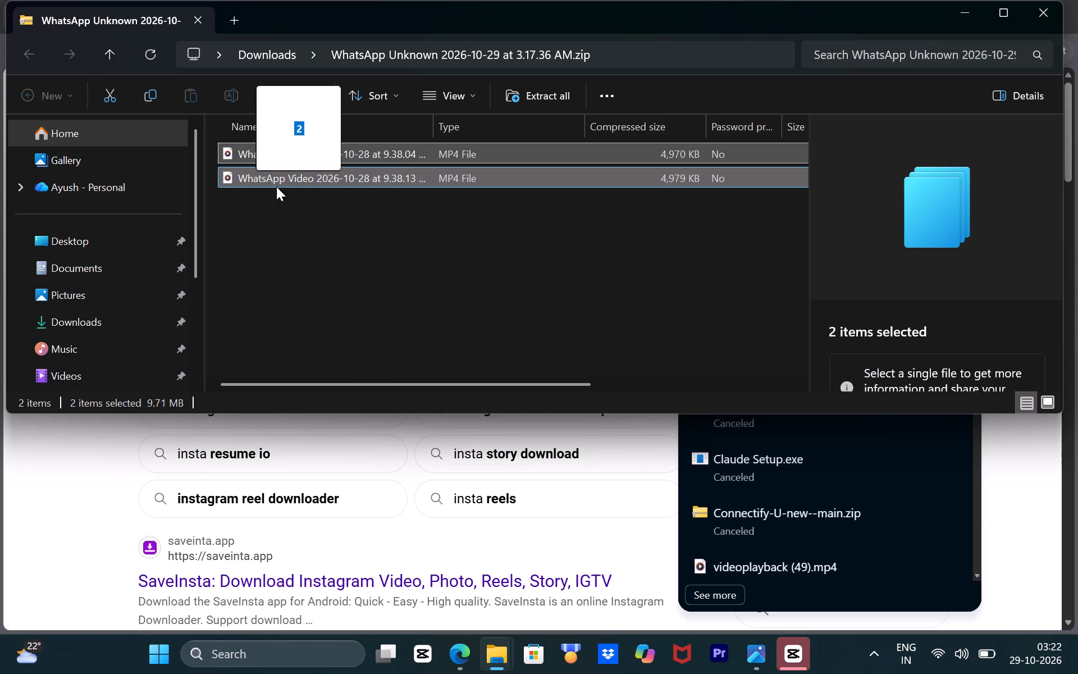
left_click_drag(276, 186, 115, 329)
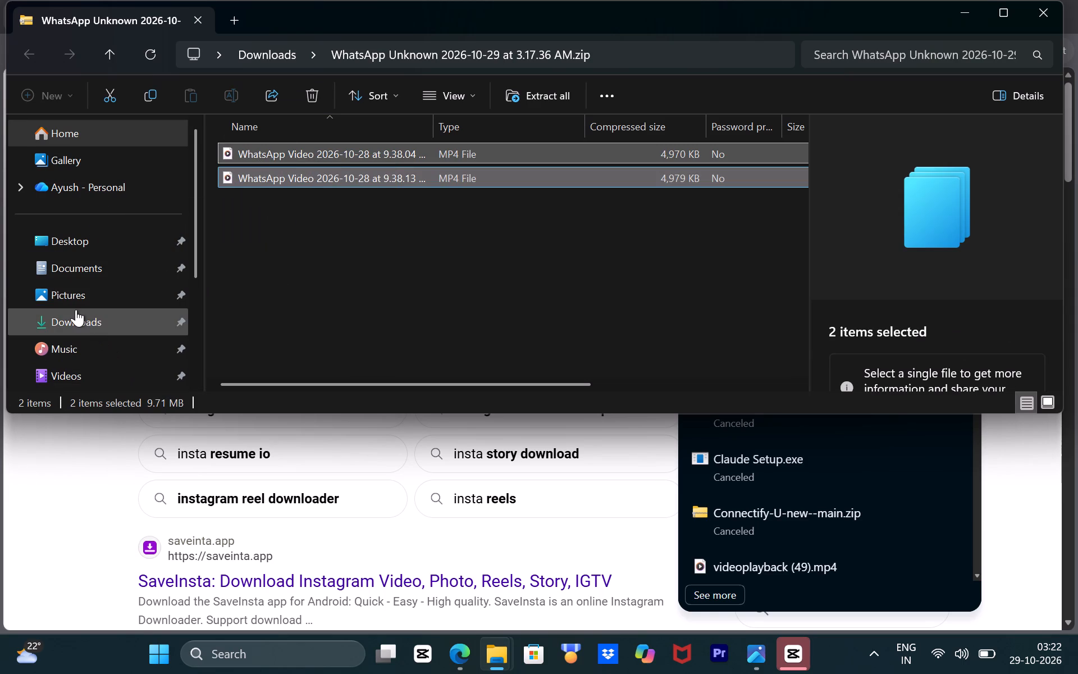
Examine the Downloads folder for the extracted WhatsApp videos, and minimize the folder window.
left_click(76, 309)
scroll(364, 192, "up", 10)
scroll(362, 209, "down", 6)
scroll(361, 220, "up", 5)
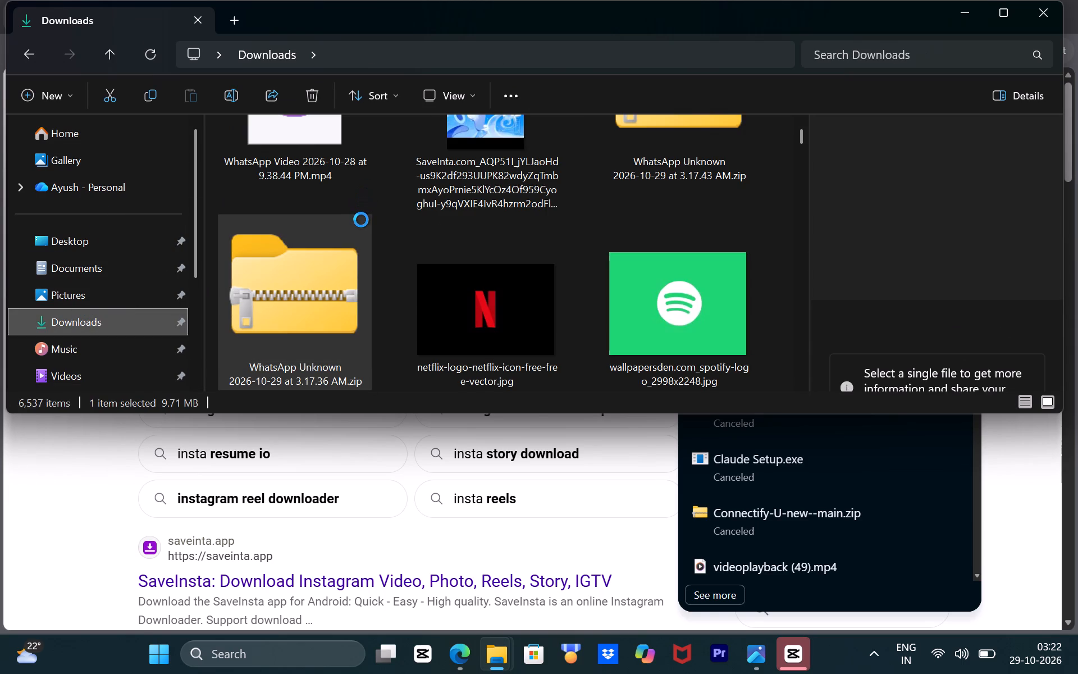
scroll(361, 220, "up", 6)
scroll(355, 239, "down", 5)
scroll(355, 256, "up", 11)
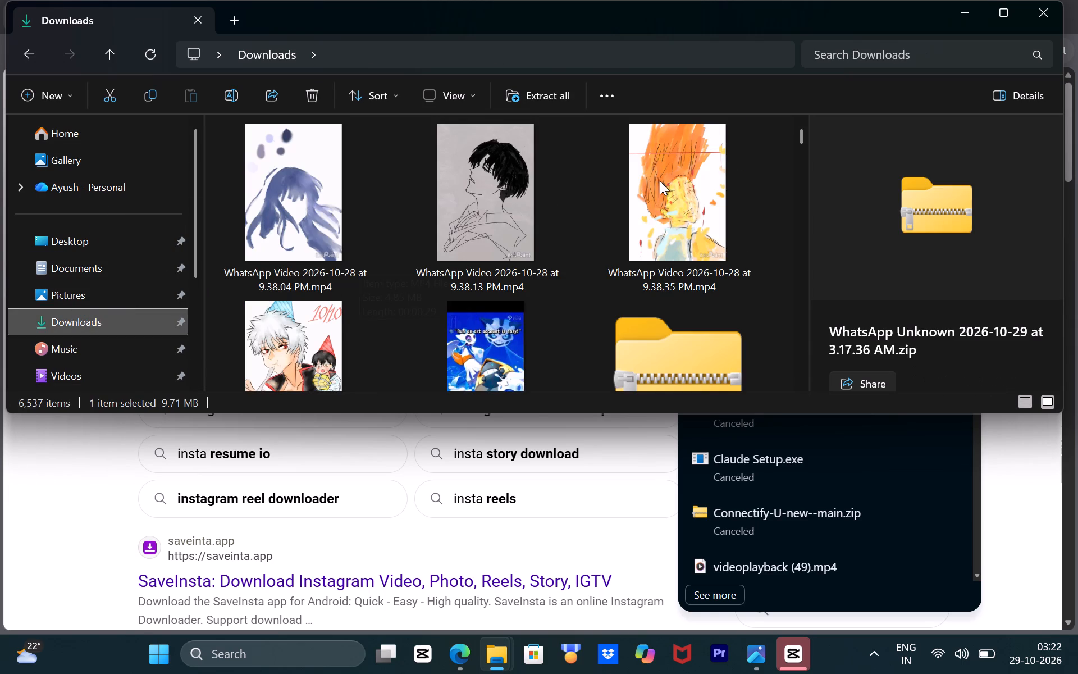
left_click(957, 14)
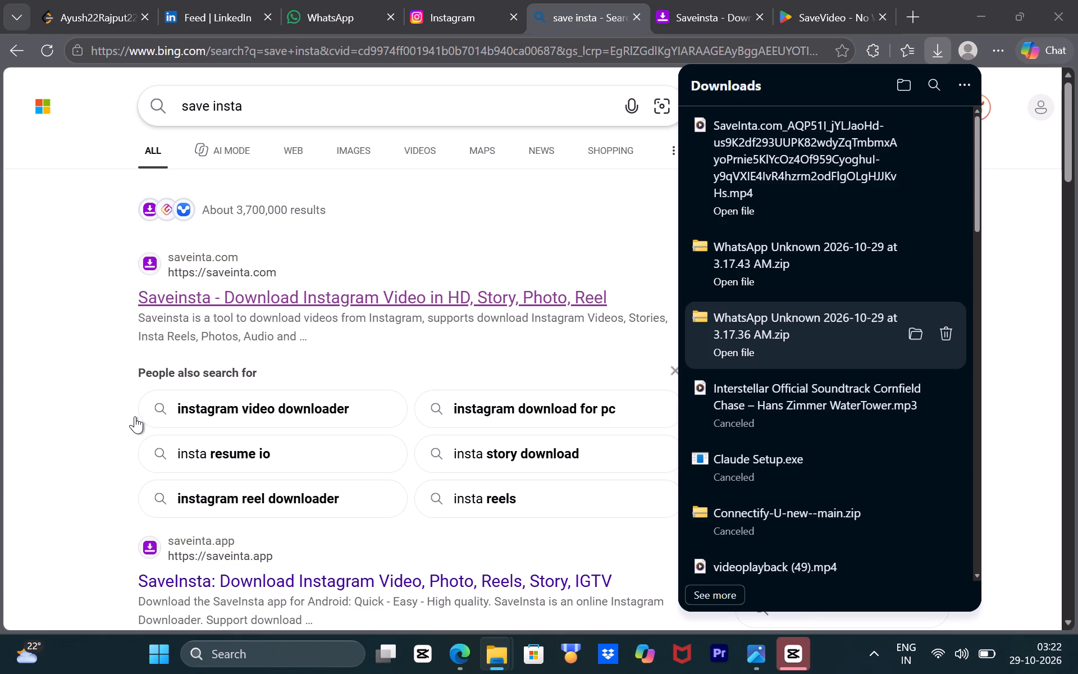
Switch to CapCut and import the four WhatsApp videos (9.38.04, 9.38.13, 9.38.35 and 9.38.44 PM) from Downloads.
left_click(76, 438)
left_click(796, 649)
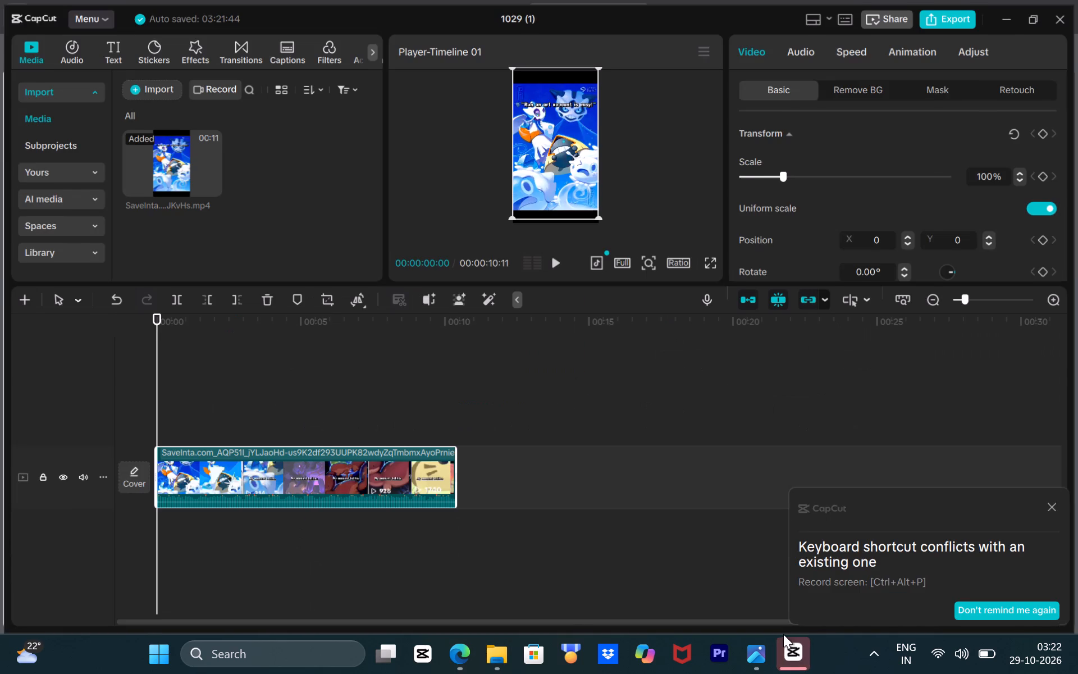
left_click(148, 93)
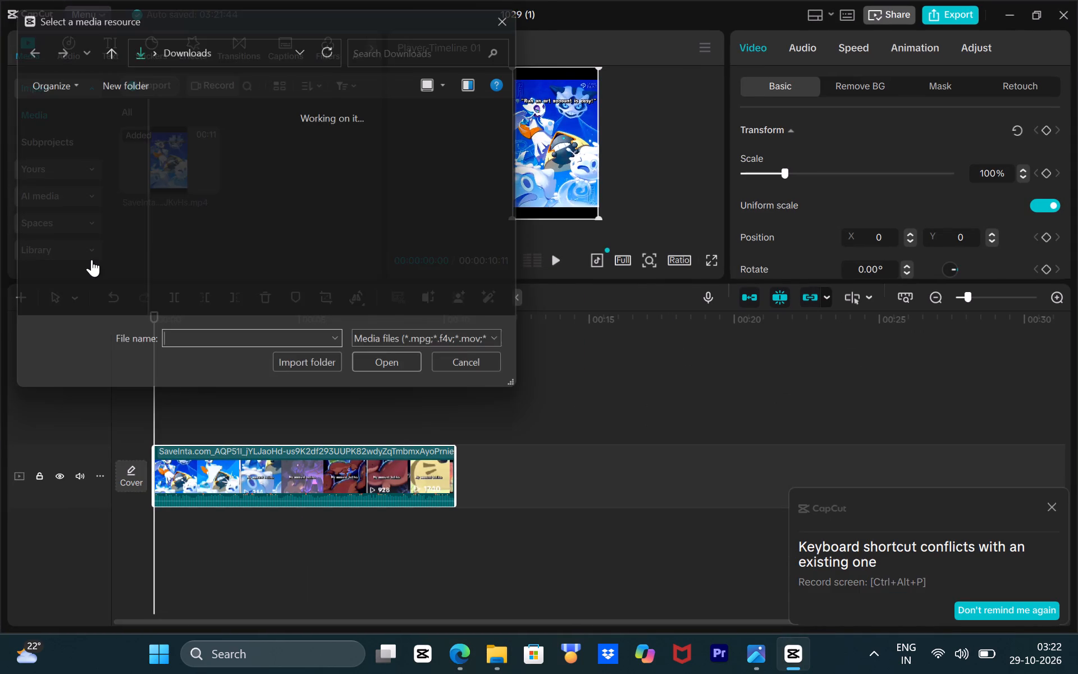
left_click(68, 233)
scroll(216, 233, "up", 6)
scroll(216, 233, "down", 6)
scroll(217, 234, "up", 6)
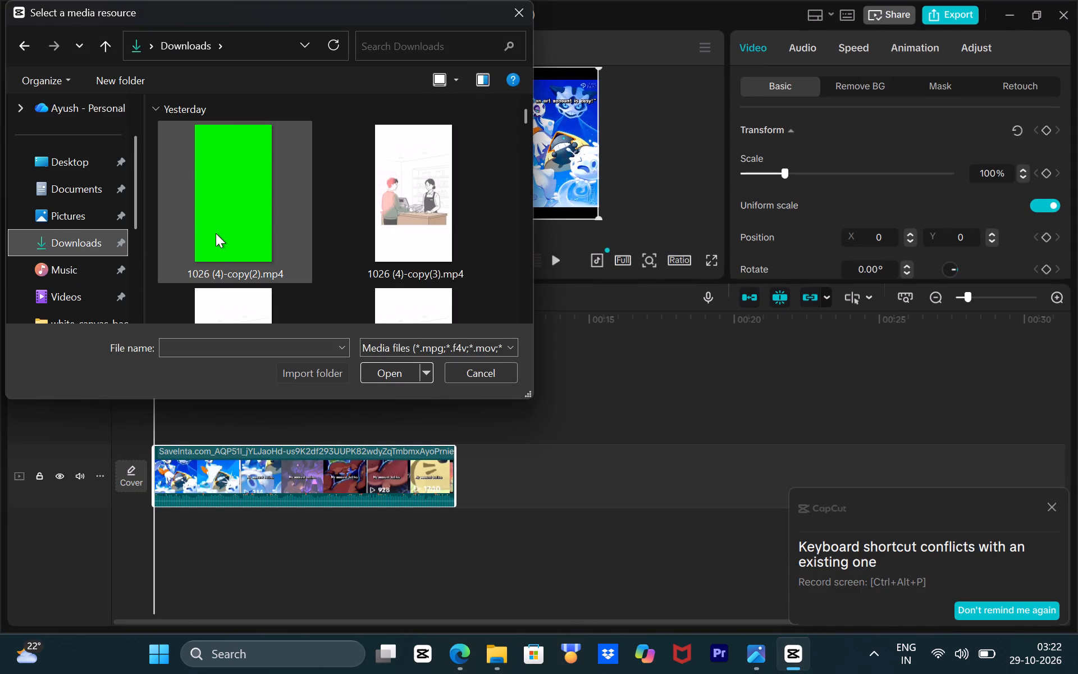
scroll(217, 235, "up", 7)
scroll(220, 208, "down", 6)
scroll(220, 208, "up", 13)
scroll(220, 208, "down", 7)
scroll(220, 211, "up", 13)
scroll(220, 211, "down", 7)
scroll(220, 211, "up", 13)
scroll(220, 212, "down", 6)
scroll(220, 213, "up", 16)
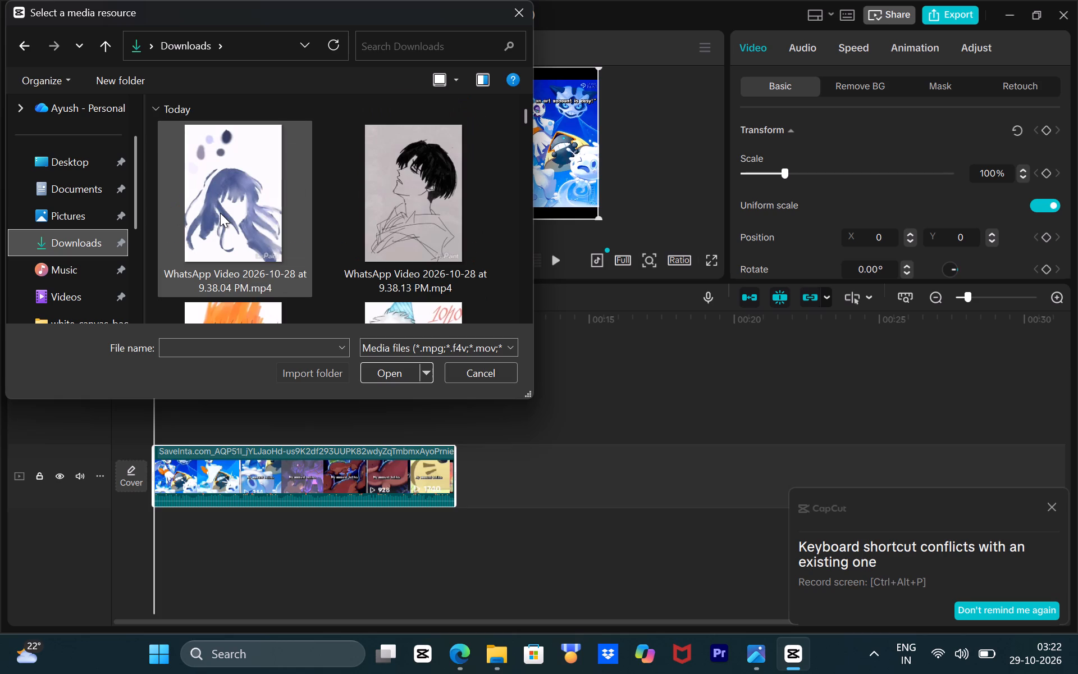
scroll(220, 213, "up", 2)
left_click(220, 213)
left_click(409, 204, "ctrl")
scroll(409, 204, "down", 1)
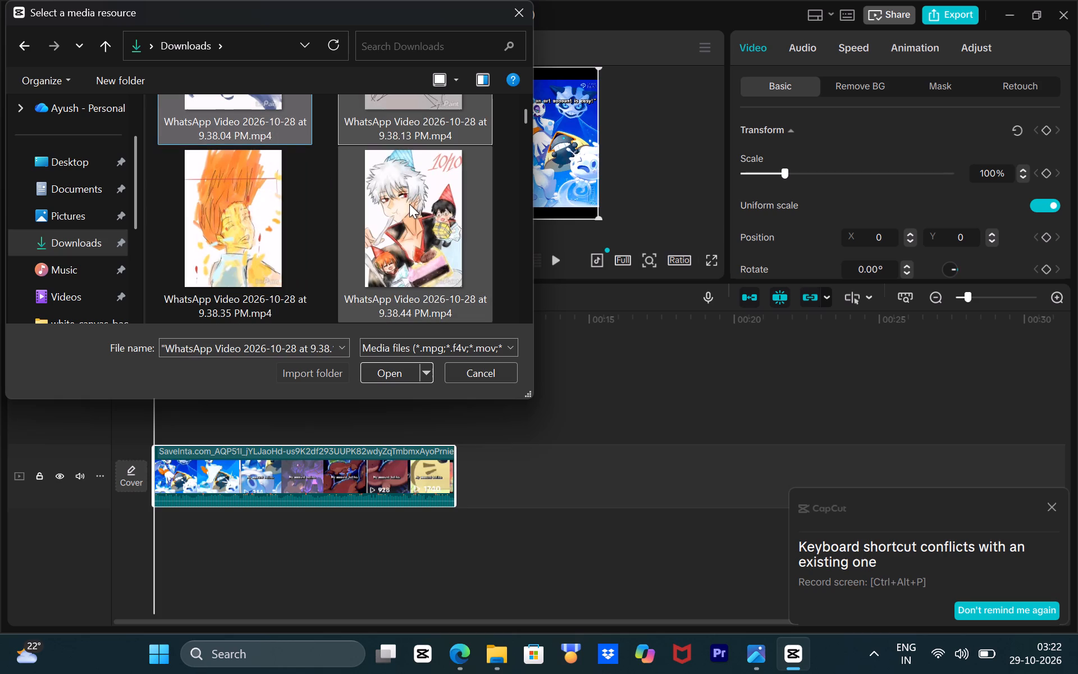
left_click(409, 204, "ctrl")
left_click(290, 221, "ctrl")
left_click(399, 372)
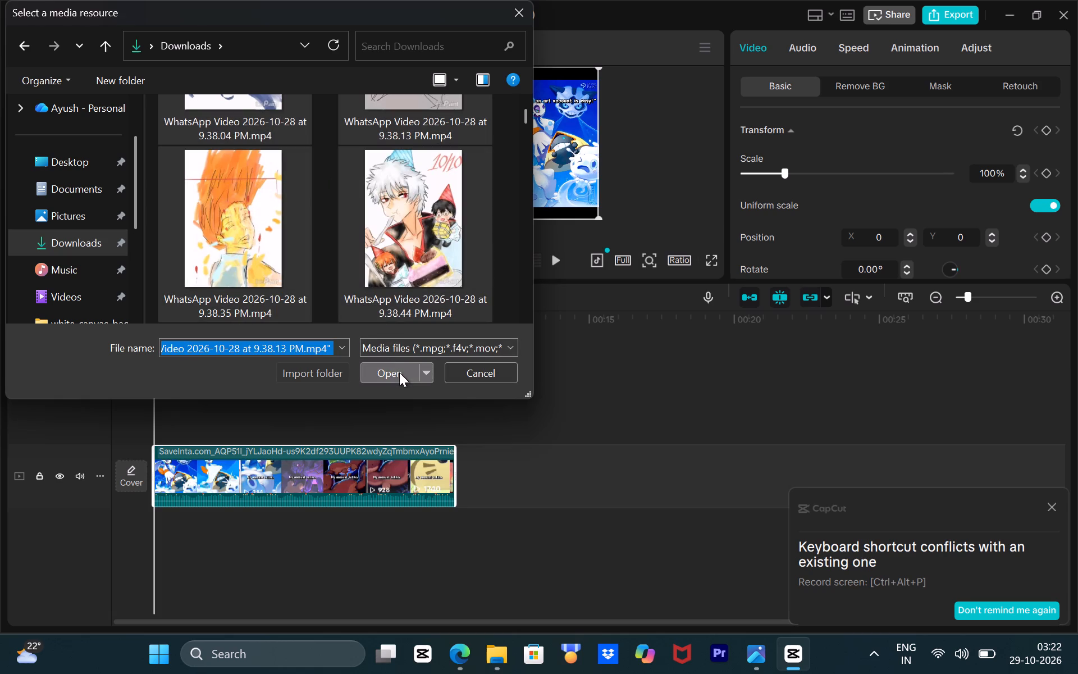
Place the WhatsApp video from 9.38.04 PM on a new track above the SaveInta clip, starting at 00:00.
left_click(279, 157)
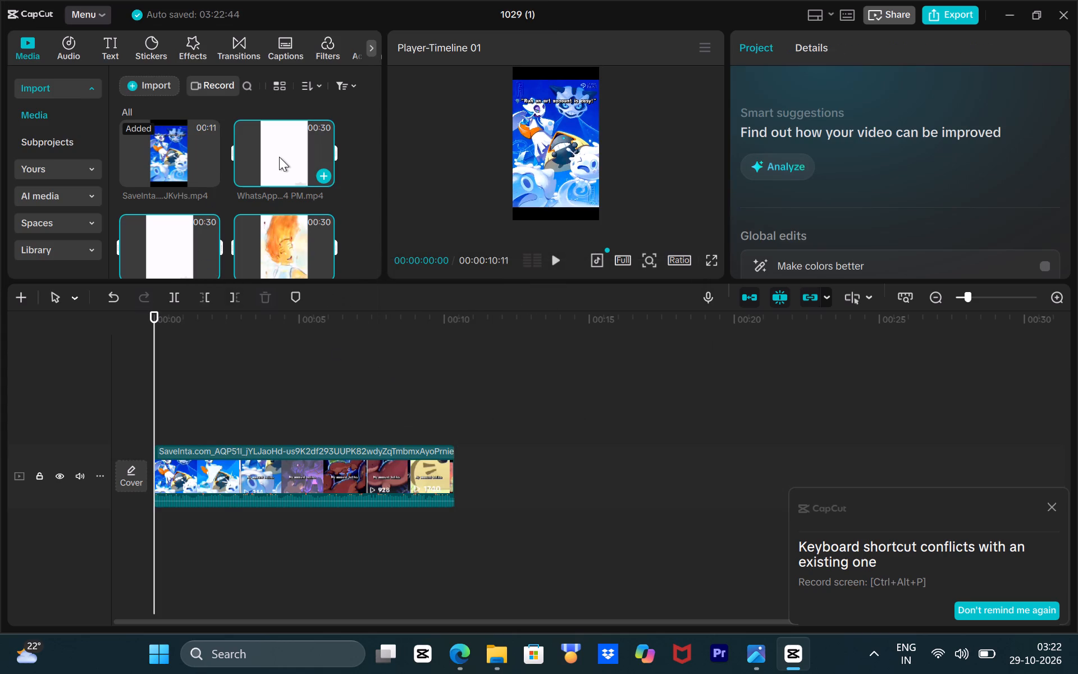
left_click_drag(274, 156, 175, 396)
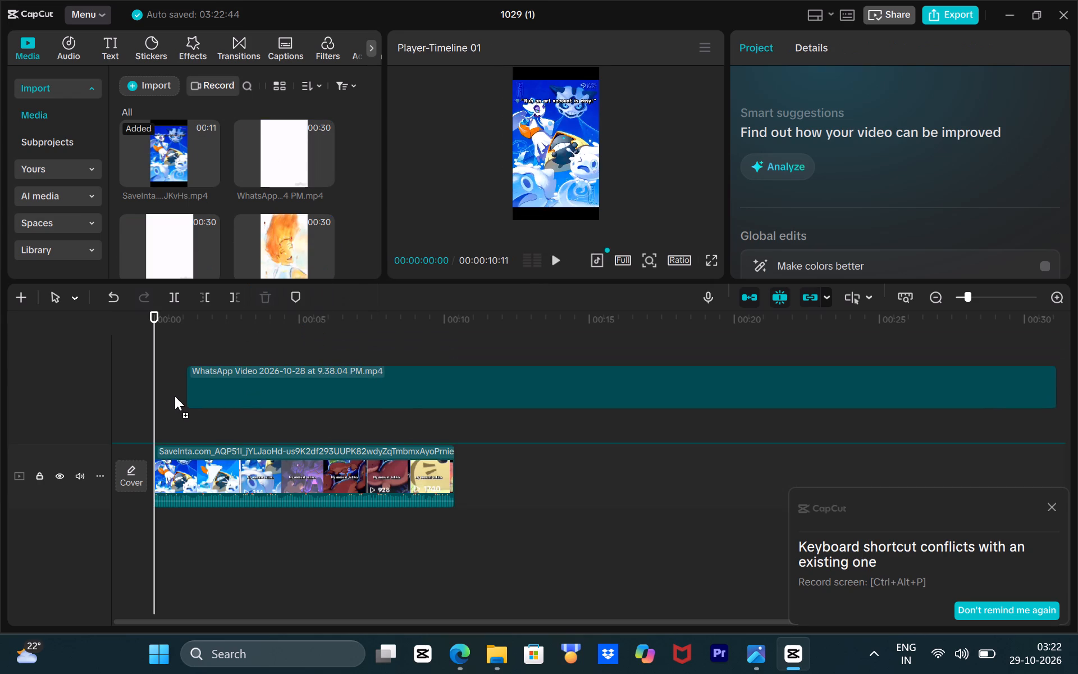
left_click_drag(175, 396, 127, 421)
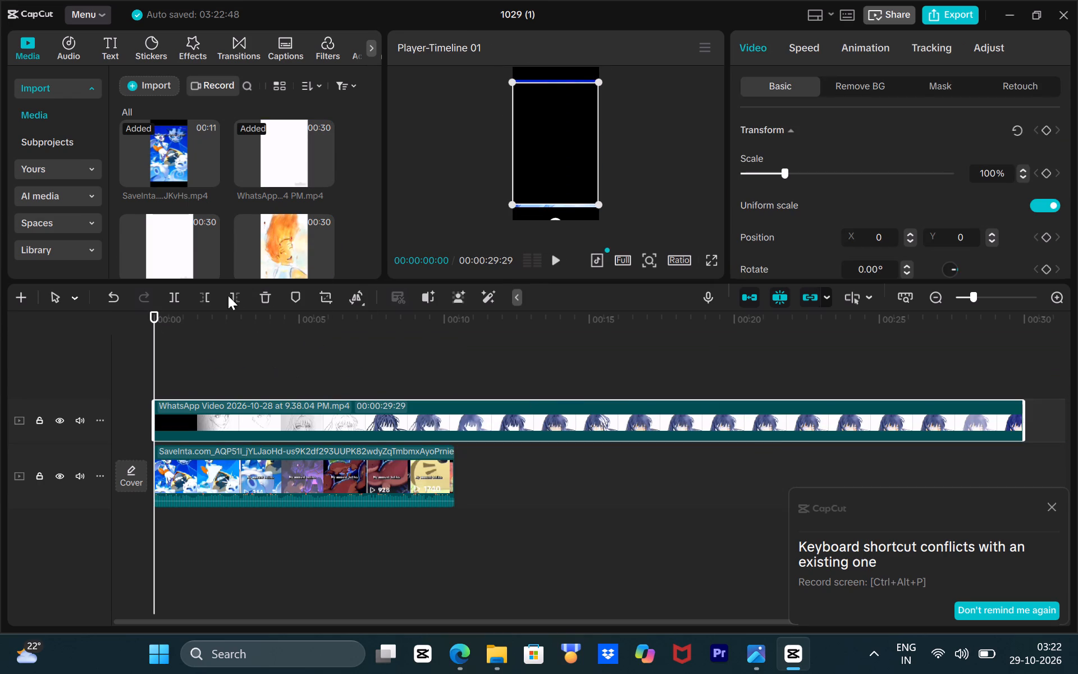
Preview the WhatsApp clip on the upper track briefly and raise its speed to about 66.38x.
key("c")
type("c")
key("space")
left_click(414, 415)
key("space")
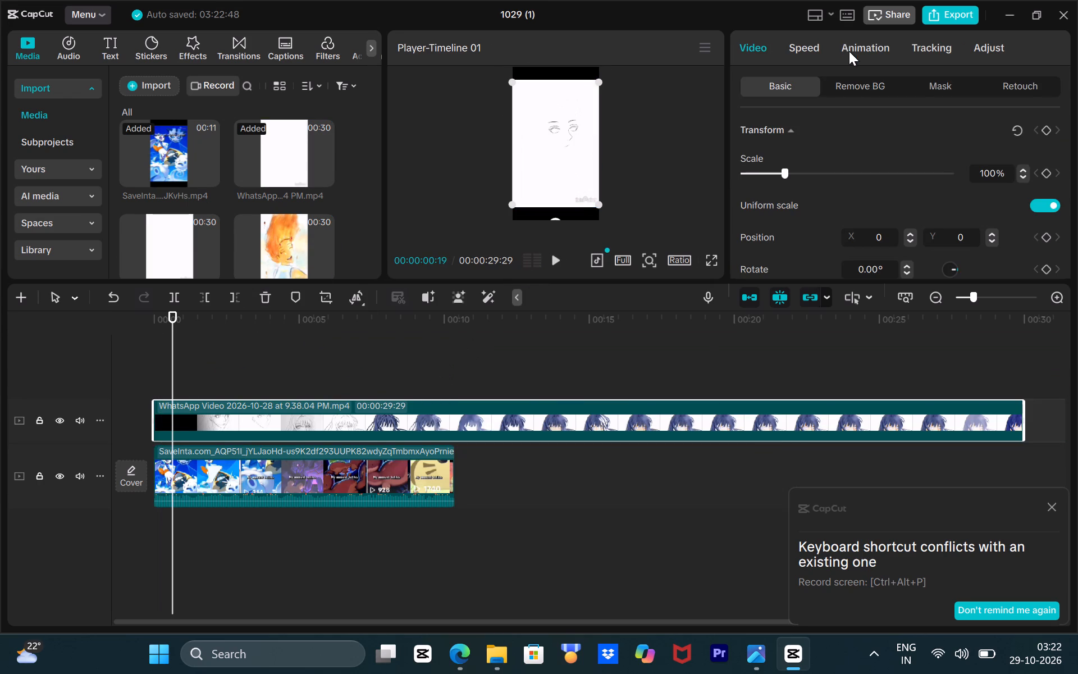
left_click(810, 53)
left_click_drag(795, 160, 830, 172)
left_click_drag(830, 152, 869, 163)
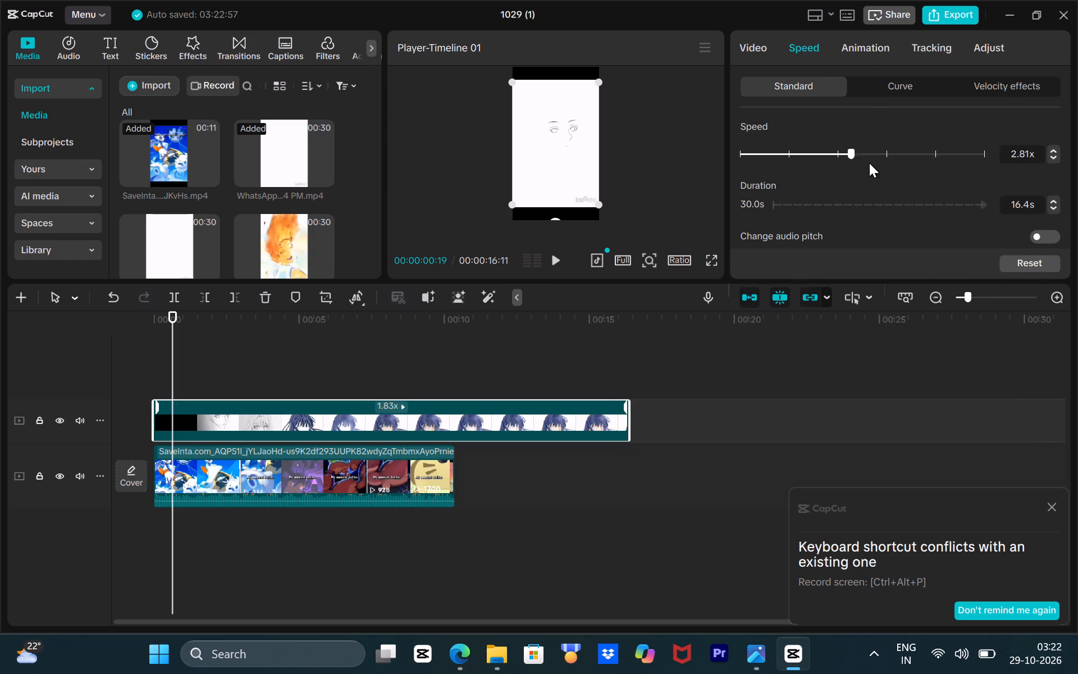
left_click_drag(869, 163, 871, 163)
left_click_drag(865, 155, 928, 171)
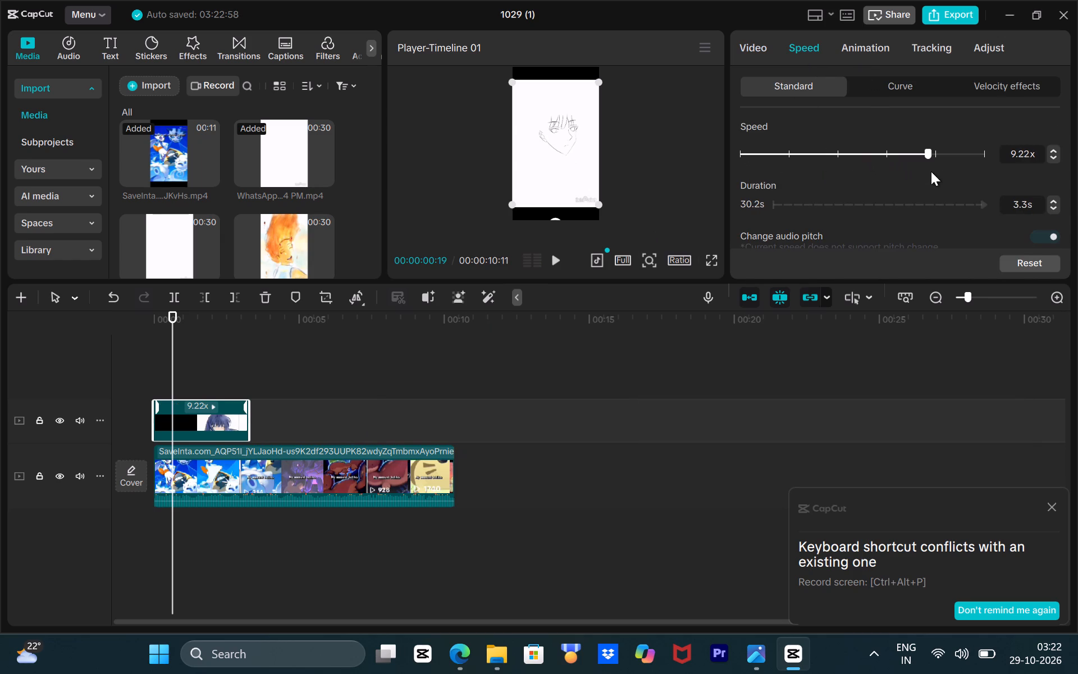
left_click_drag(924, 158, 966, 171)
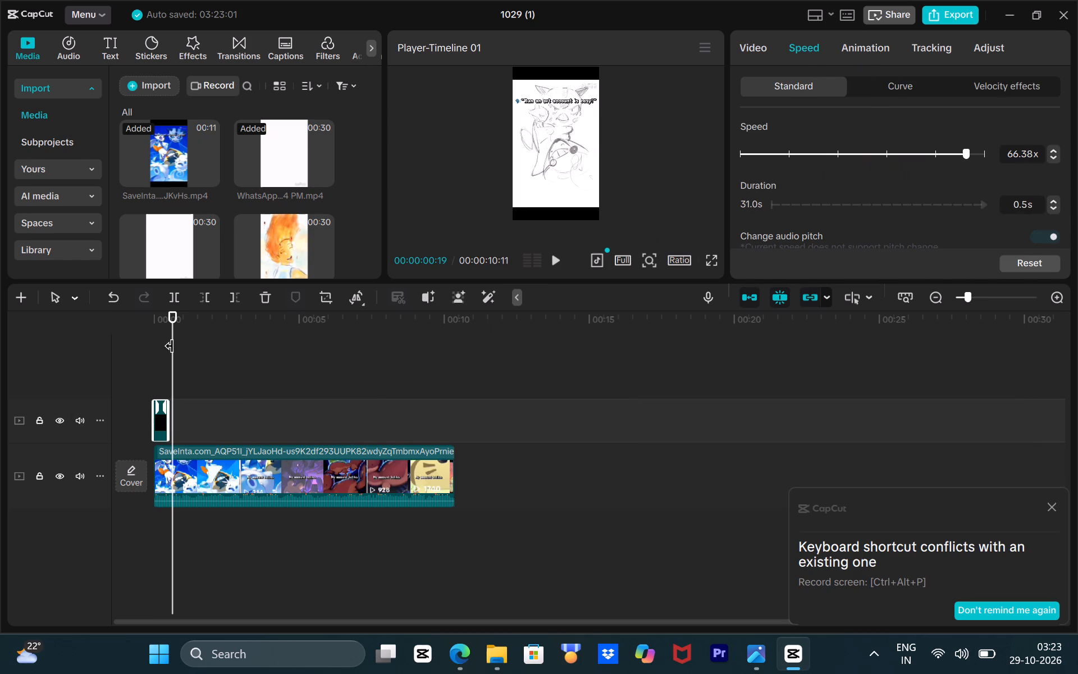
Play the timeline from the start to check the sped-up clip.
left_click_drag(170, 323, 125, 336)
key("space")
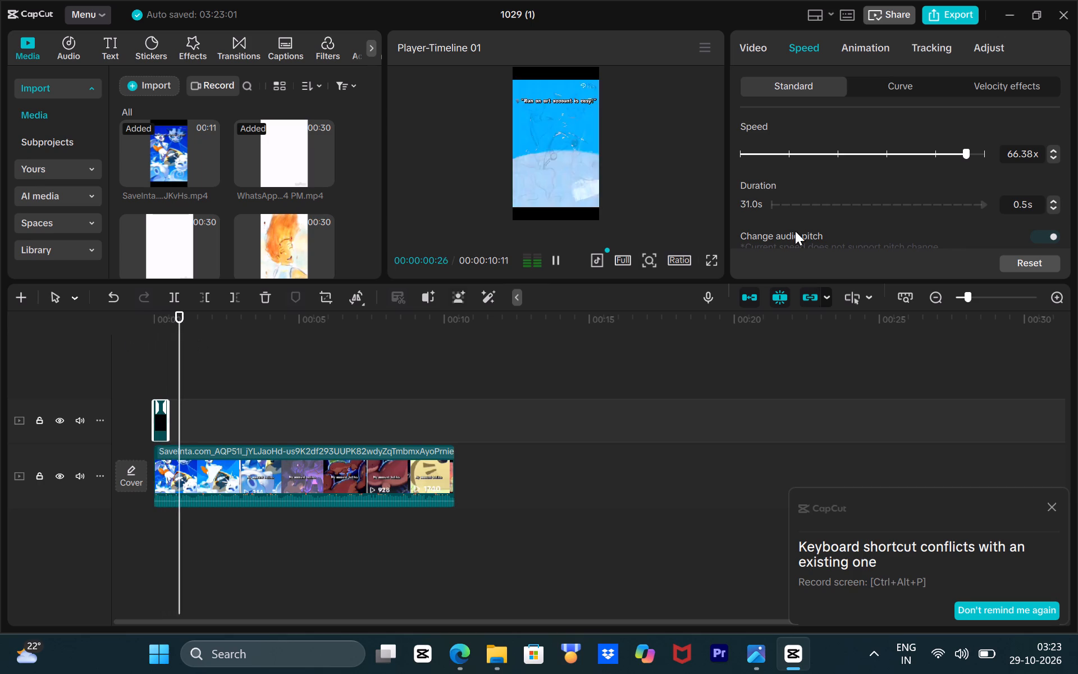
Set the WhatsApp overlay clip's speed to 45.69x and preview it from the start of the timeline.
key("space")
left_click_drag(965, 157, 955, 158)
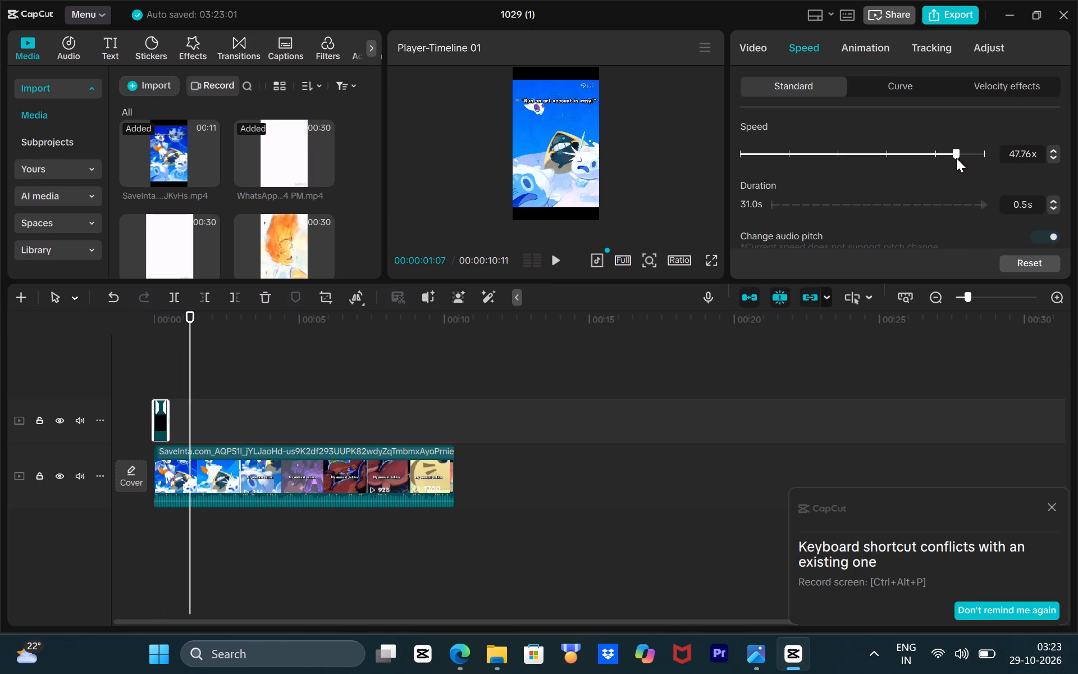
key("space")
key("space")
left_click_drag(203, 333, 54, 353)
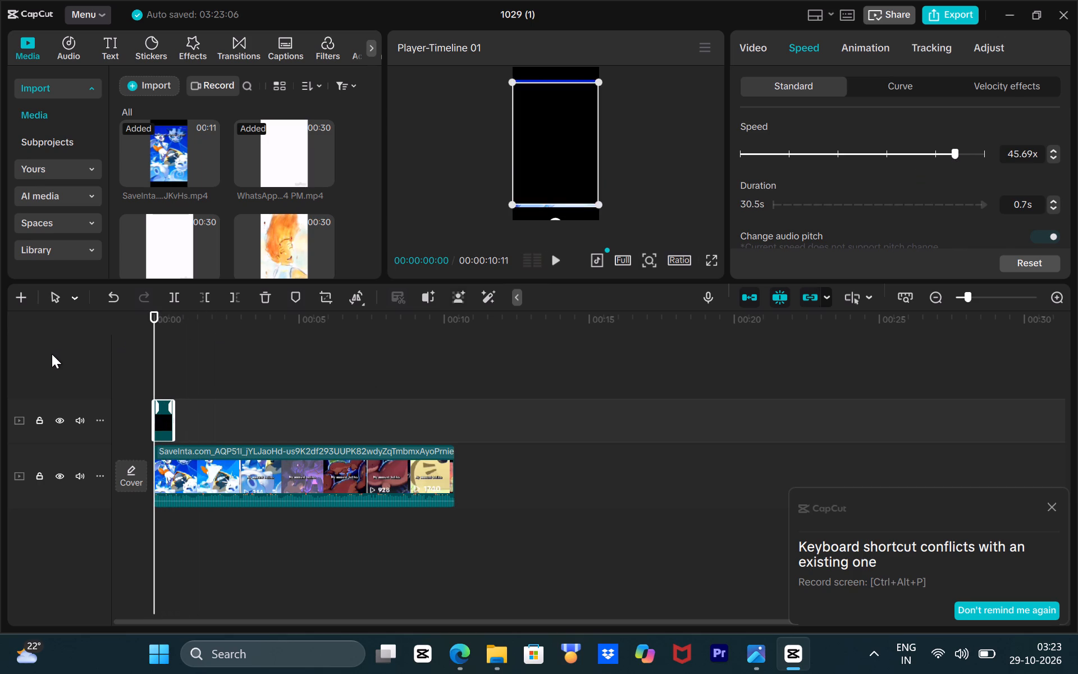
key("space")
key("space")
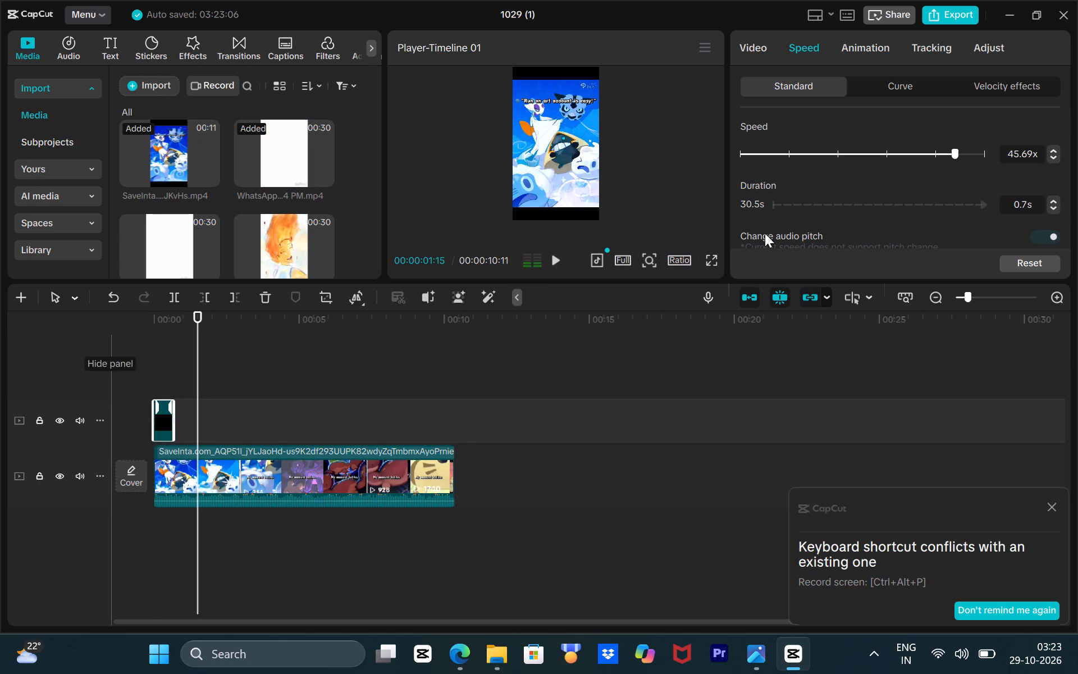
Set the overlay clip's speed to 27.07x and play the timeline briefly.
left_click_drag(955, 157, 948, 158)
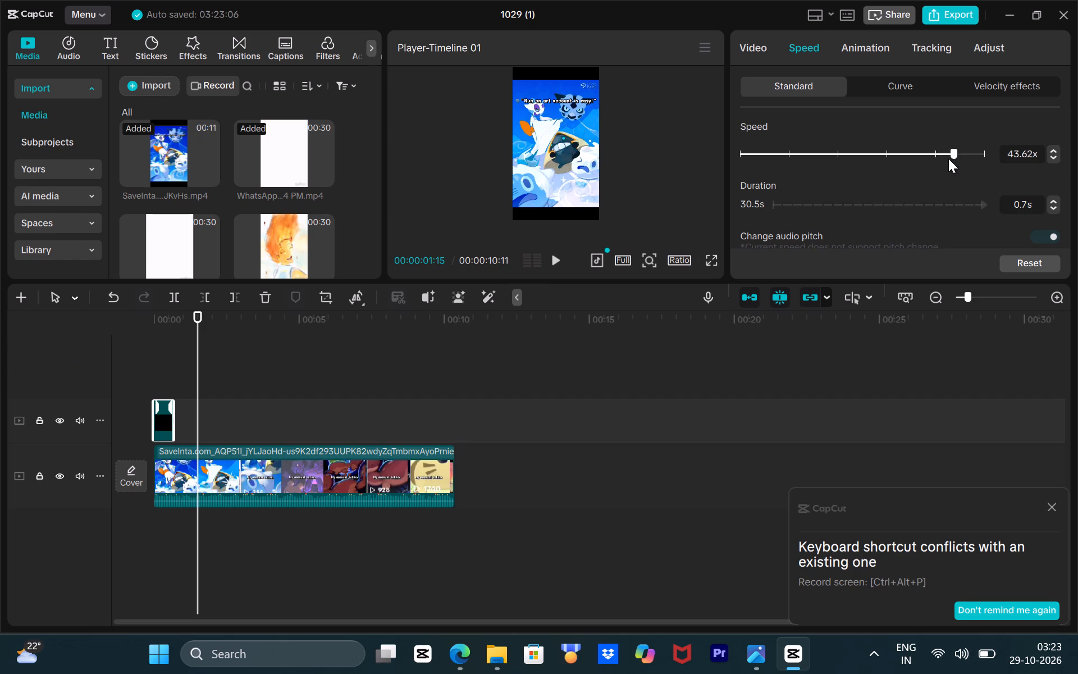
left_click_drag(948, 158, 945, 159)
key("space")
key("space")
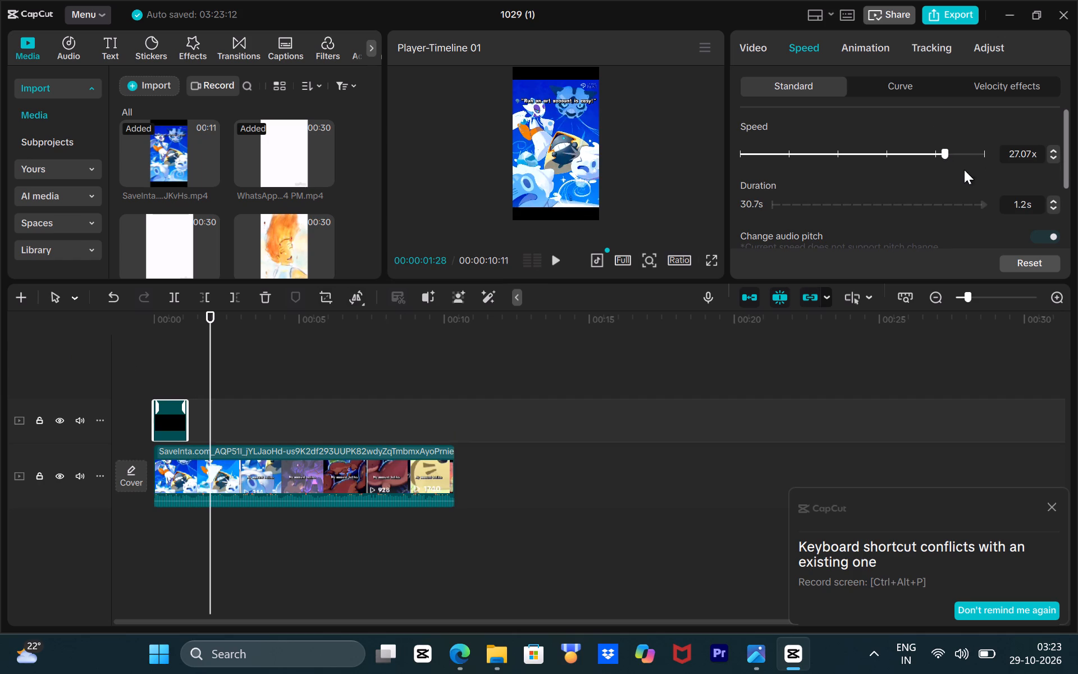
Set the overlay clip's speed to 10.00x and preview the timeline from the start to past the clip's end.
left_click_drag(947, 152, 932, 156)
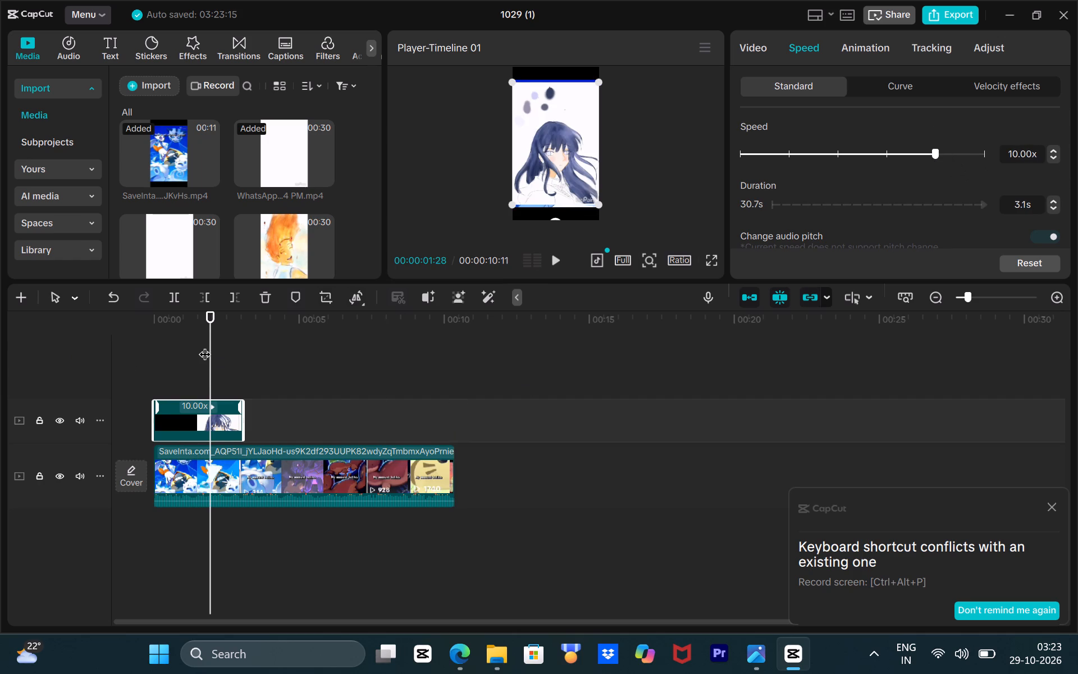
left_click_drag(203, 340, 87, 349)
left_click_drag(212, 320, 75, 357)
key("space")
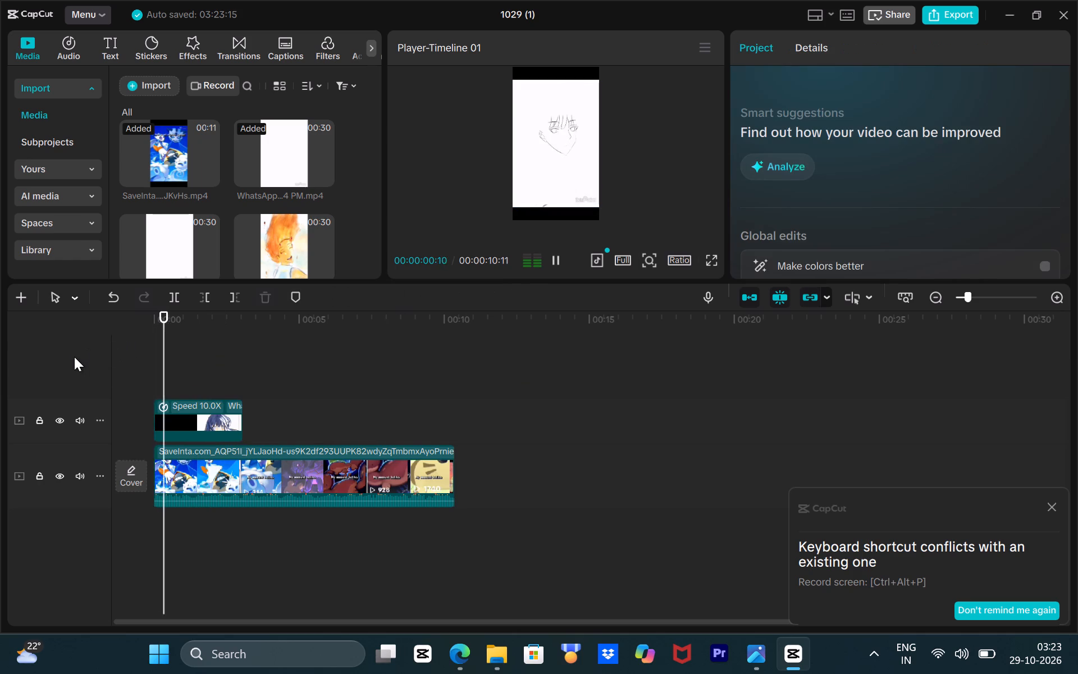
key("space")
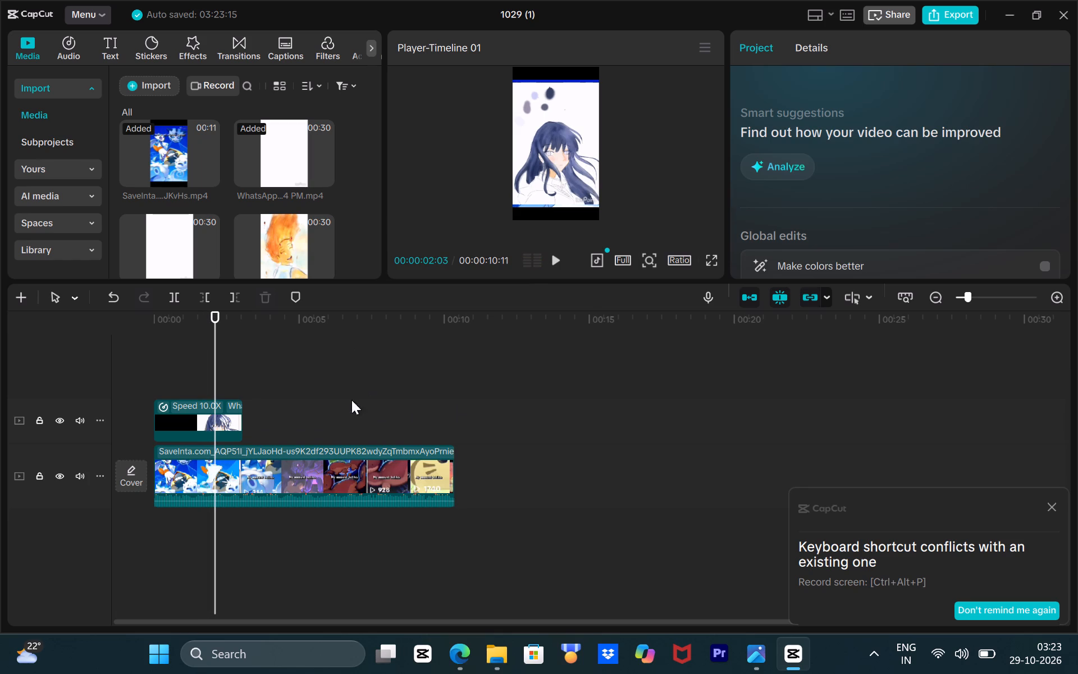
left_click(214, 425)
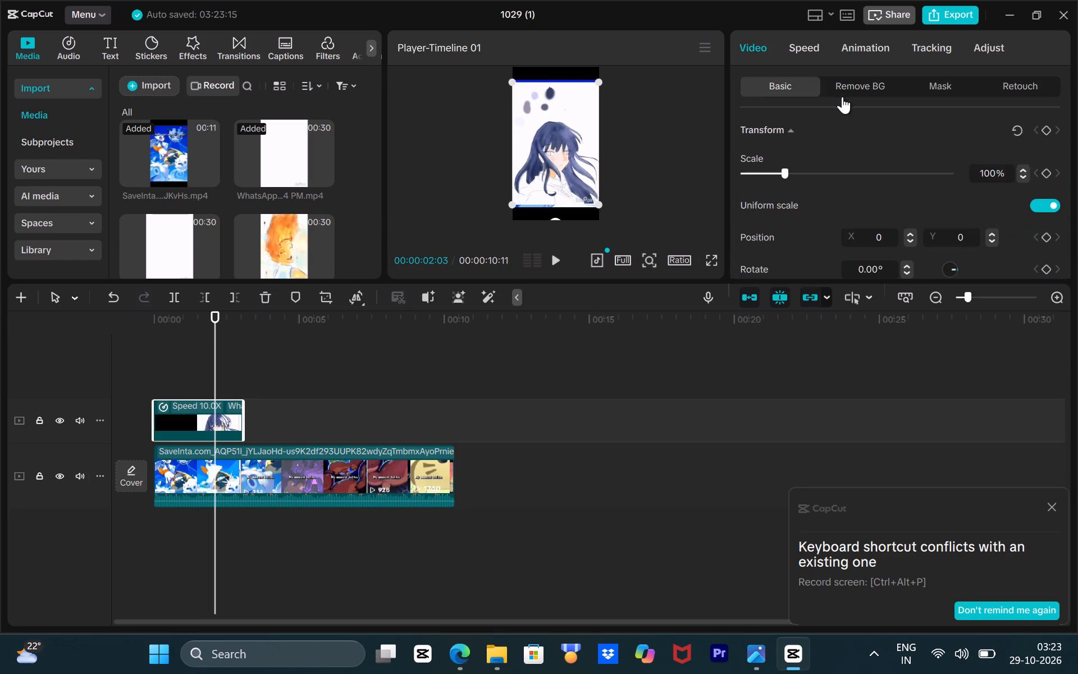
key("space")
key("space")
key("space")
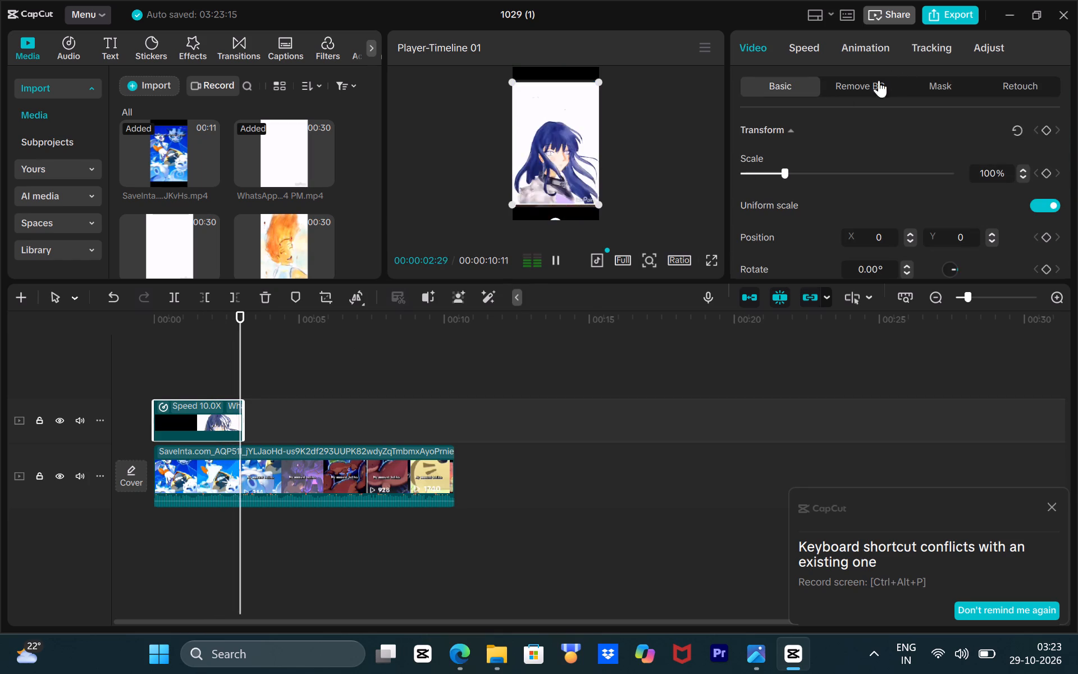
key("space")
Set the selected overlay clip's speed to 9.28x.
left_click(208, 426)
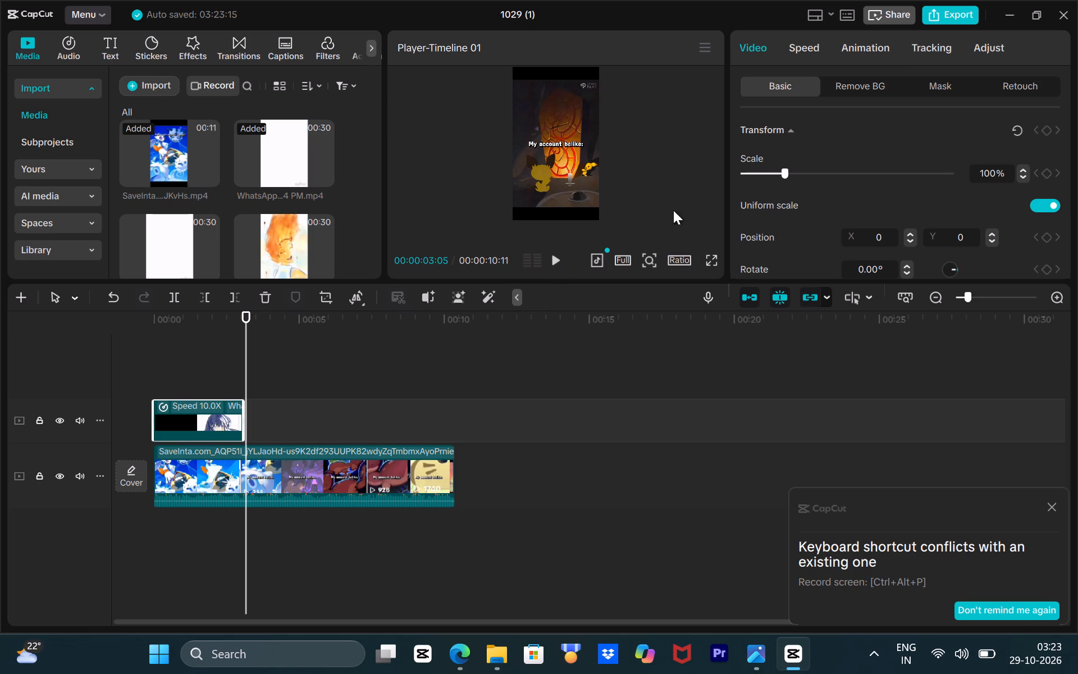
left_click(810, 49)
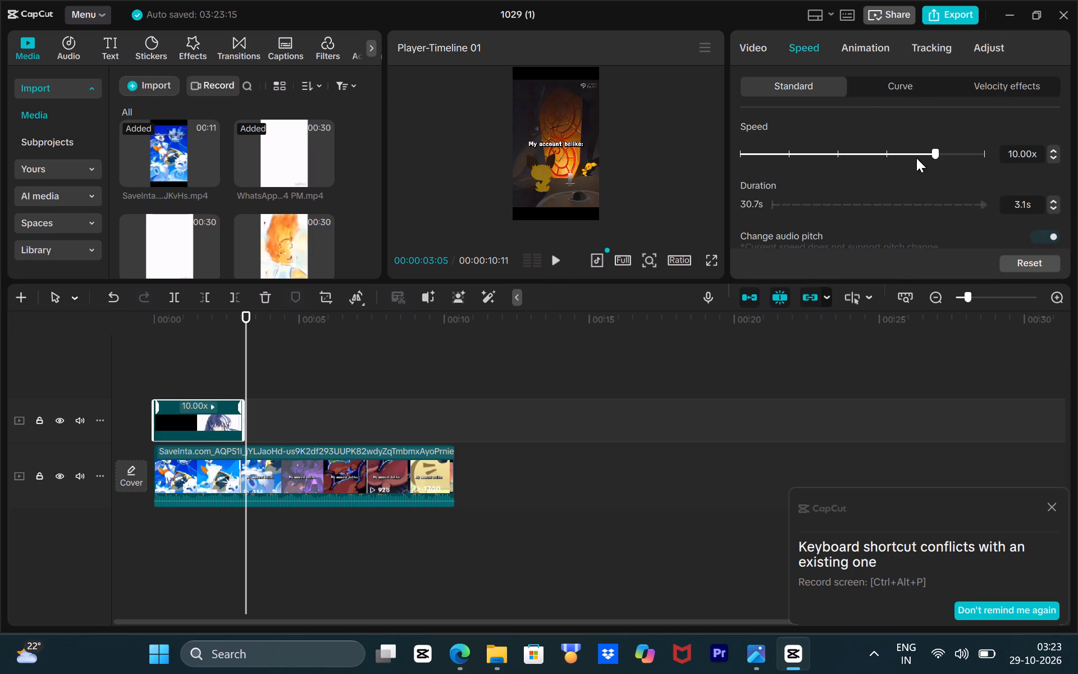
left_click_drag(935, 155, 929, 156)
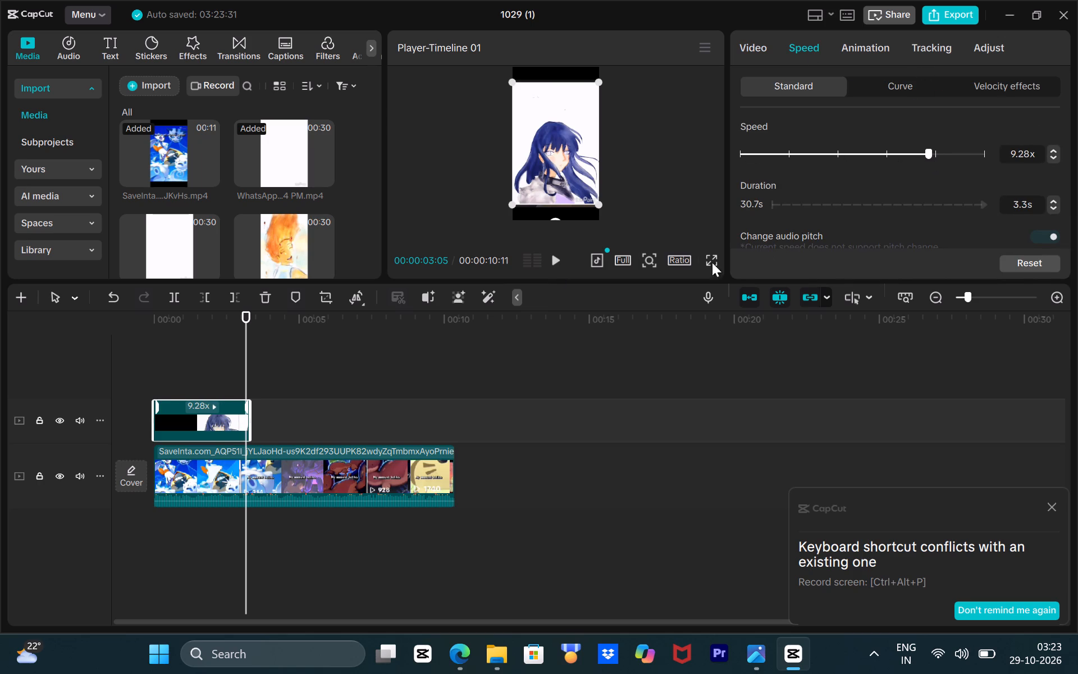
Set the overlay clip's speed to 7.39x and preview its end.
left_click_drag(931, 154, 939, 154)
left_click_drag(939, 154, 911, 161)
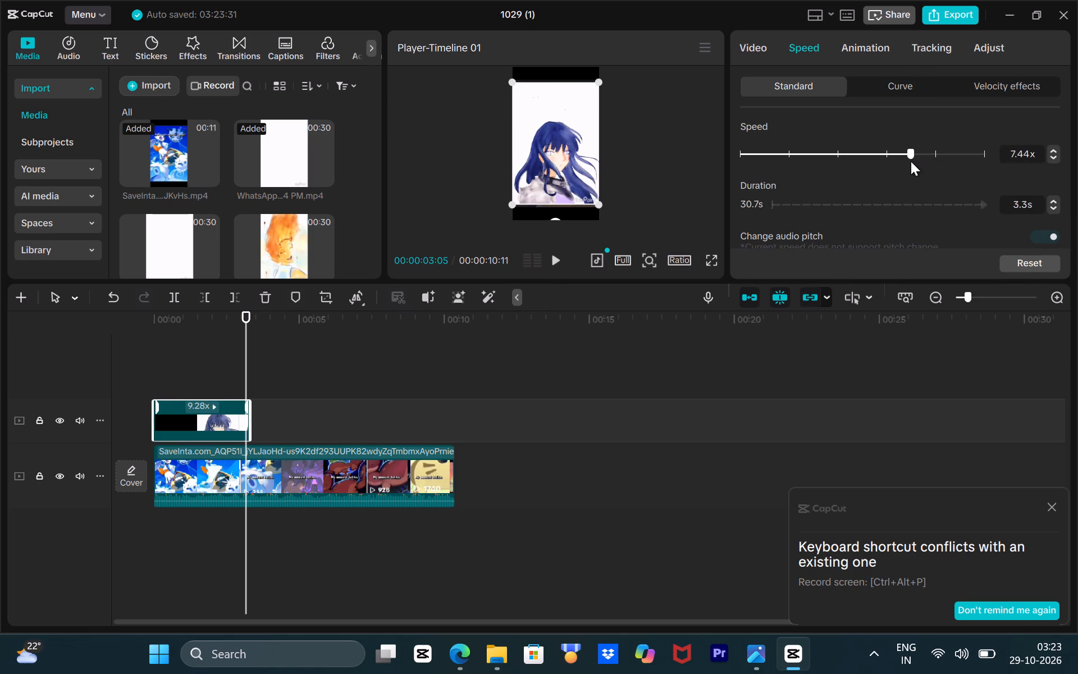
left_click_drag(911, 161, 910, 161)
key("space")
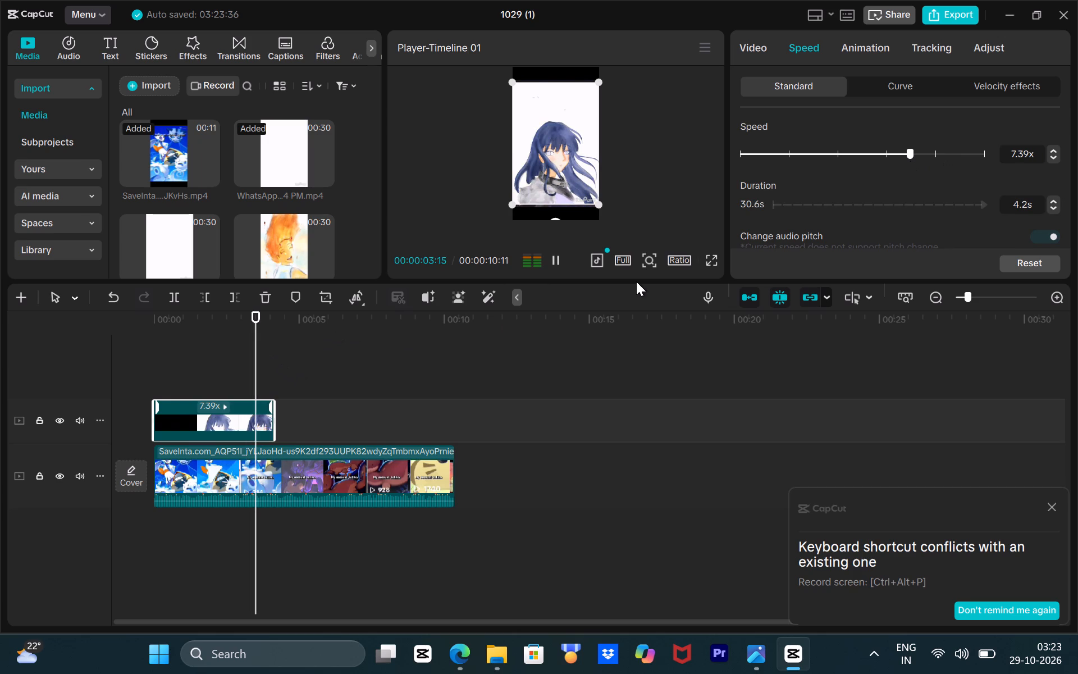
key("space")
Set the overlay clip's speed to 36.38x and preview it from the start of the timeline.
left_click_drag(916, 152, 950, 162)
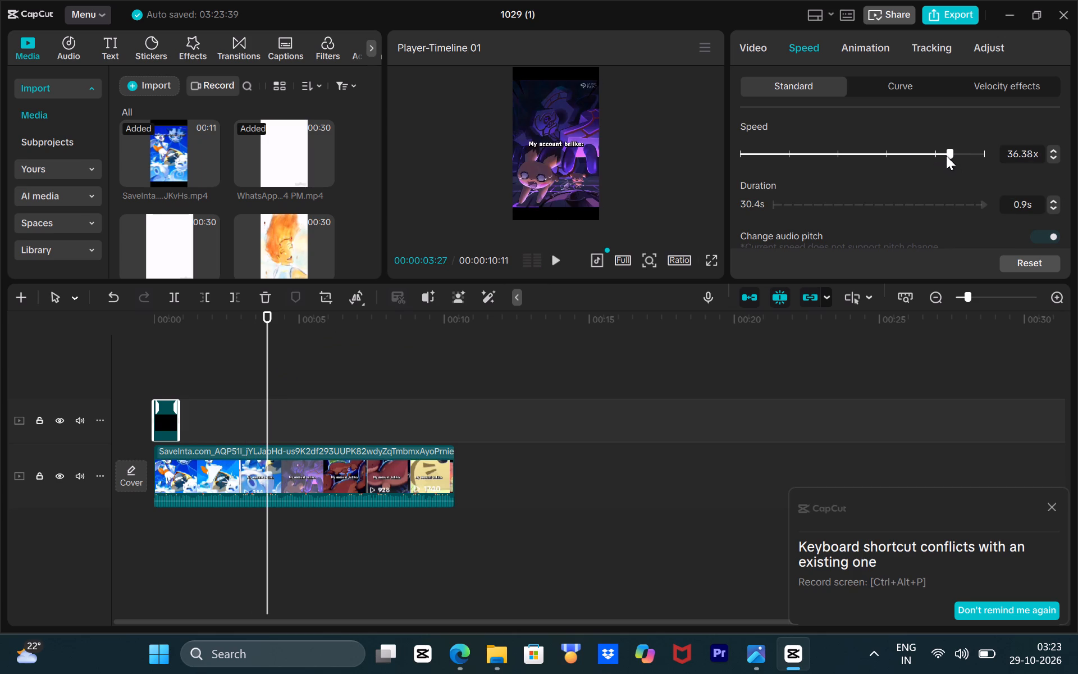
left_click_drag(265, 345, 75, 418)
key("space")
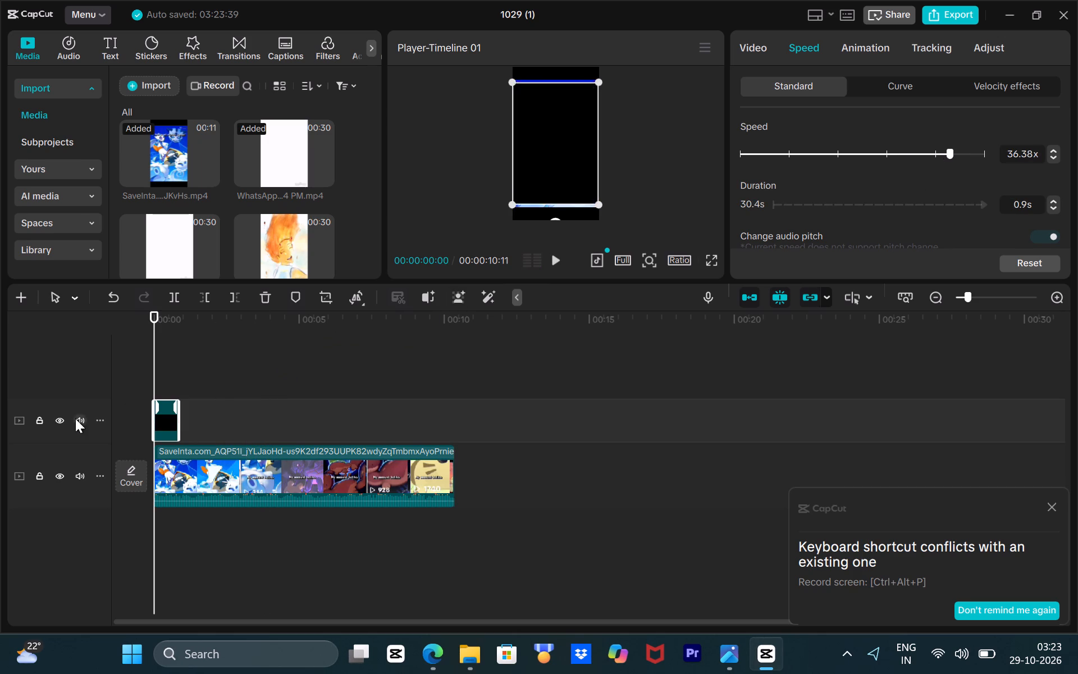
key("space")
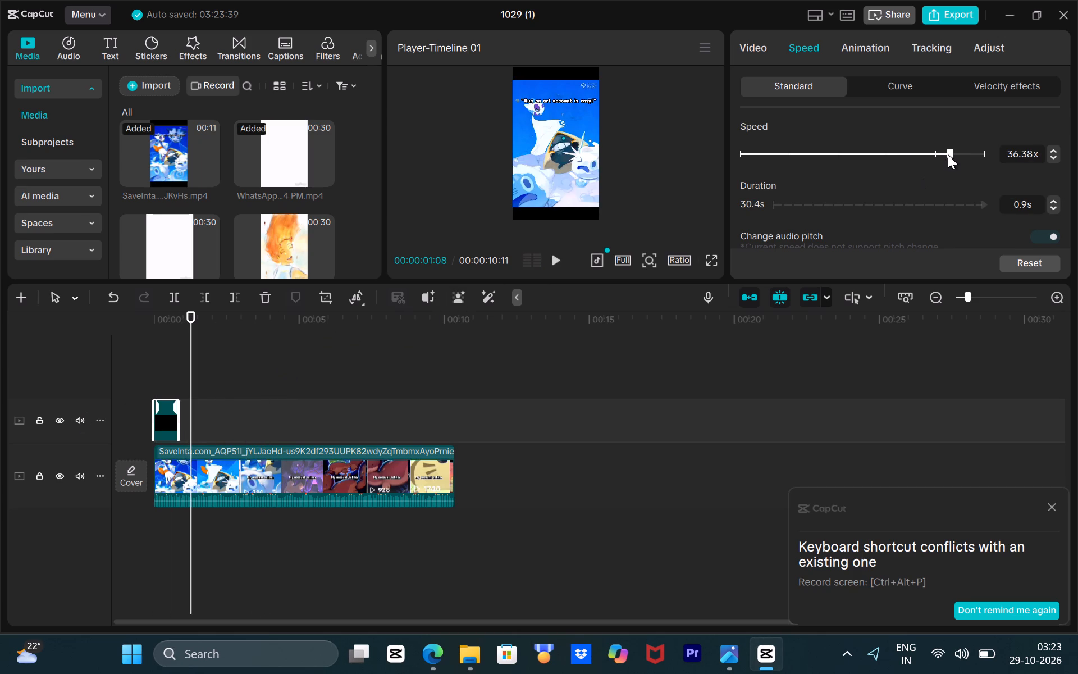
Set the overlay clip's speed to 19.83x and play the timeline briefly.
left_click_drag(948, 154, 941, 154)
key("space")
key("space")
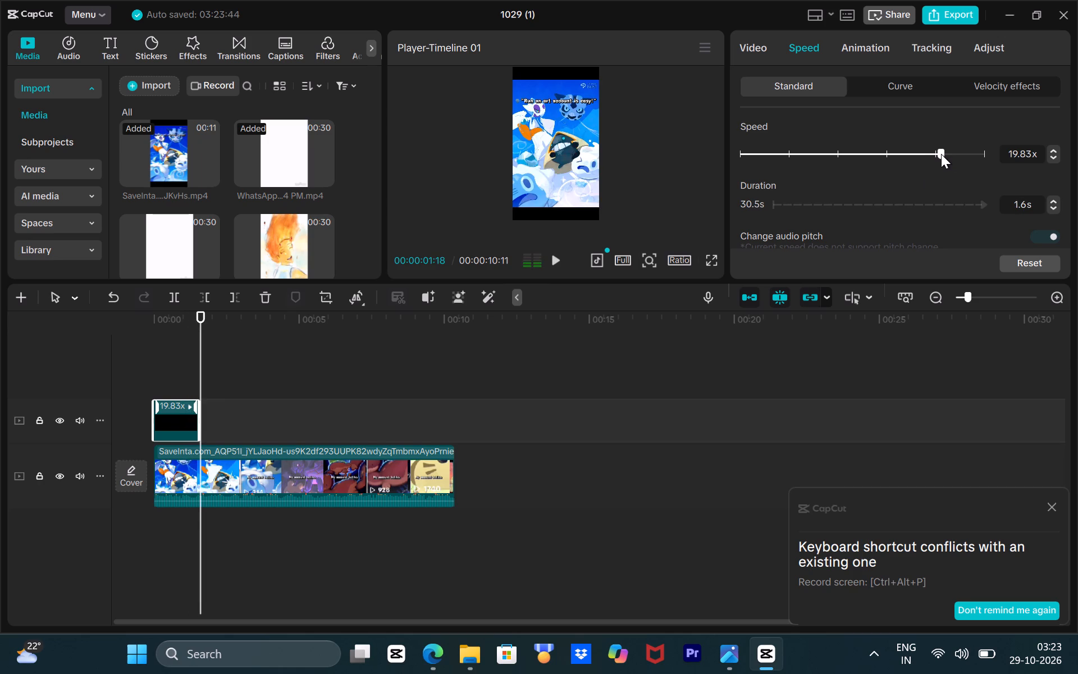
Set the overlay clip's speed to 10.00x and play the timeline.
left_click_drag(941, 154, 935, 156)
key("space")
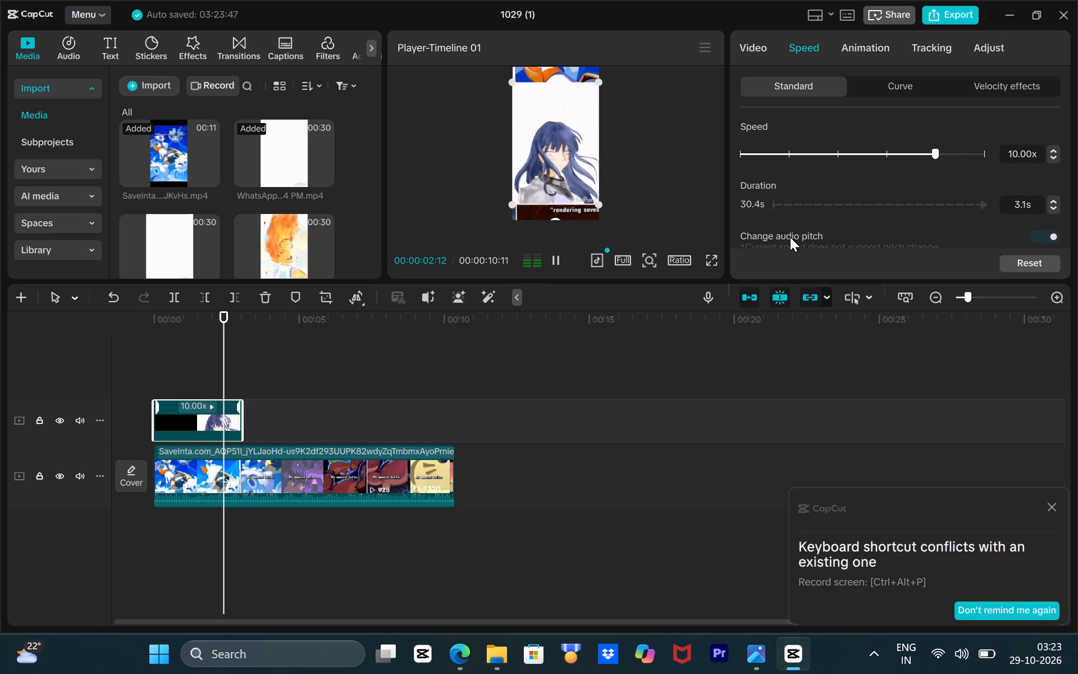
Replay the timeline from its start and split the overlay clip at 00:00:01:23.
scroll(953, 145, "up", 11, "ctrl")
key("space")
key("space")
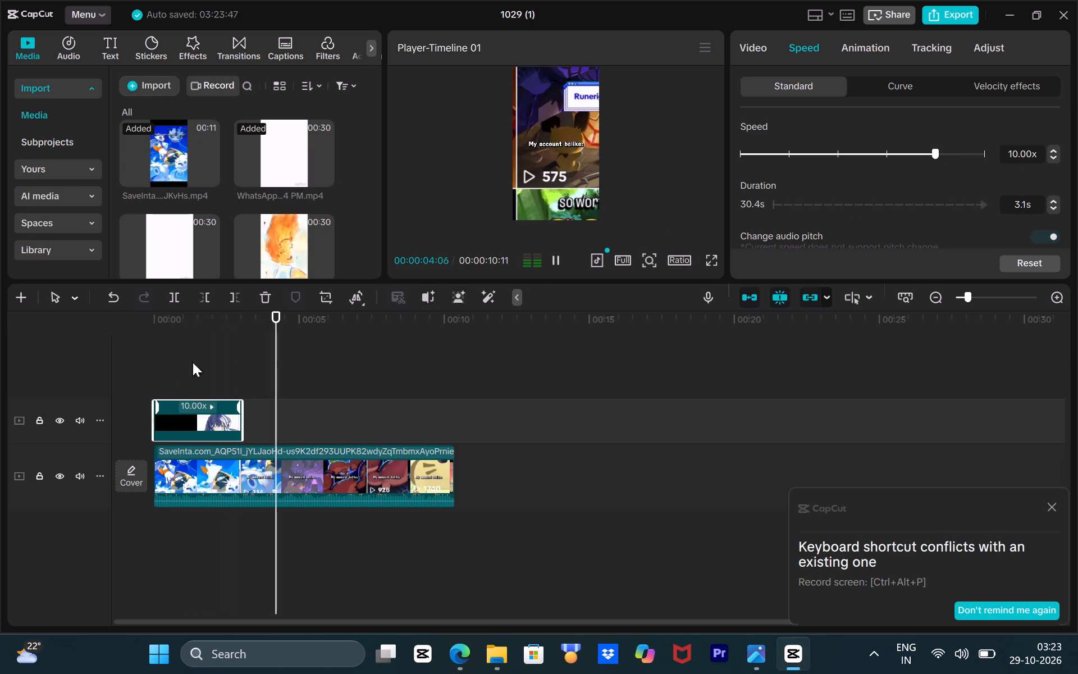
left_click_drag(298, 331, 0, 408)
key("space")
key("space")
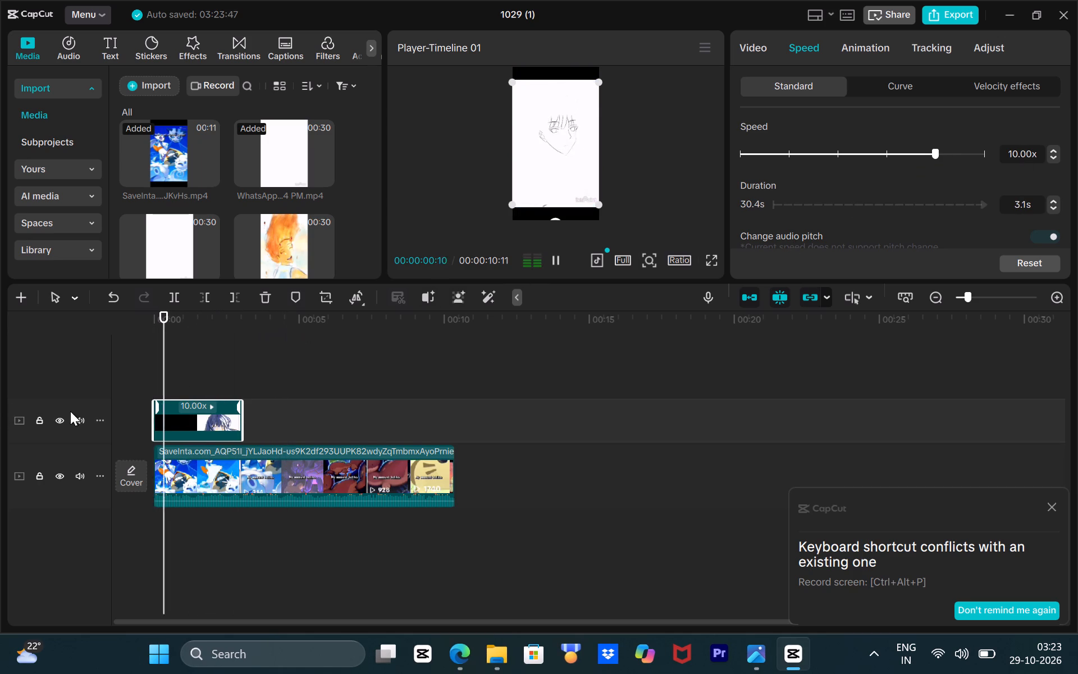
key("space")
key("space")
key("space")
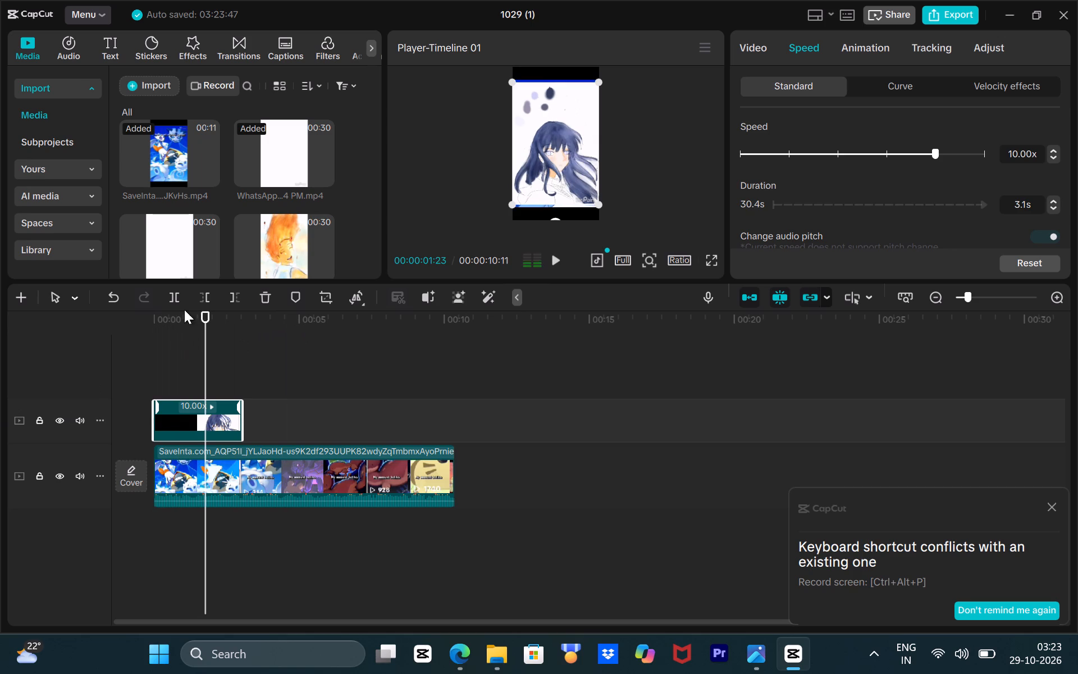
left_click(173, 301)
Compress the second overlay segment to 15.20x speed, place it directly after the first segment, and preview the join.
left_click(216, 426)
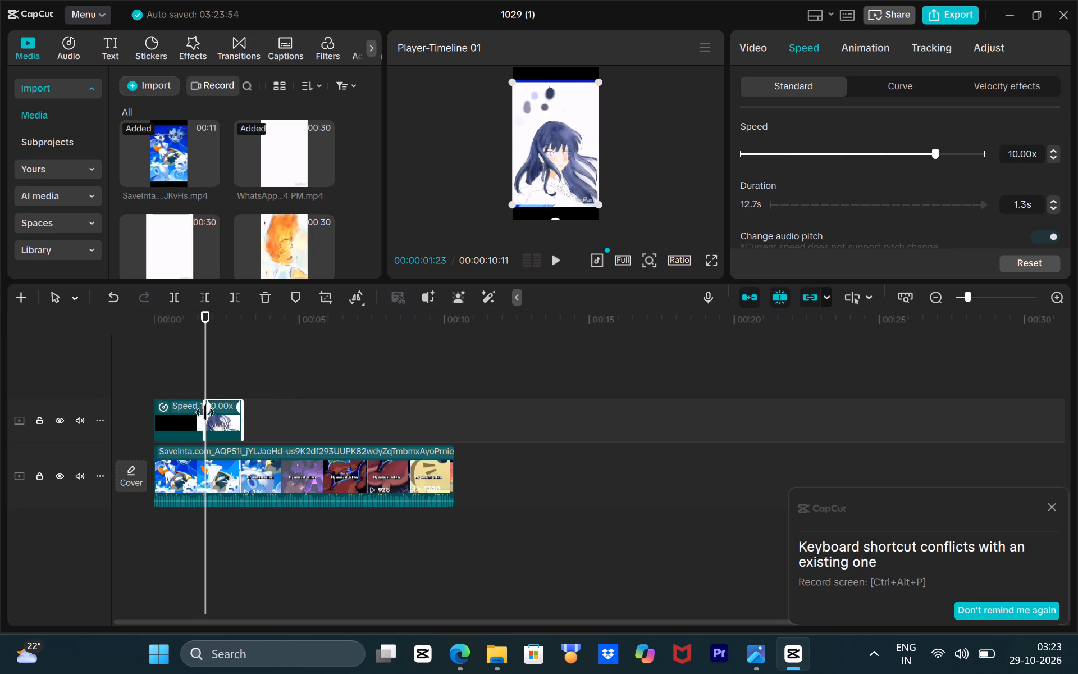
left_click_drag(205, 412, 218, 417)
left_click_drag(227, 423, 223, 425)
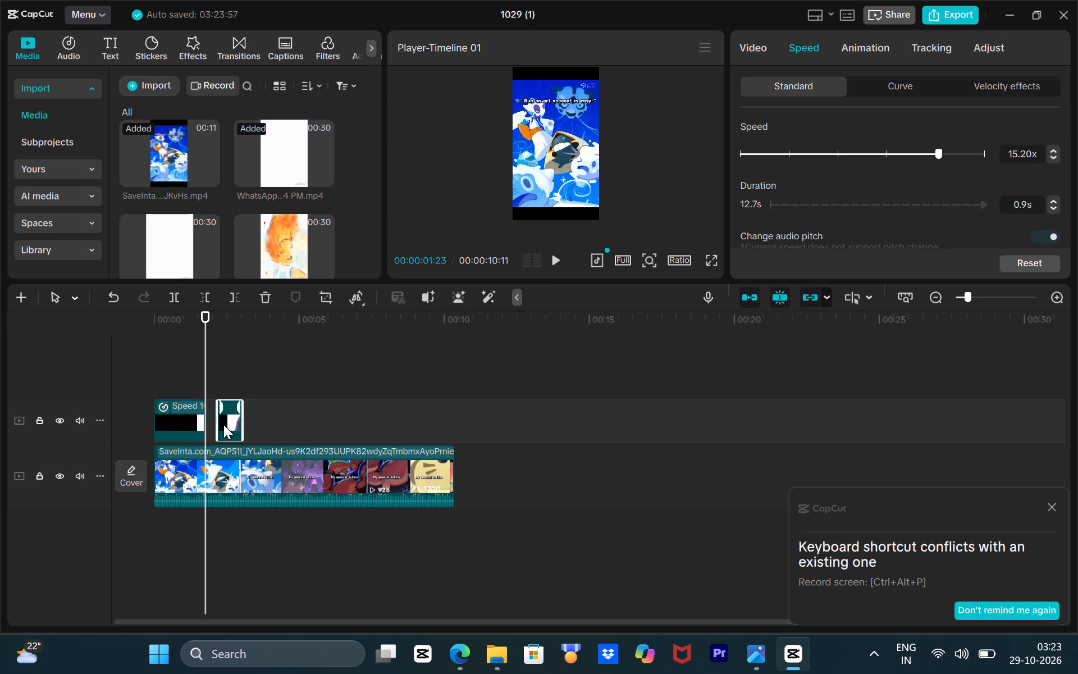
left_click_drag(223, 425, 219, 425)
left_click_drag(209, 352, 199, 353)
key("space")
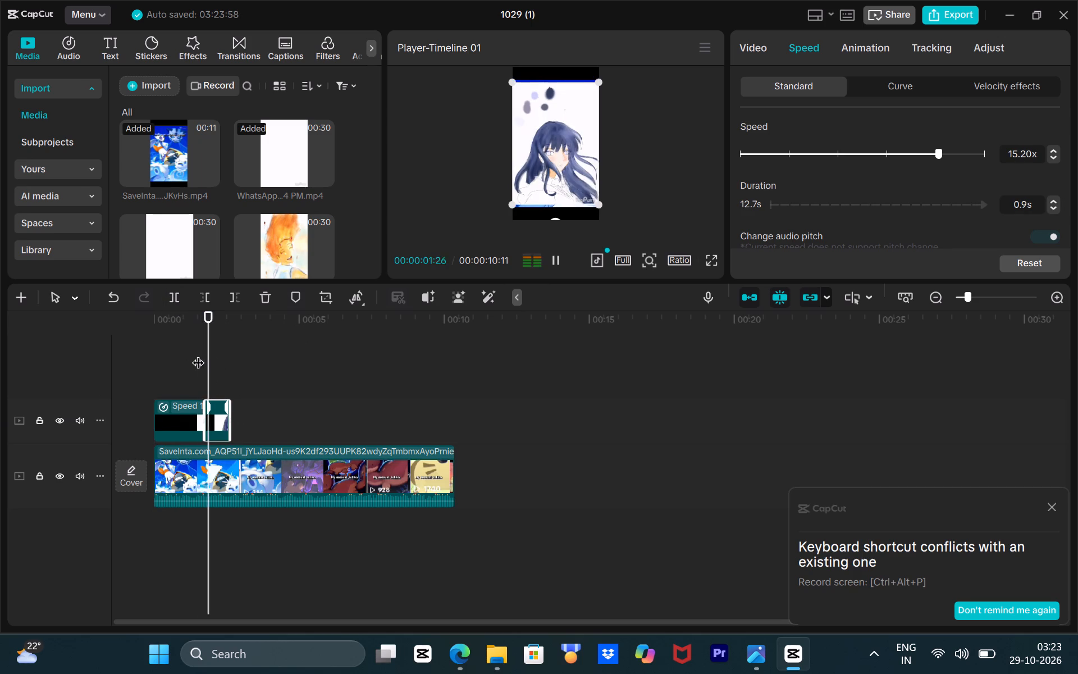
key("space")
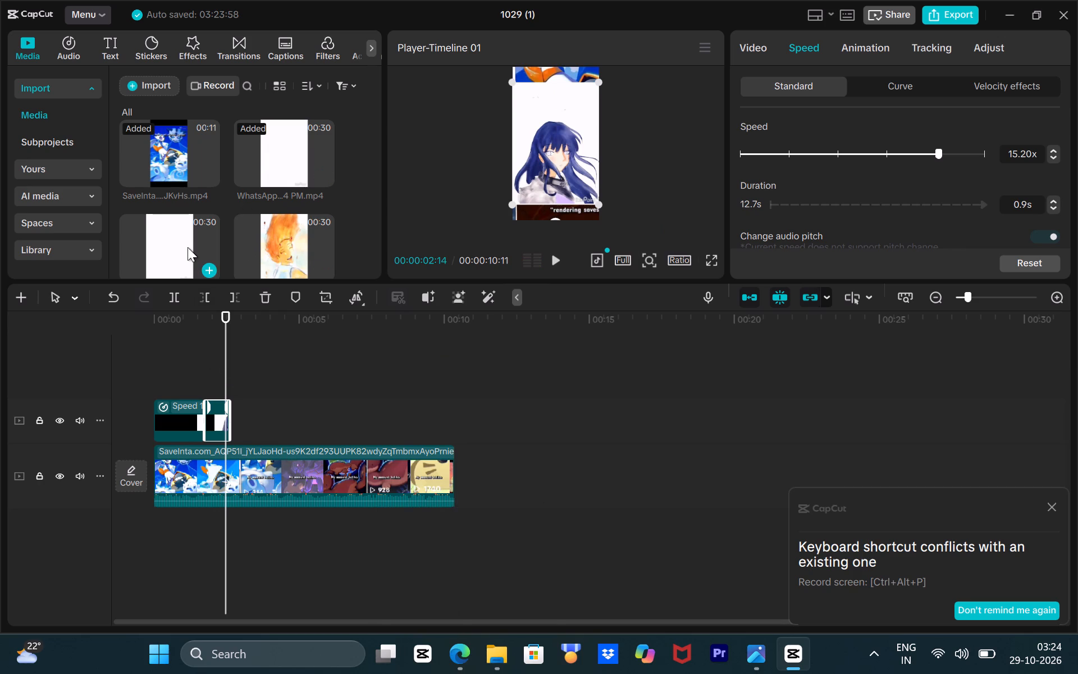
Add the WhatsApp video from 9.38.13 PM to the overlay track directly after the second segment.
left_click_drag(187, 247, 234, 423)
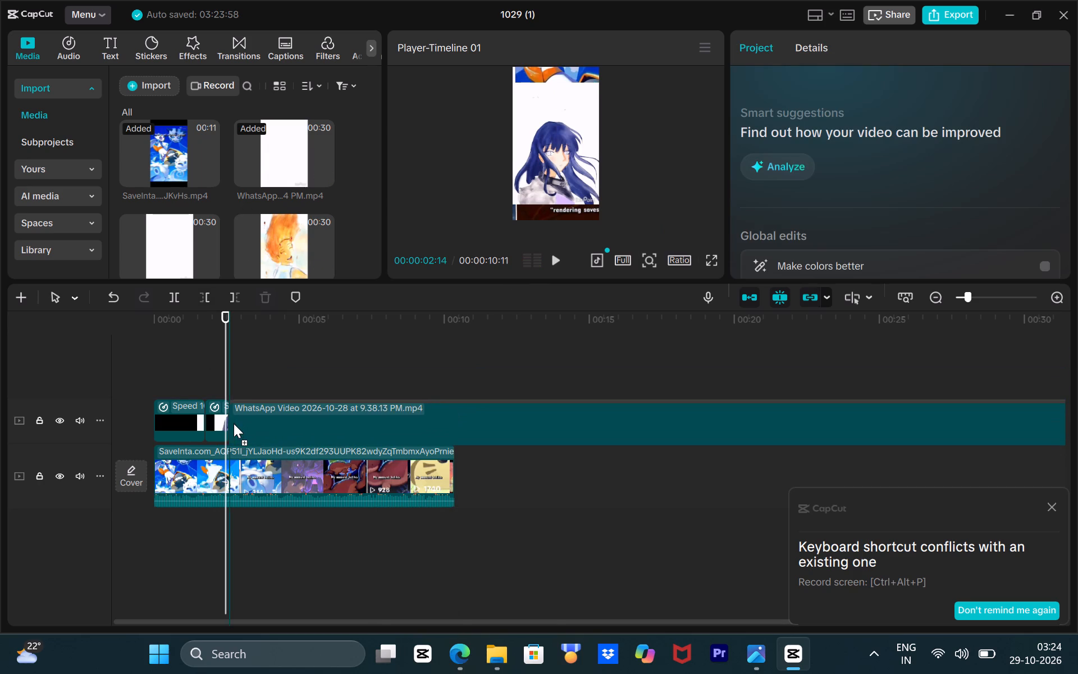
left_click_drag(234, 423, 232, 423)
left_click_drag(292, 405, 300, 449)
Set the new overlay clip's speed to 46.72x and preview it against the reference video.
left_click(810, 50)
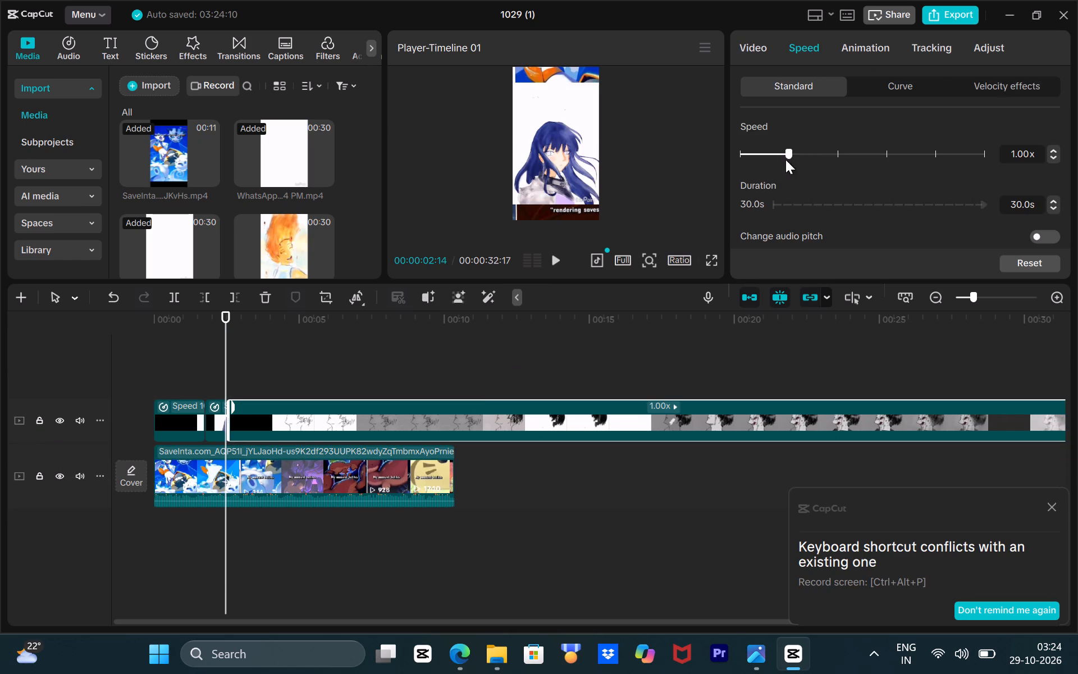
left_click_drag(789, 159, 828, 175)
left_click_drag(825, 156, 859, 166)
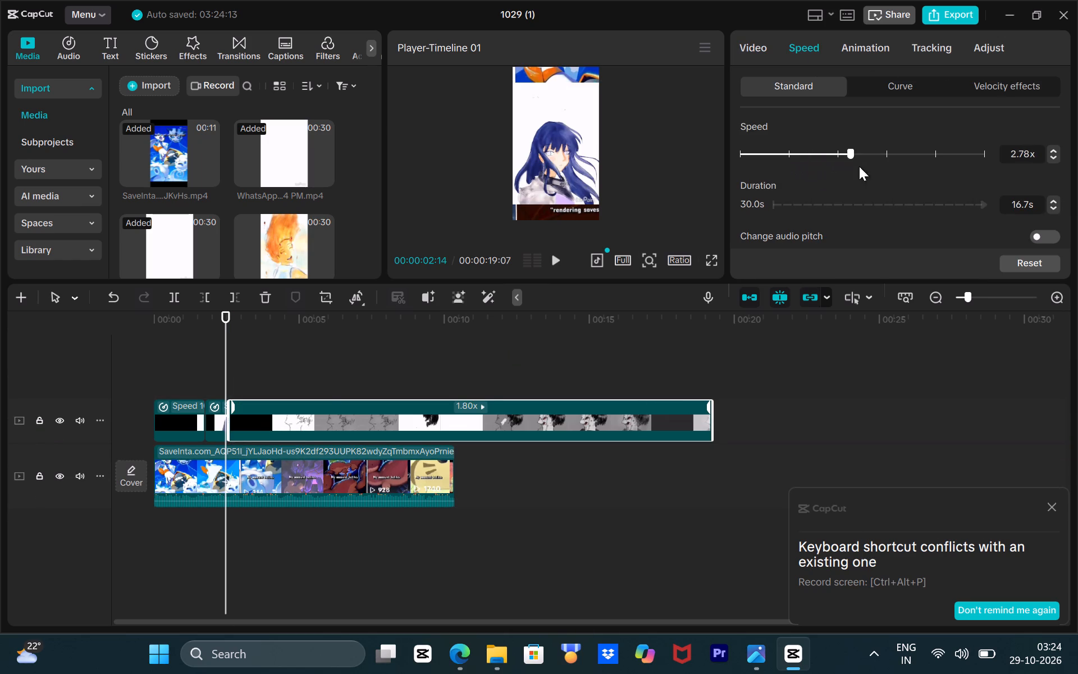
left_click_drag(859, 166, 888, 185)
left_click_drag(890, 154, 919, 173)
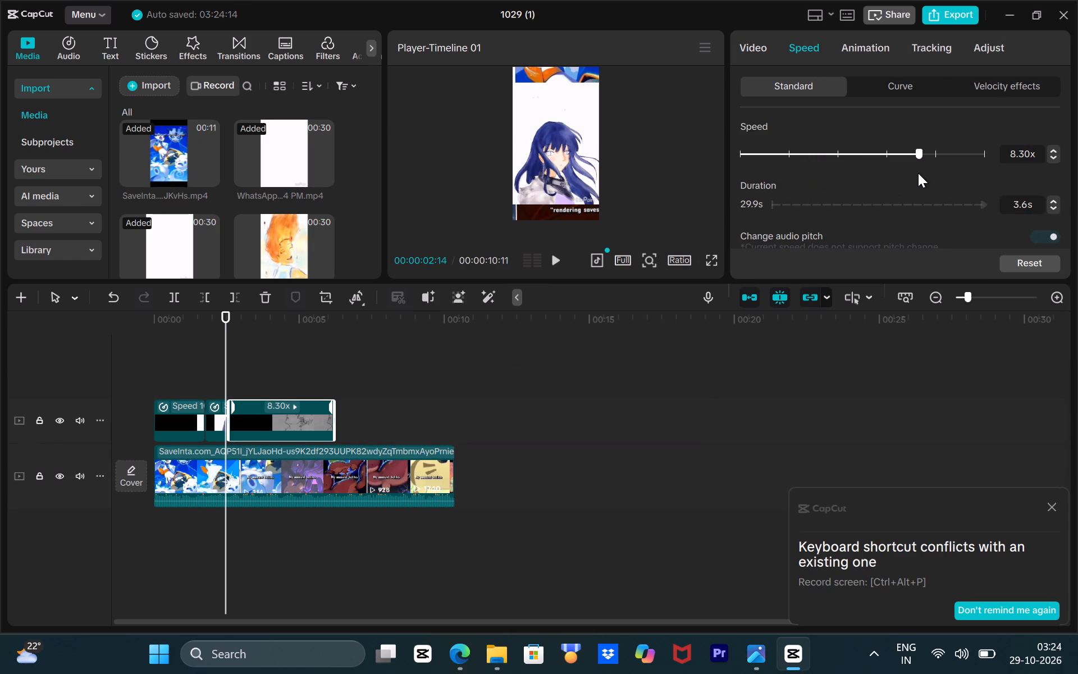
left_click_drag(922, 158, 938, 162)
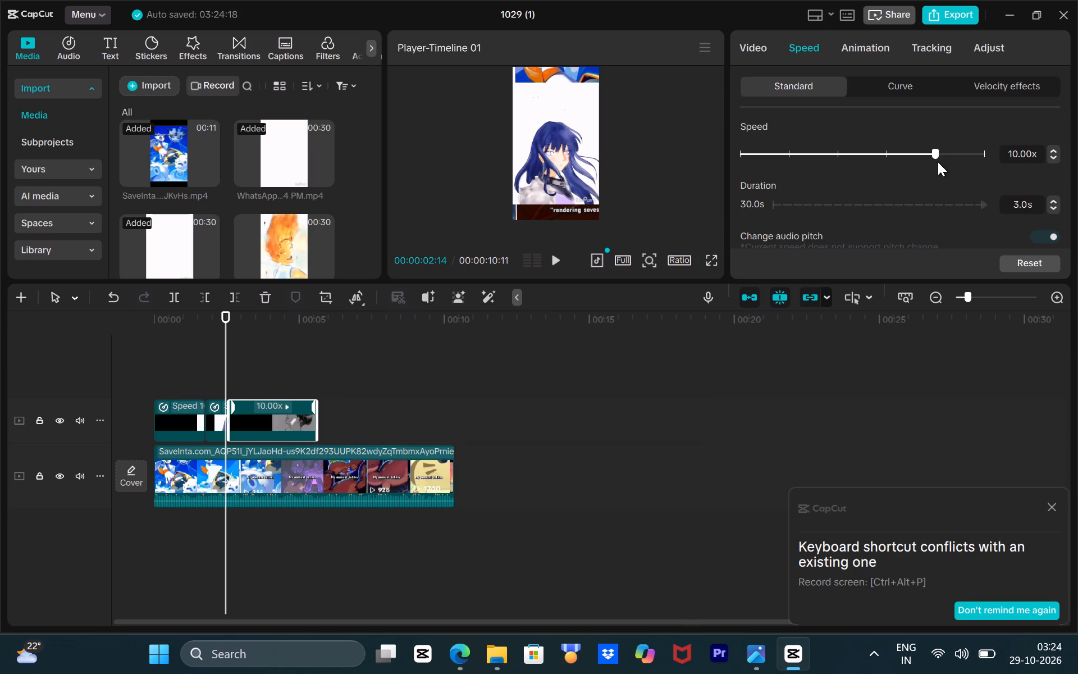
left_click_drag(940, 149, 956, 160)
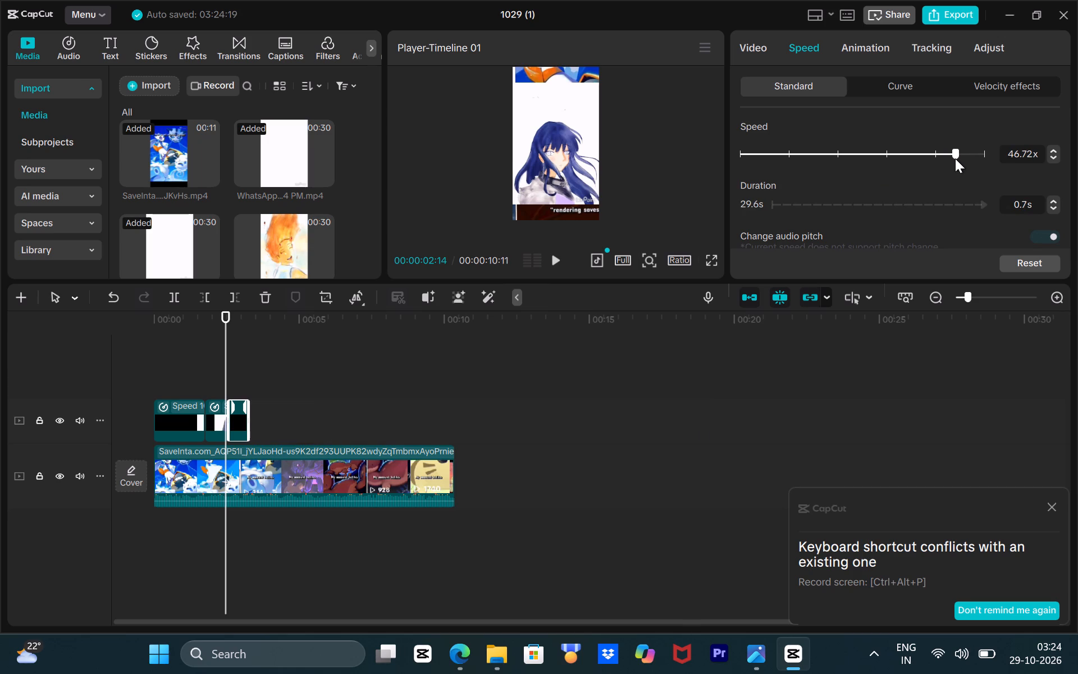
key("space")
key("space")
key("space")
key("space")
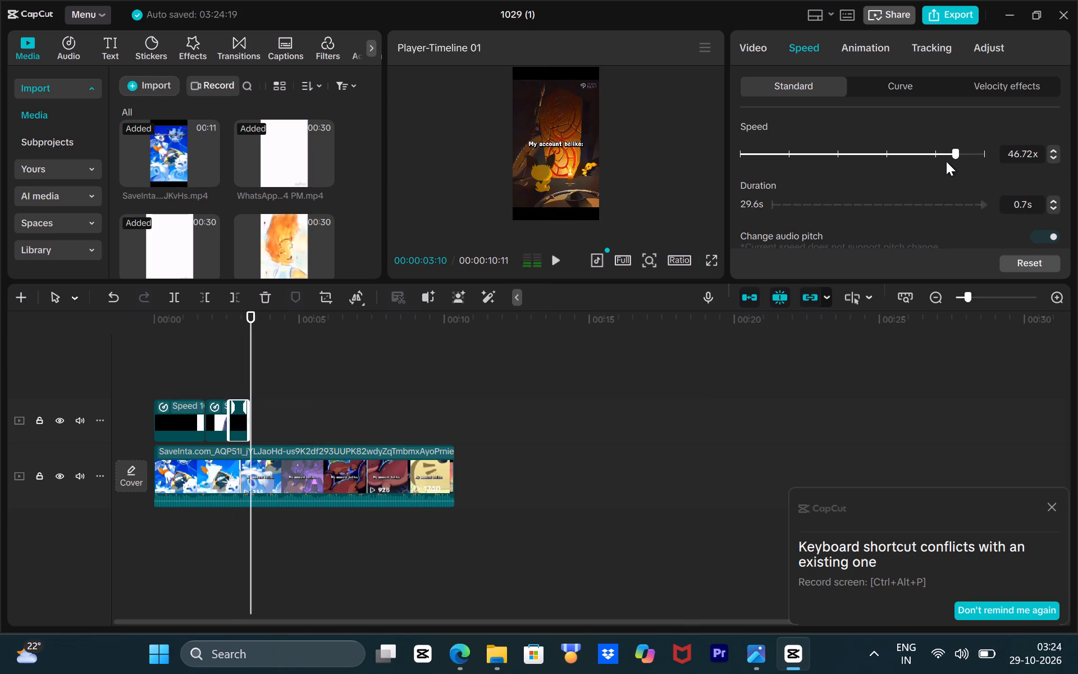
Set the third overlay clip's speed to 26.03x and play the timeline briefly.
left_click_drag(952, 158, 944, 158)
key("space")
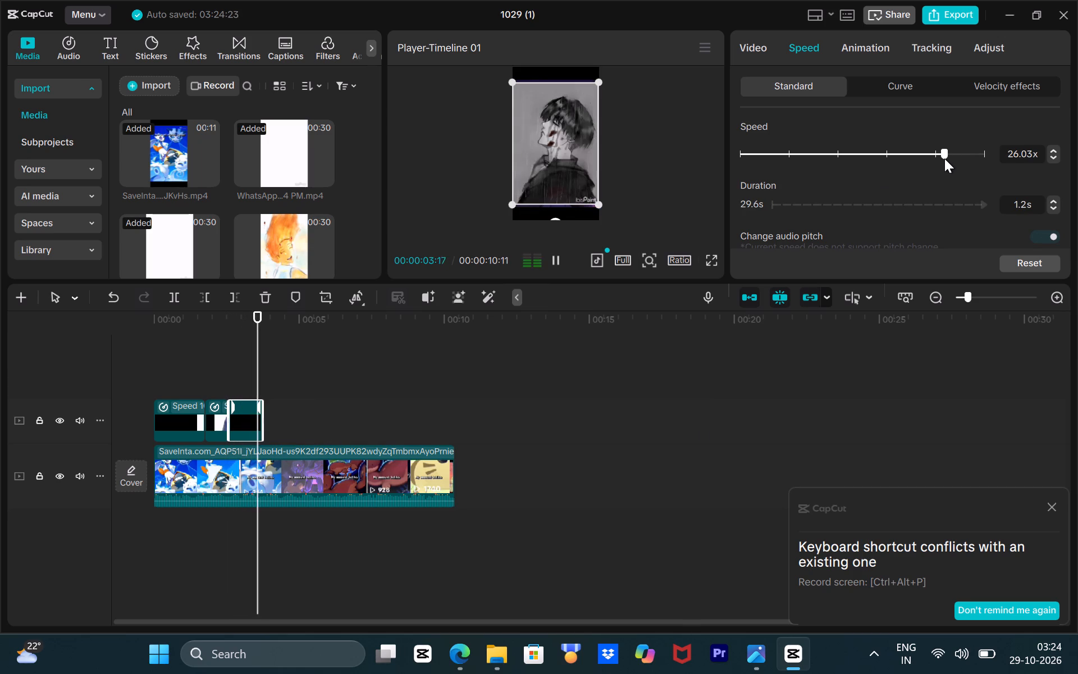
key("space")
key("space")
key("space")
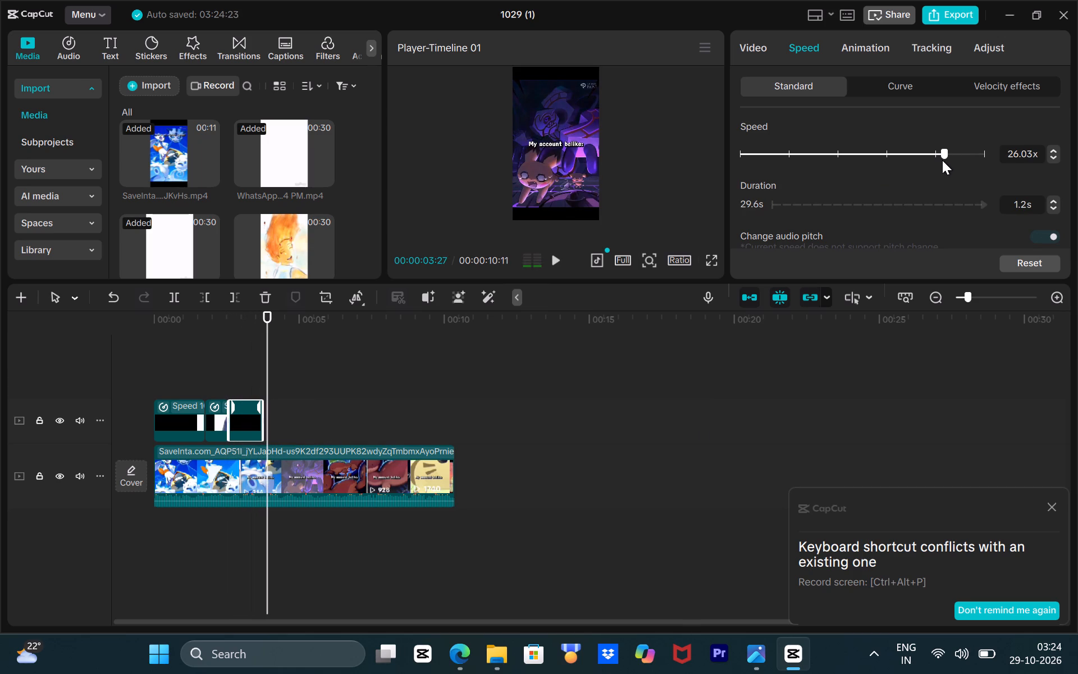
Set the third overlay clip's speed to 19.83x.
left_click(946, 157)
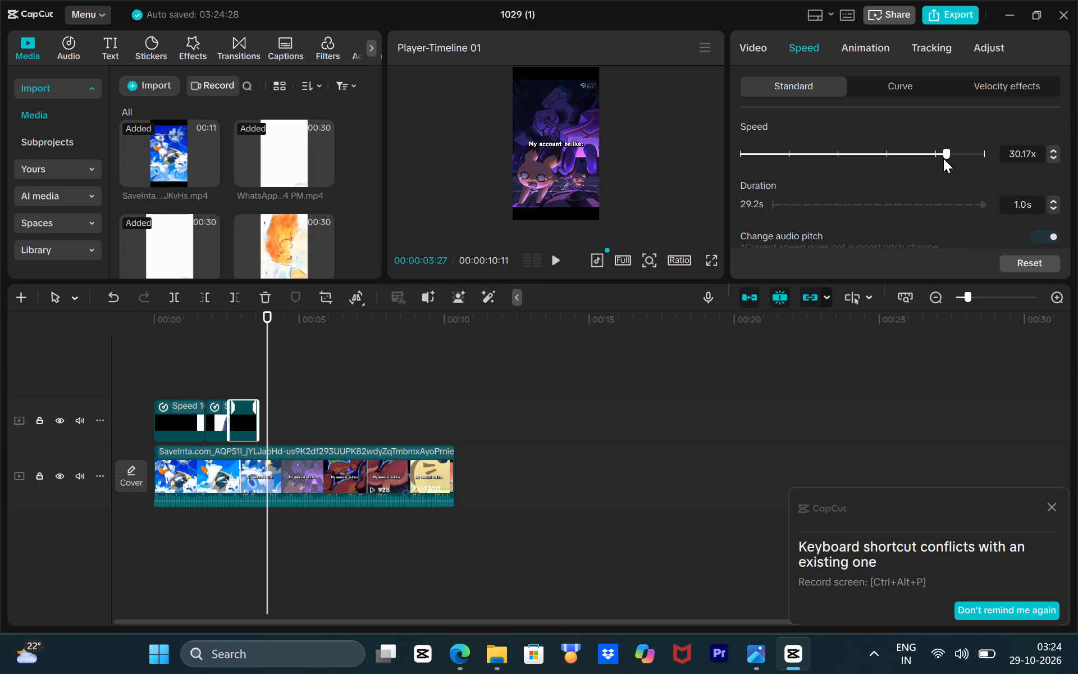
left_click(945, 156)
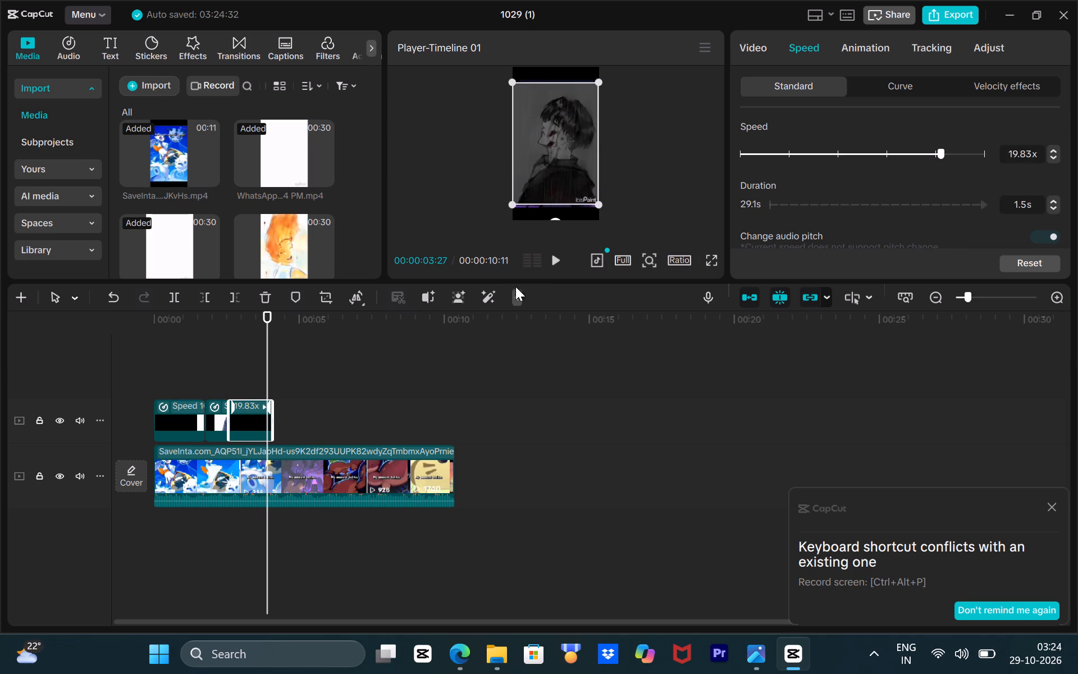
Play the timeline from the third overlay clip's start to check its timing against the reference video.
key("space")
key("space")
key("space")
left_click_drag(287, 330, 229, 336)
key("space")
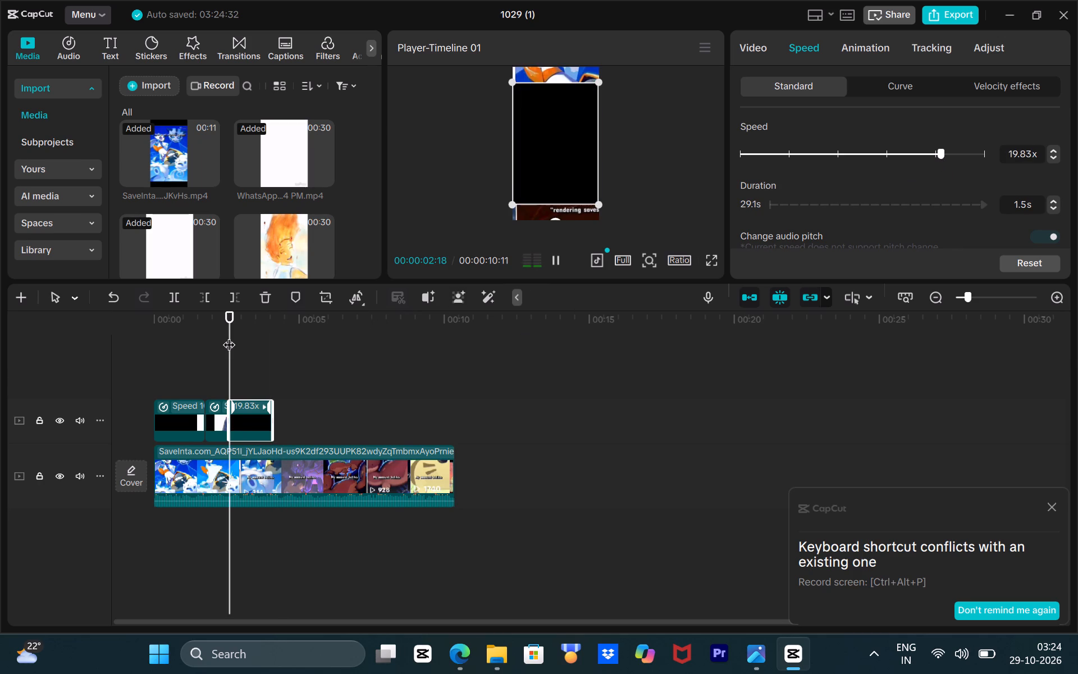
key("space")
key("space")
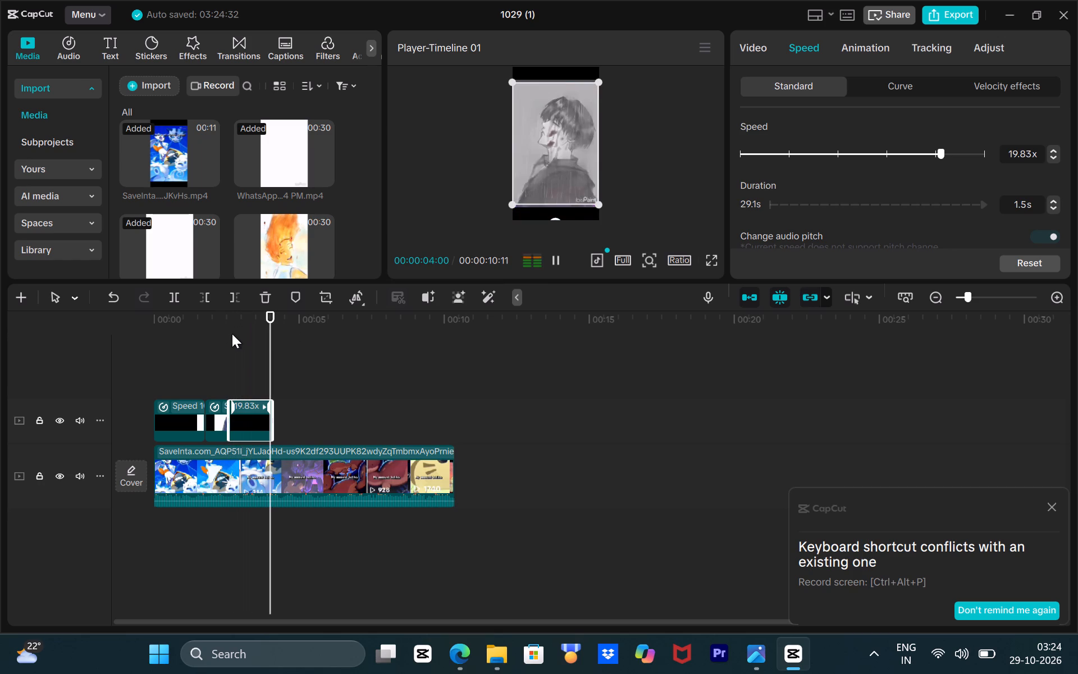
key("space")
key("space")
key("space")
key("space")
key("space")
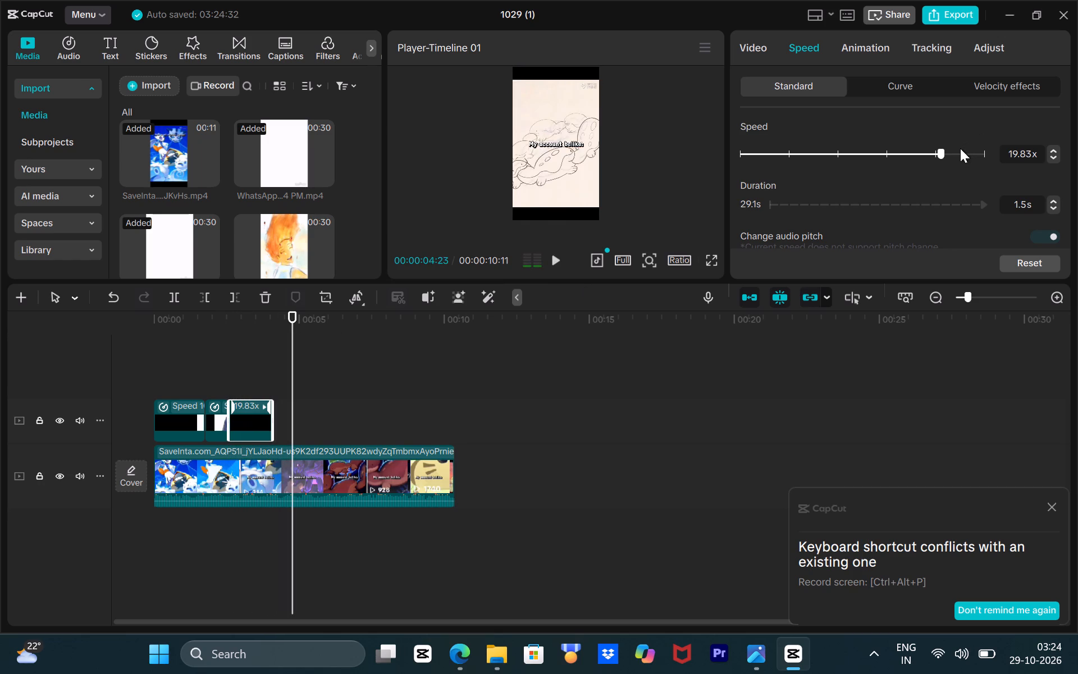
key("space")
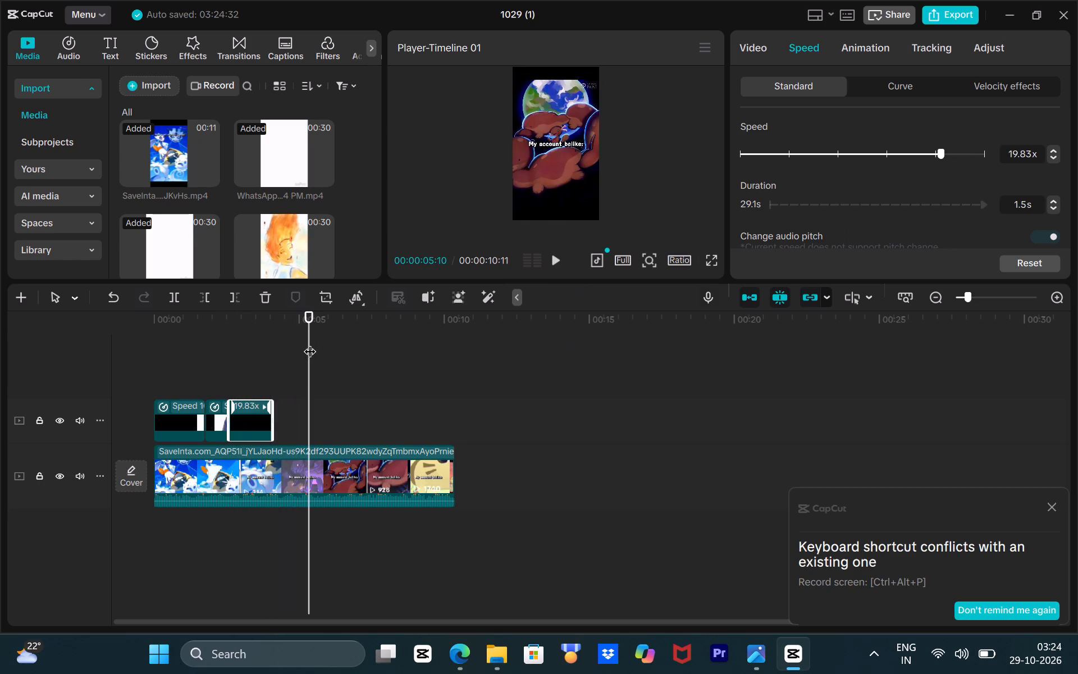
Add the orange-haired drawing video from 9.38.35 PM to the overlay track directly after the third clip.
left_click_drag(307, 343, 269, 350)
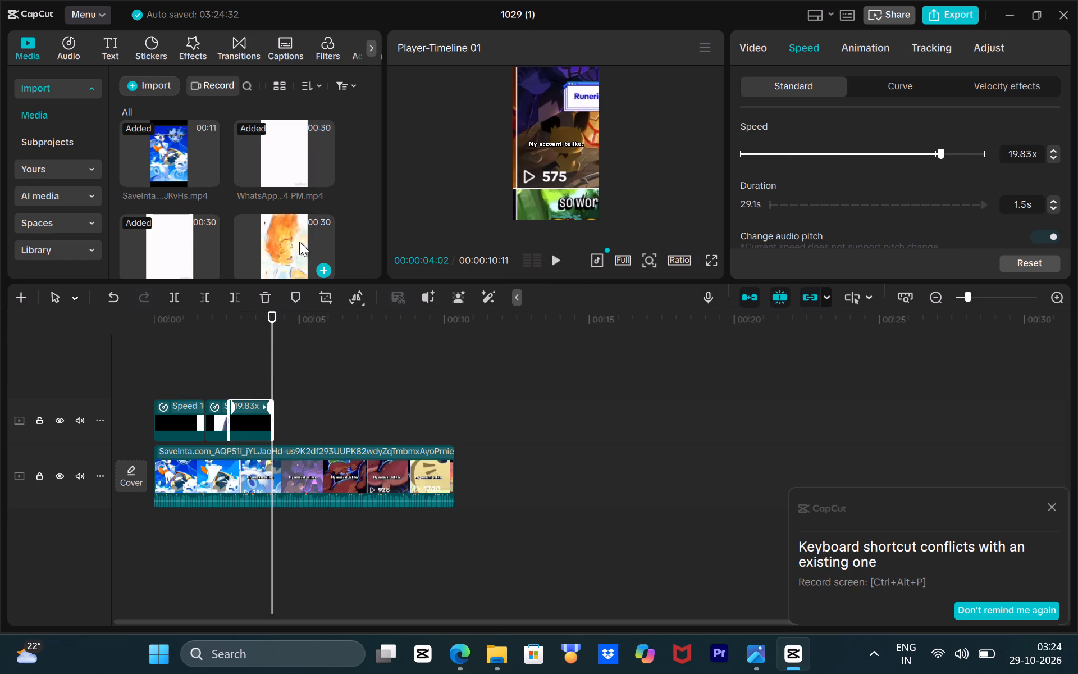
left_click_drag(299, 242, 273, 422)
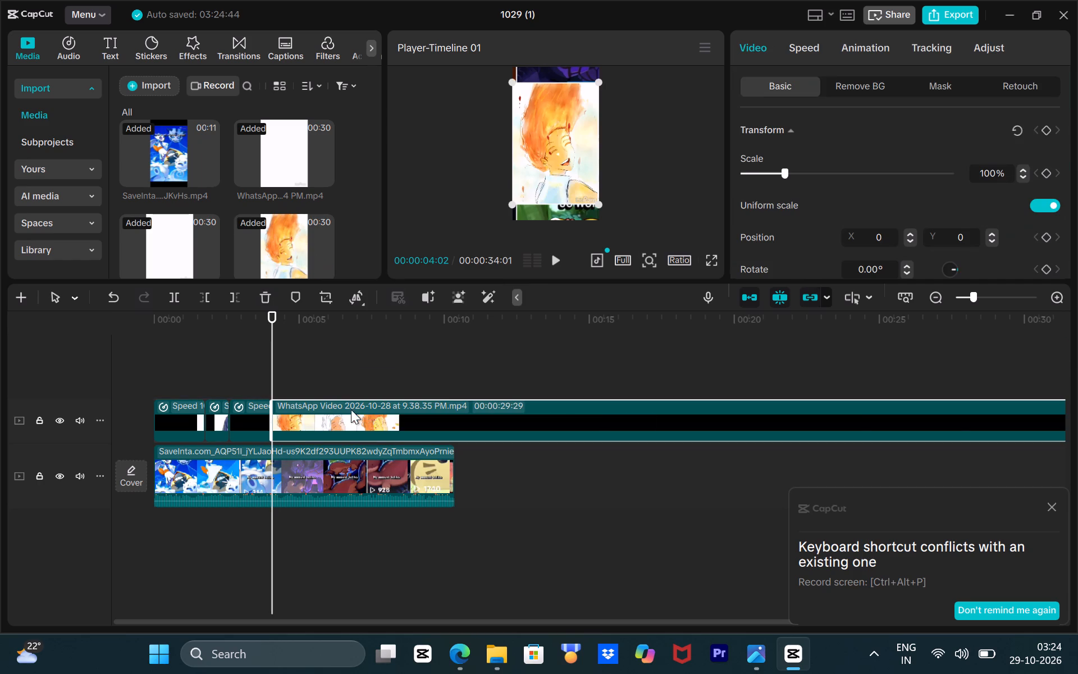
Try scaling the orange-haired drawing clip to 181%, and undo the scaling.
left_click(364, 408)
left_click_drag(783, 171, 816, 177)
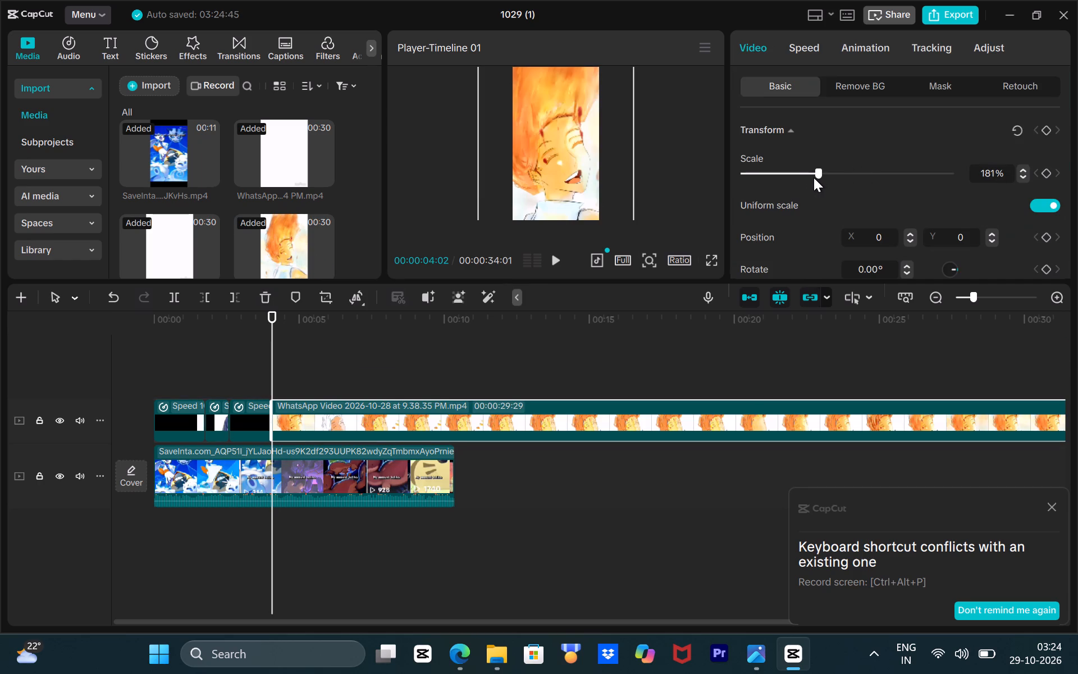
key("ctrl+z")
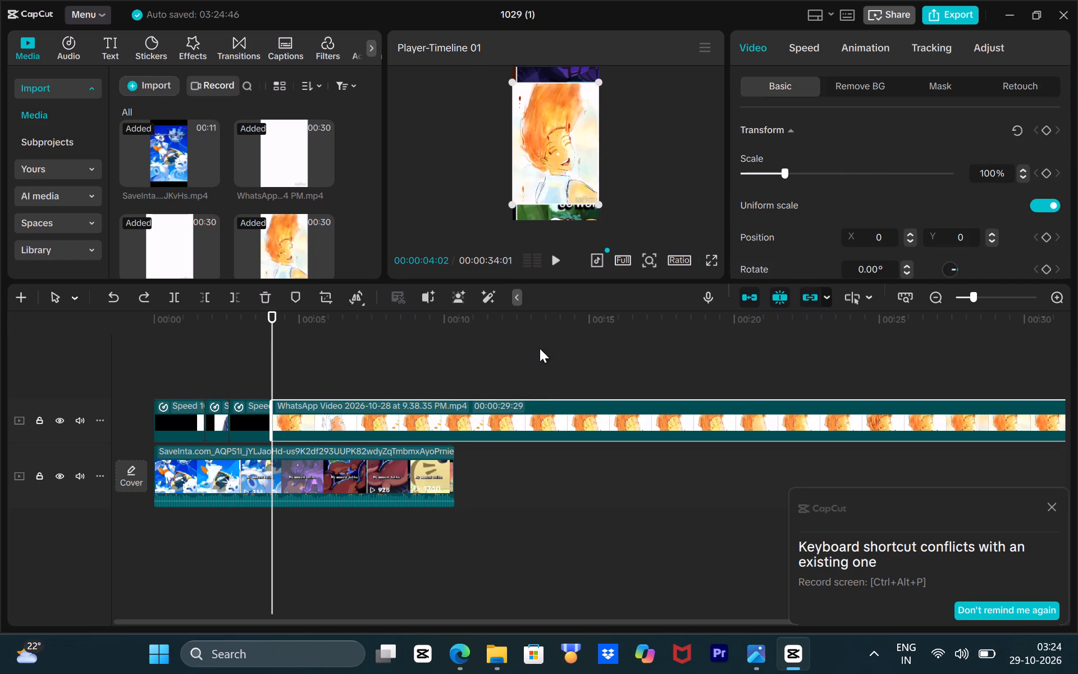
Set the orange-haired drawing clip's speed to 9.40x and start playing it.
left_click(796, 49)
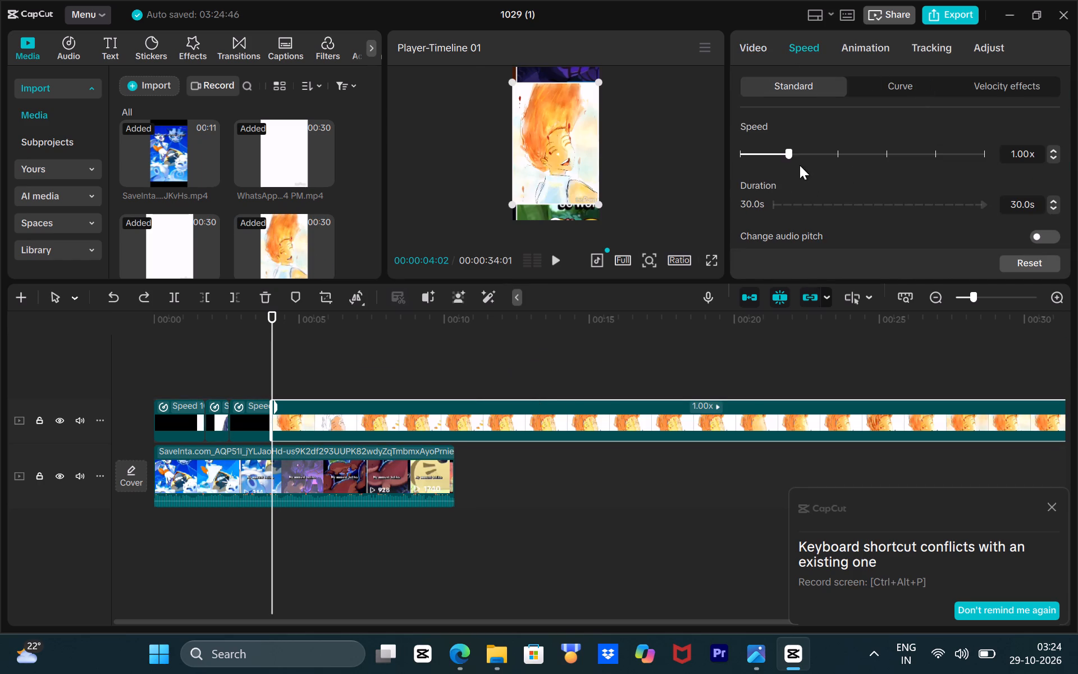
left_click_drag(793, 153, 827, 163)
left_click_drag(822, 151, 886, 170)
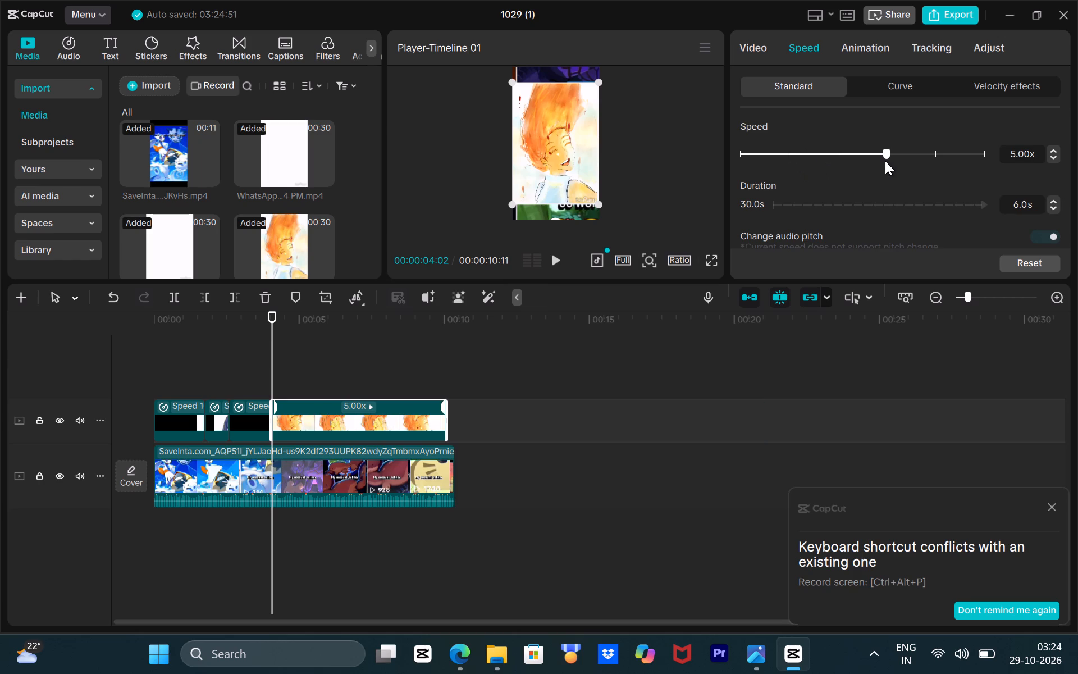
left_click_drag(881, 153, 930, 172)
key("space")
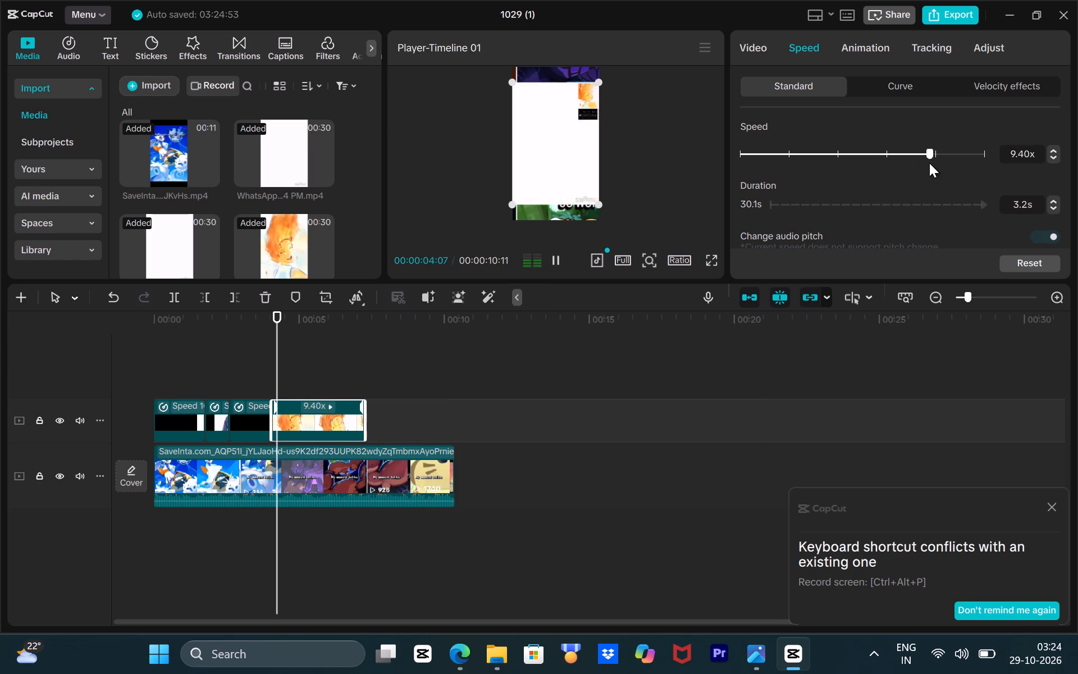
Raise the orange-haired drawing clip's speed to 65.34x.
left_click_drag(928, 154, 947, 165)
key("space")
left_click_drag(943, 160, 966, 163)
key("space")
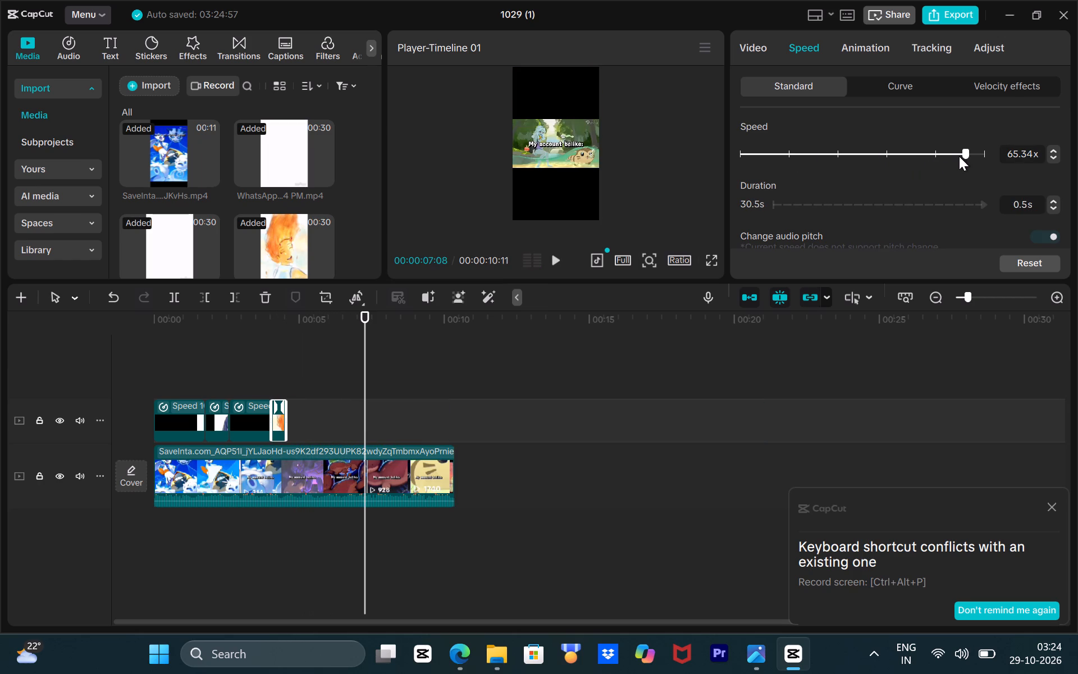
Set the orange-haired drawing clip's speed to 19.83x and preview its transition from the third overlay clip.
left_click_drag(963, 157, 958, 157)
left_click_drag(958, 157, 941, 160)
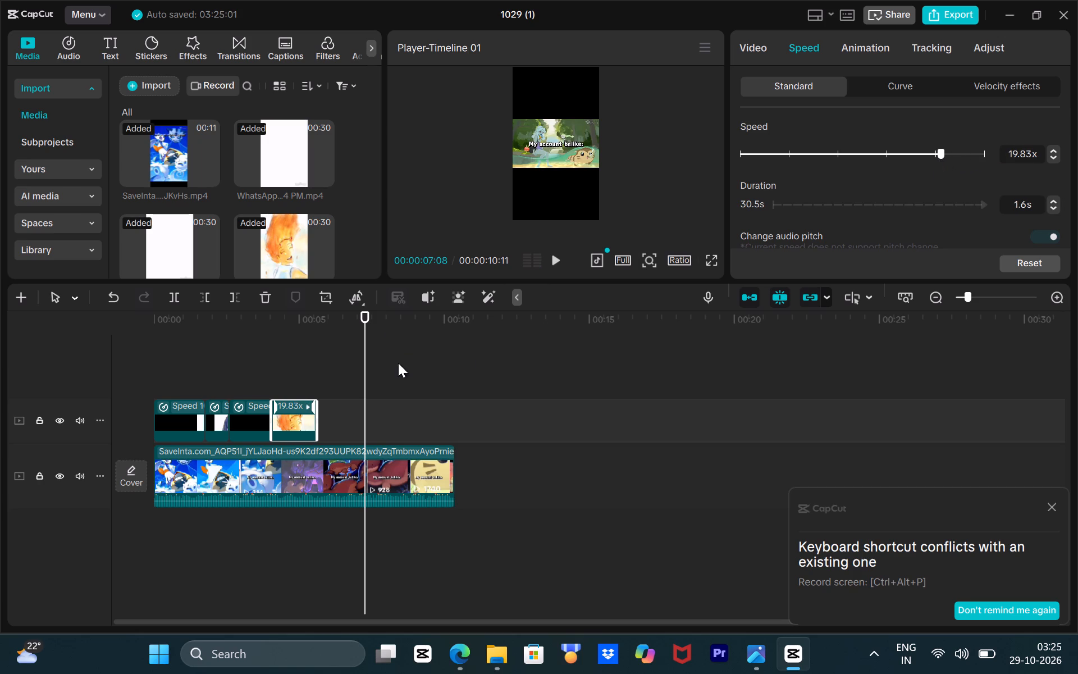
left_click_drag(352, 342, 272, 356)
left_click_drag(353, 325, 264, 343)
key("space")
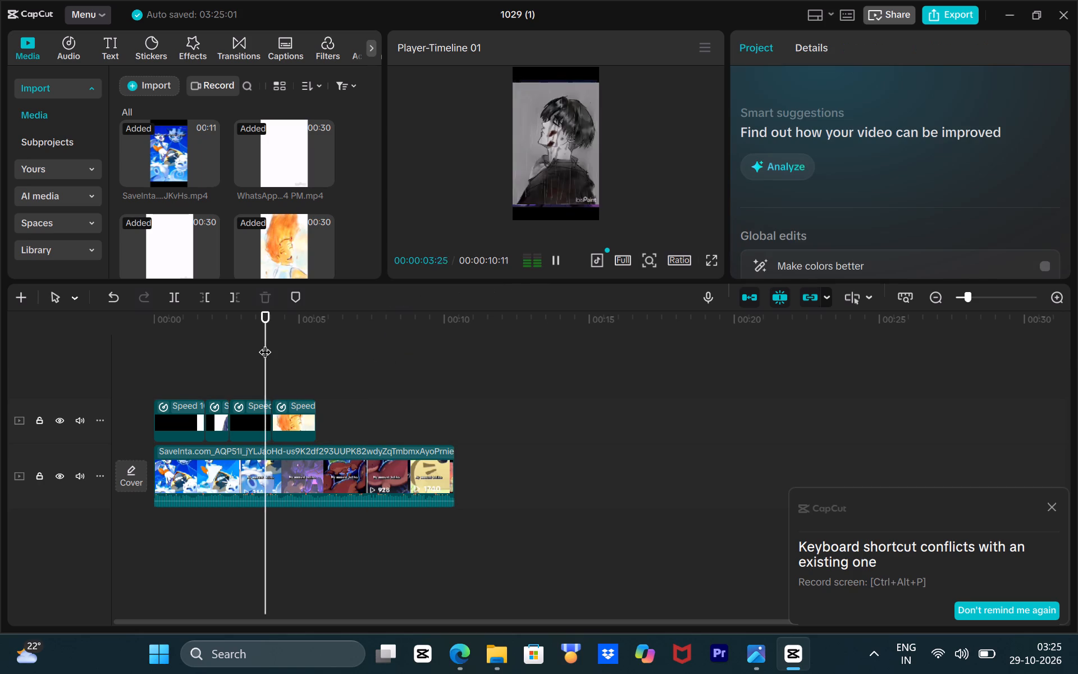
key("space")
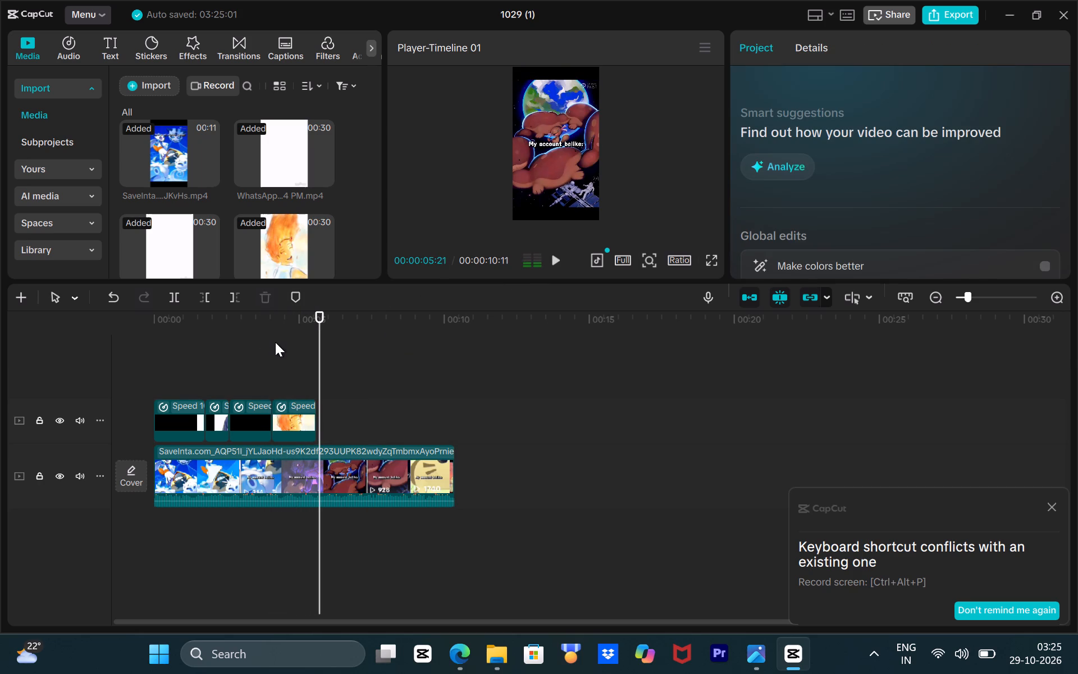
left_click_drag(317, 331, 243, 351)
key("space")
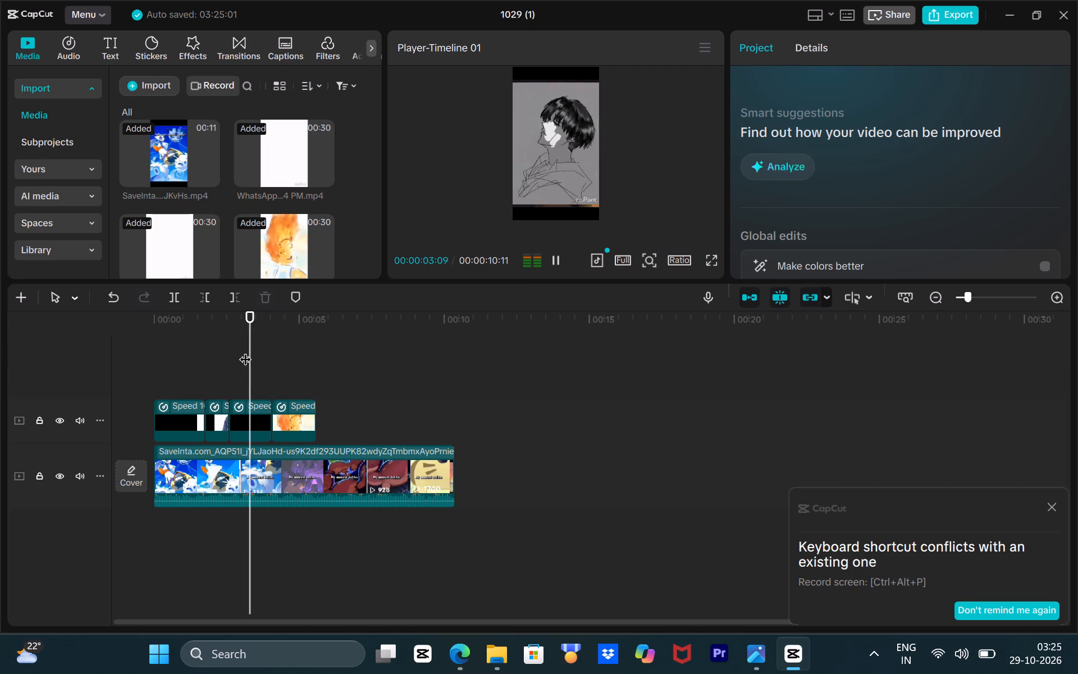
Play back the orange-haired drawing clip against the reference video to check its timing.
key("space")
key("space")
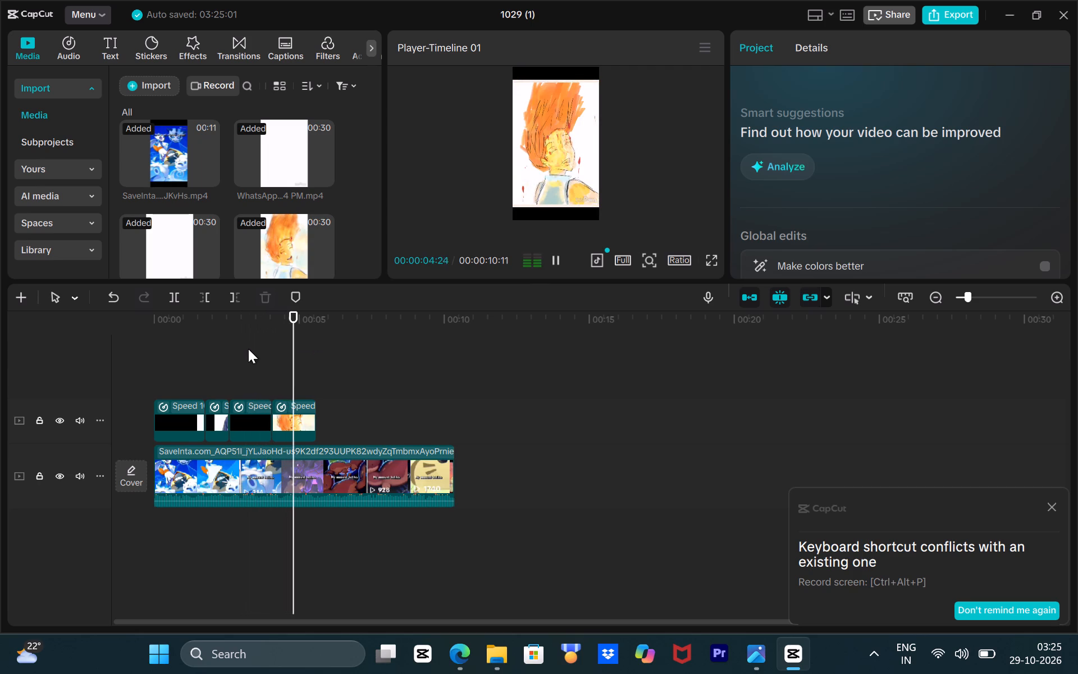
key("space")
key("space")
key("space")
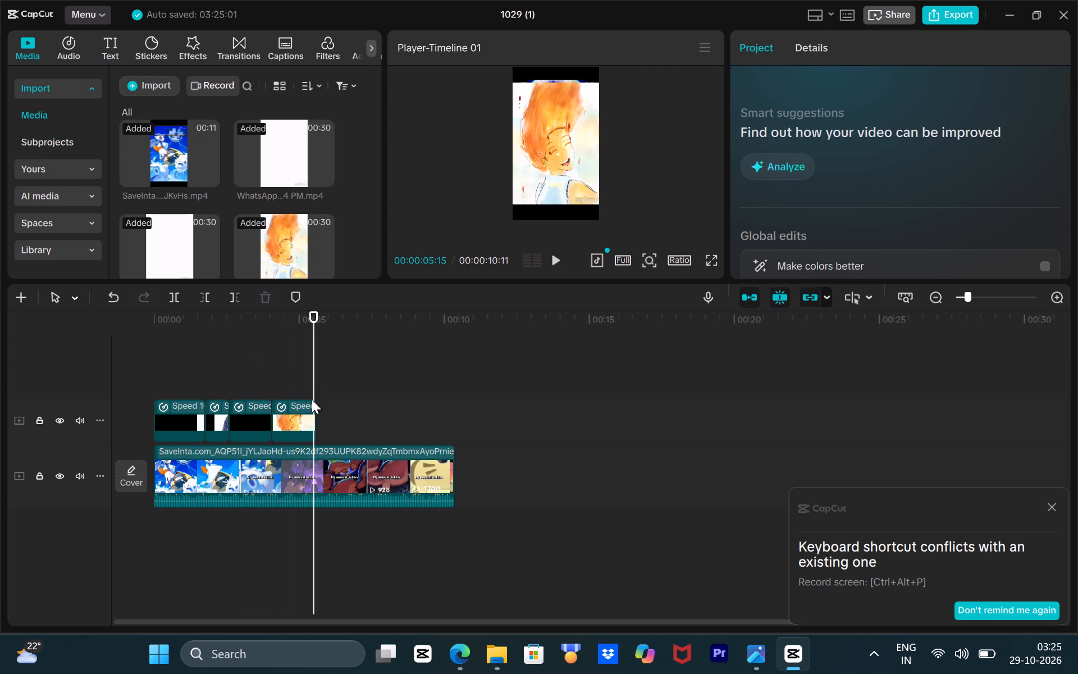
left_click_drag(309, 324, 276, 334)
key("space")
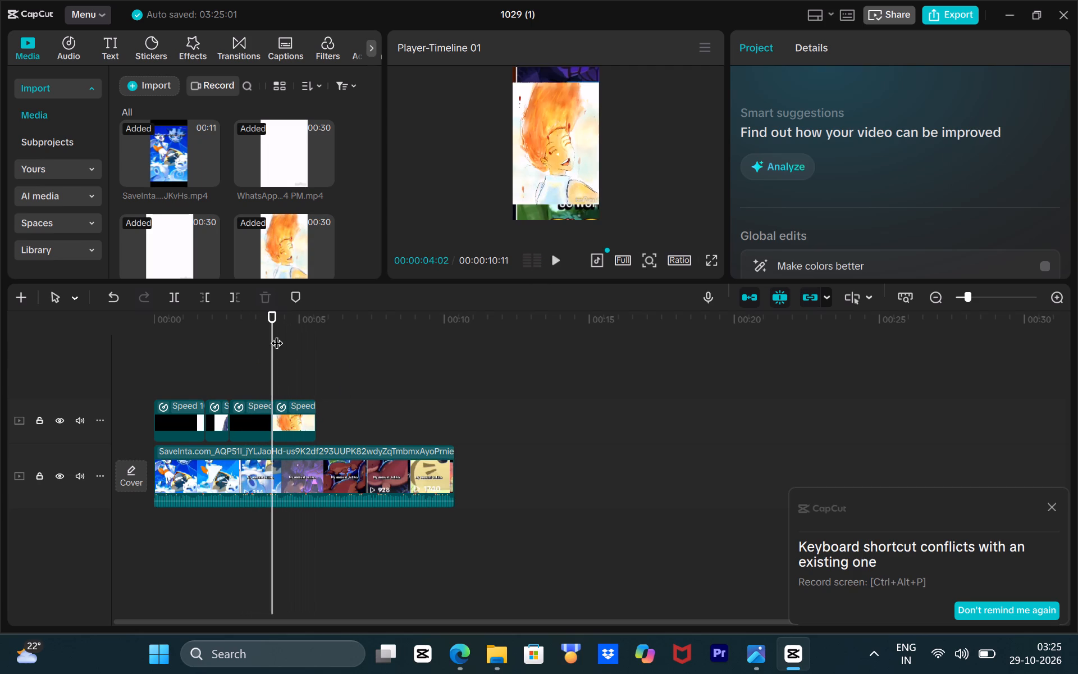
key("space")
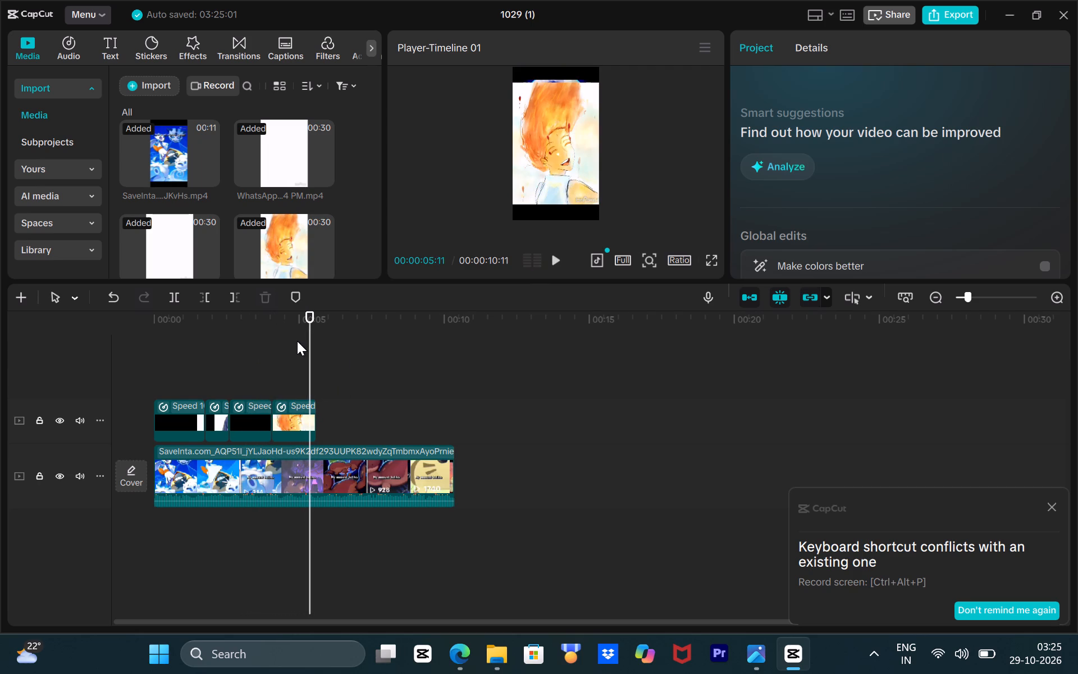
key("space")
key("space")
Set the orange-haired drawing clip's speed to 10.00x.
left_click(300, 418)
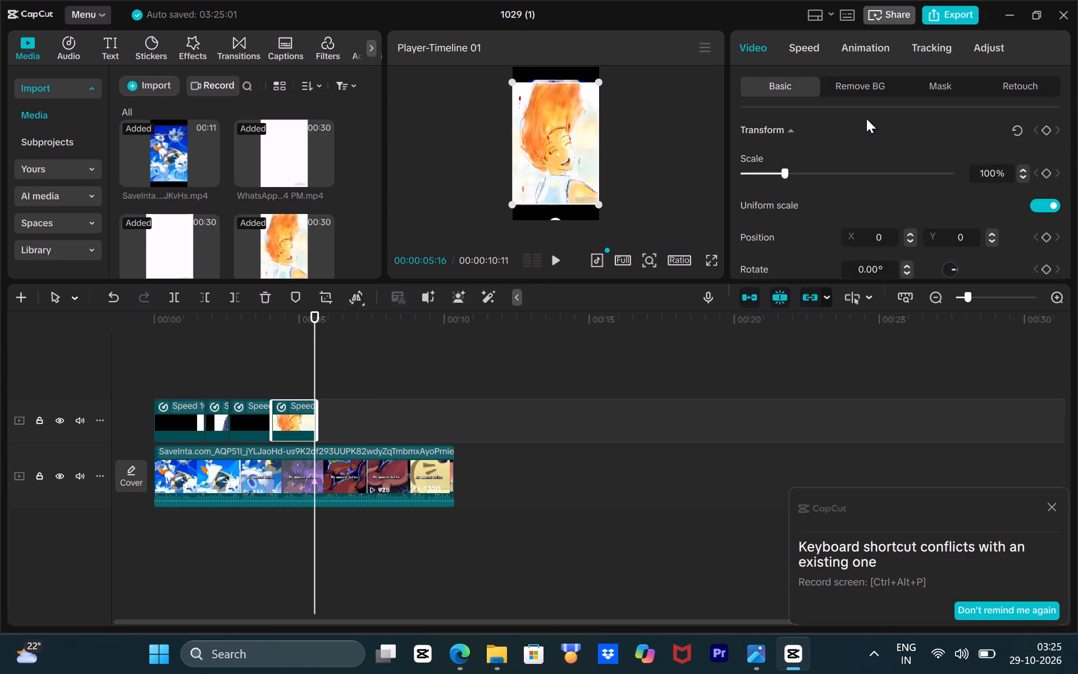
left_click(807, 51)
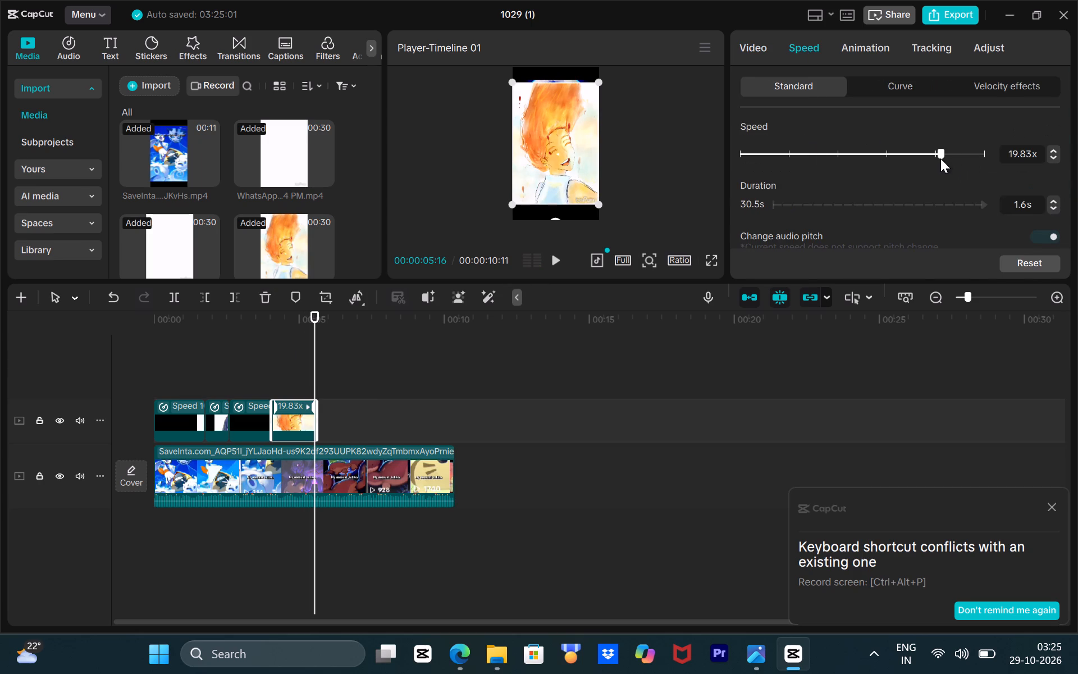
left_click(939, 157)
key("space")
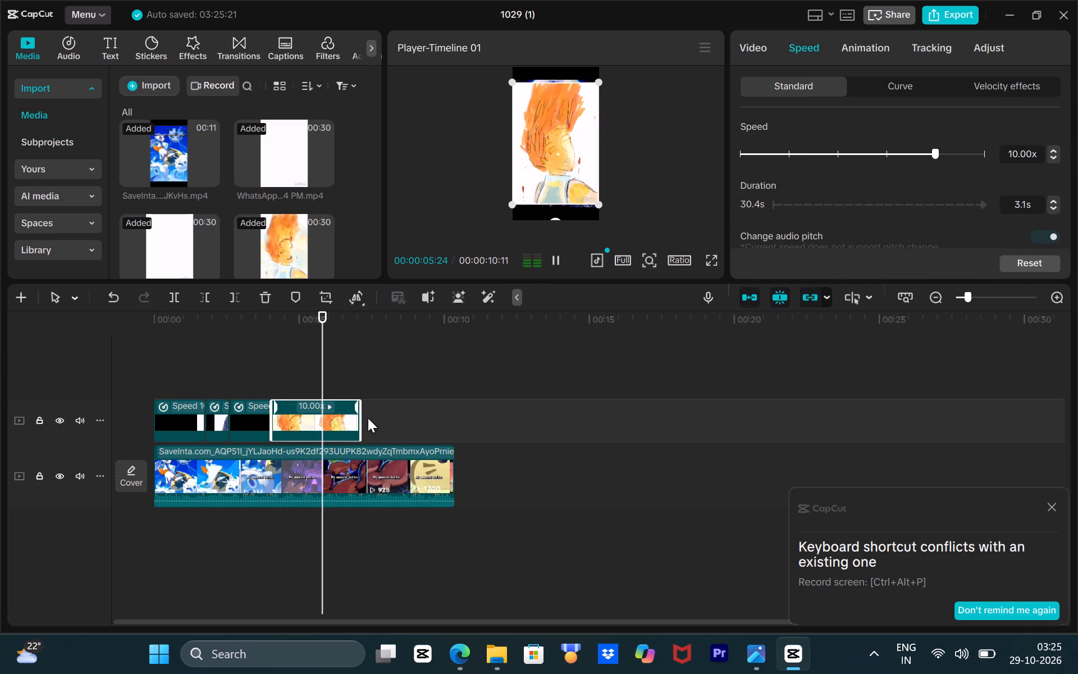
Trim the end of the orange-haired drawing clip to about 00:00:06:16 on the timeline and play back the cut.
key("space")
left_click_drag(361, 414, 348, 416)
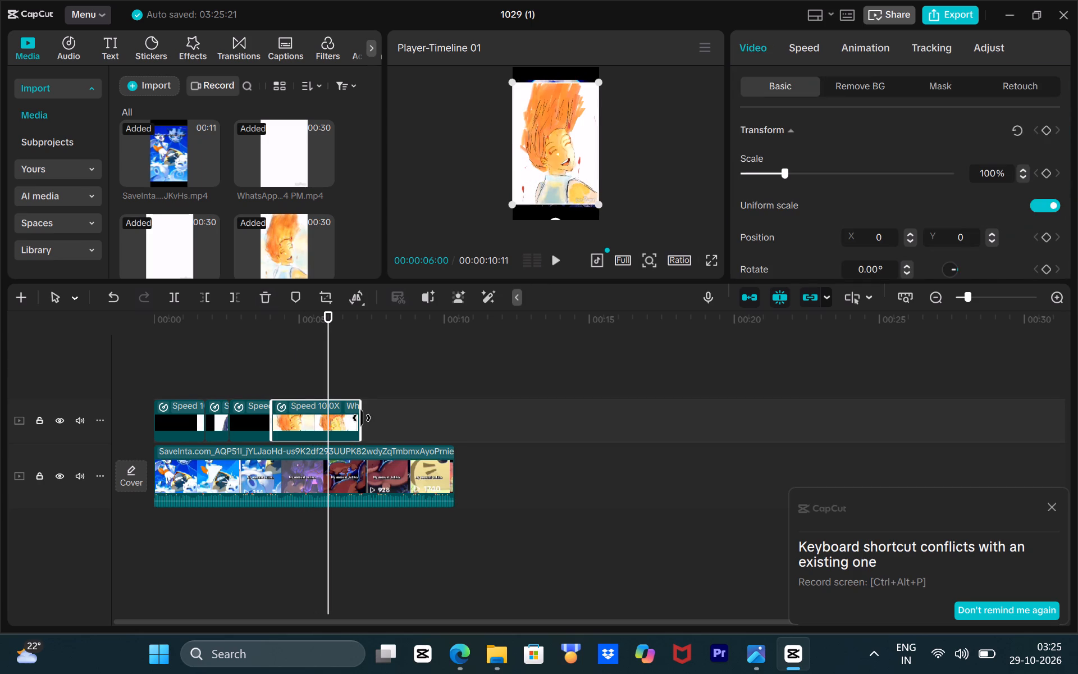
left_click_drag(362, 418, 342, 418)
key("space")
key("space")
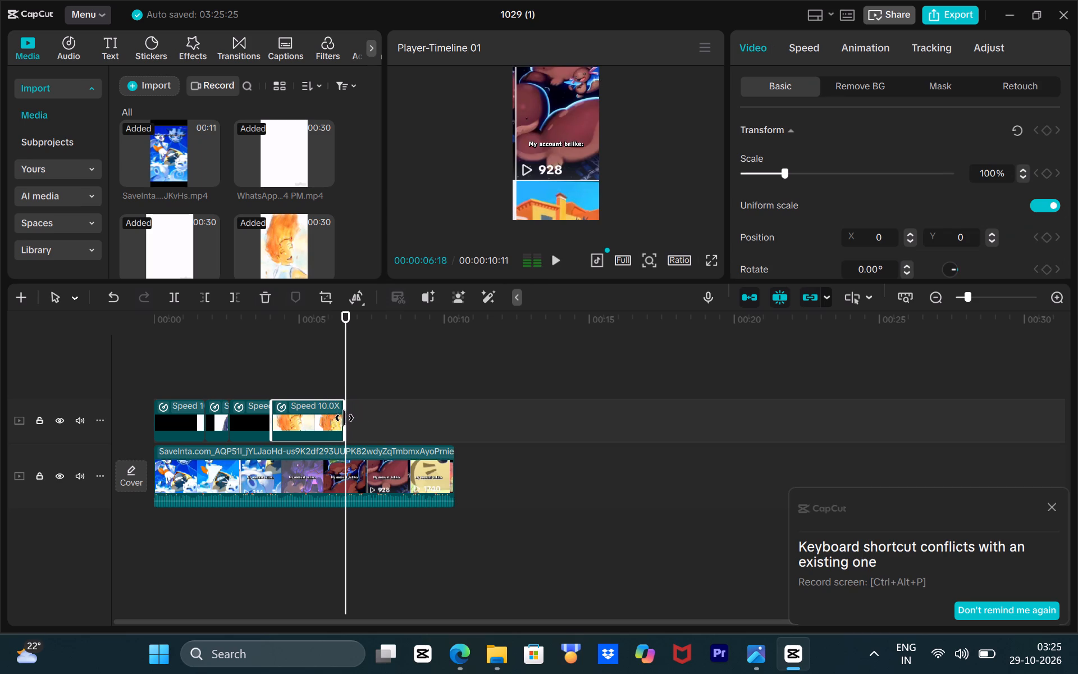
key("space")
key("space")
Add the unused WhatsApp video from 9.38.44 PM to the overlay track, directly after the orange-haired drawing clip.
left_click_drag(353, 330, 341, 335)
scroll(208, 198, "down", 1)
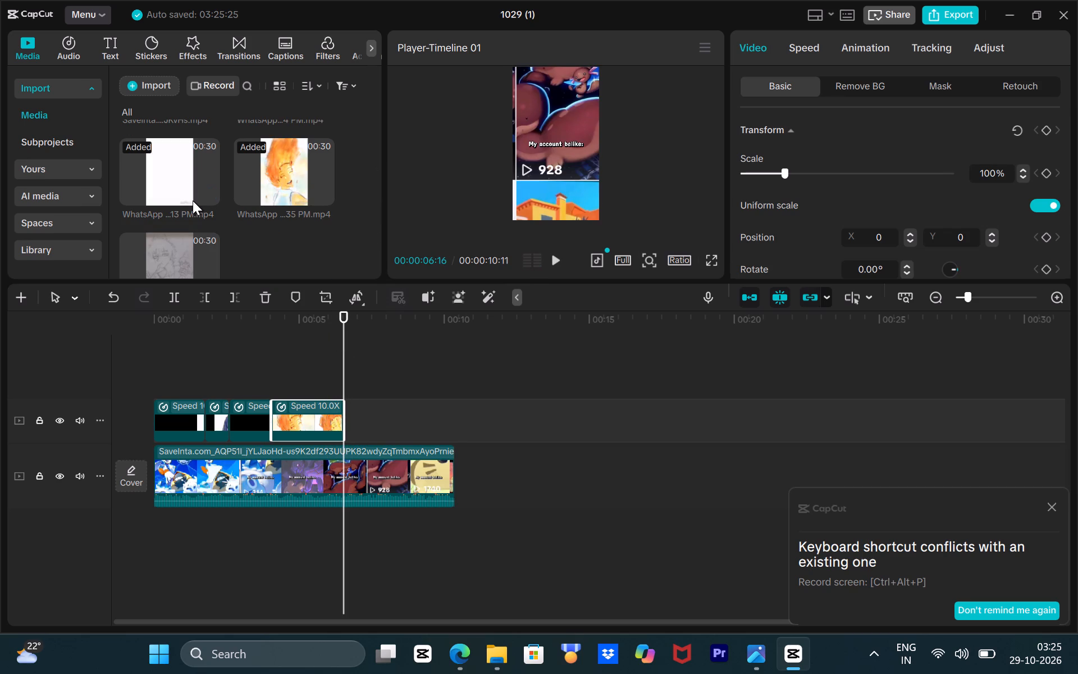
left_click_drag(168, 253, 353, 423)
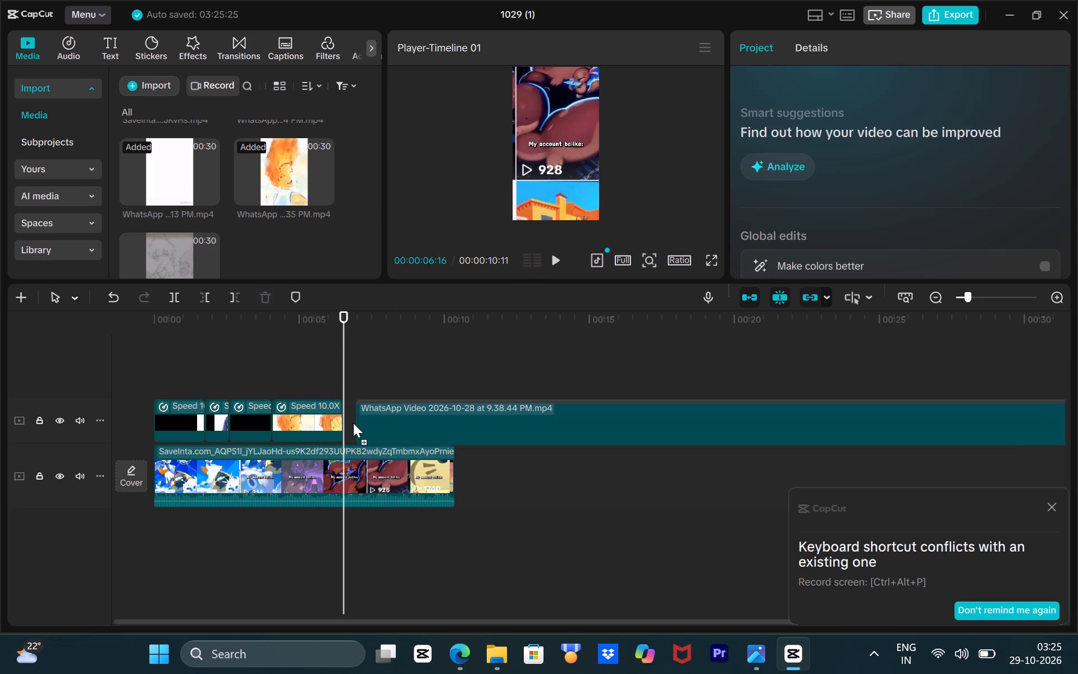
left_click_drag(353, 423, 347, 423)
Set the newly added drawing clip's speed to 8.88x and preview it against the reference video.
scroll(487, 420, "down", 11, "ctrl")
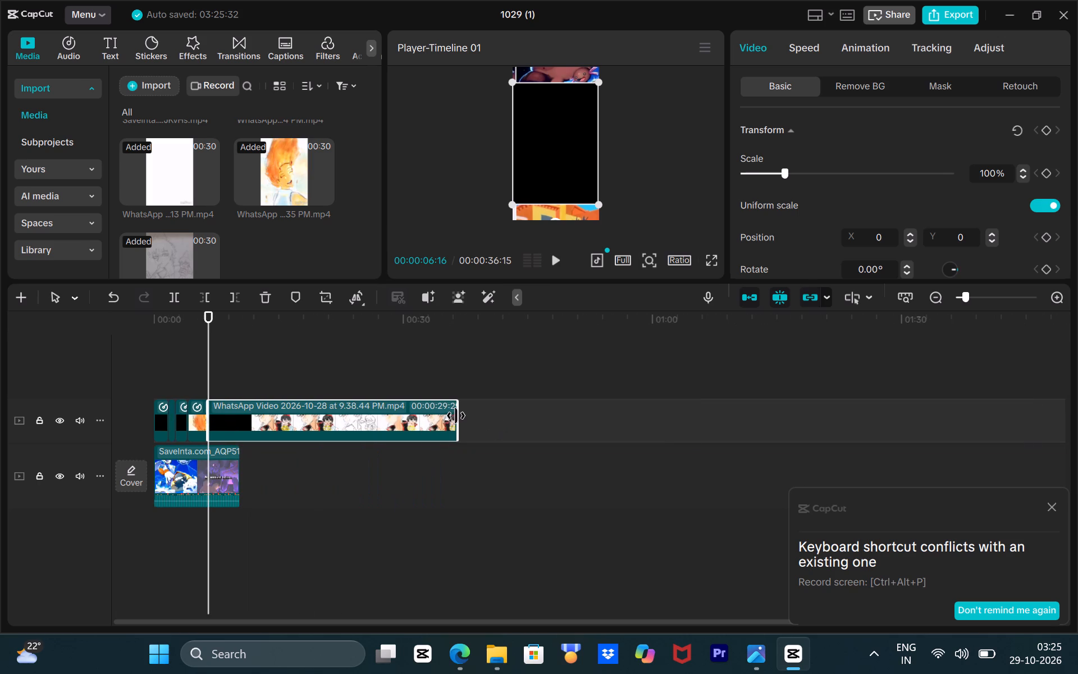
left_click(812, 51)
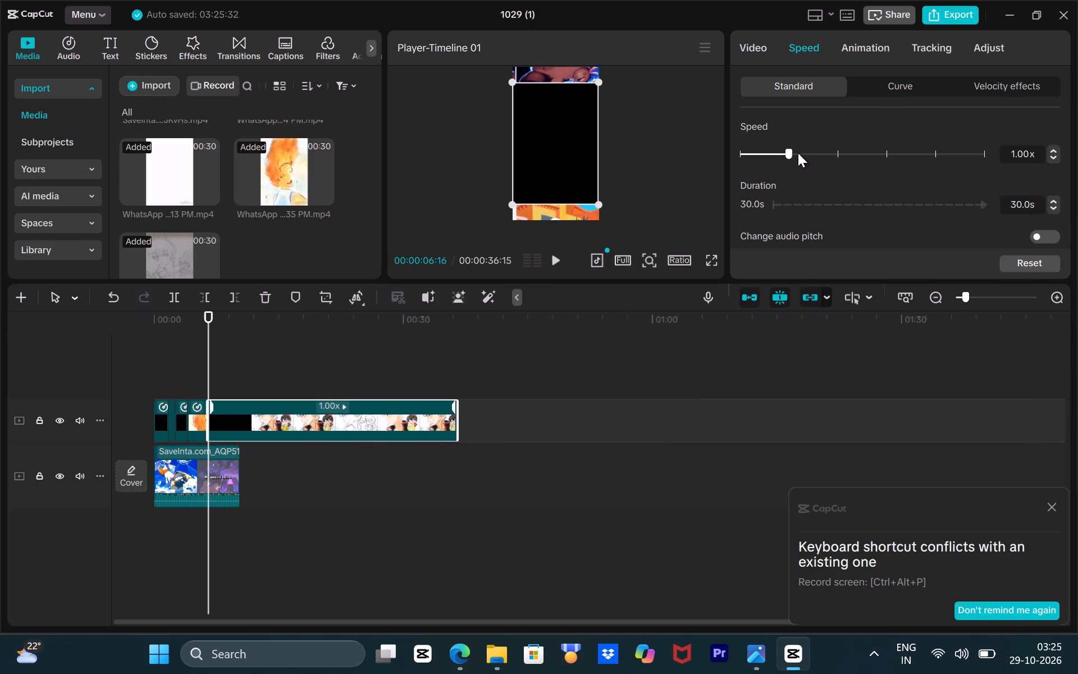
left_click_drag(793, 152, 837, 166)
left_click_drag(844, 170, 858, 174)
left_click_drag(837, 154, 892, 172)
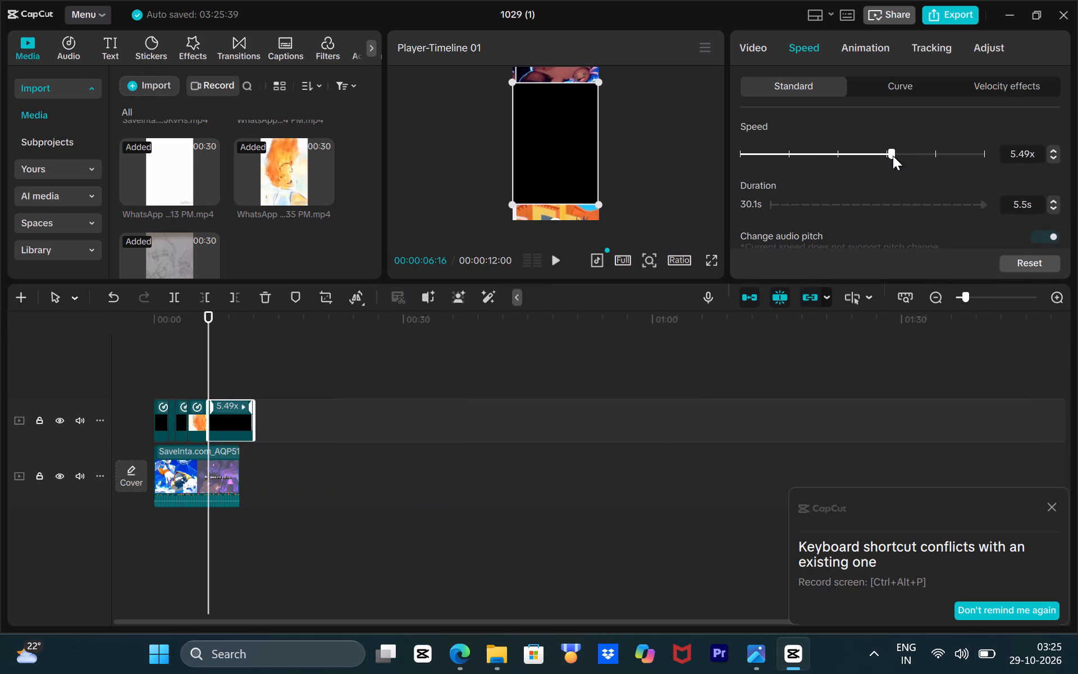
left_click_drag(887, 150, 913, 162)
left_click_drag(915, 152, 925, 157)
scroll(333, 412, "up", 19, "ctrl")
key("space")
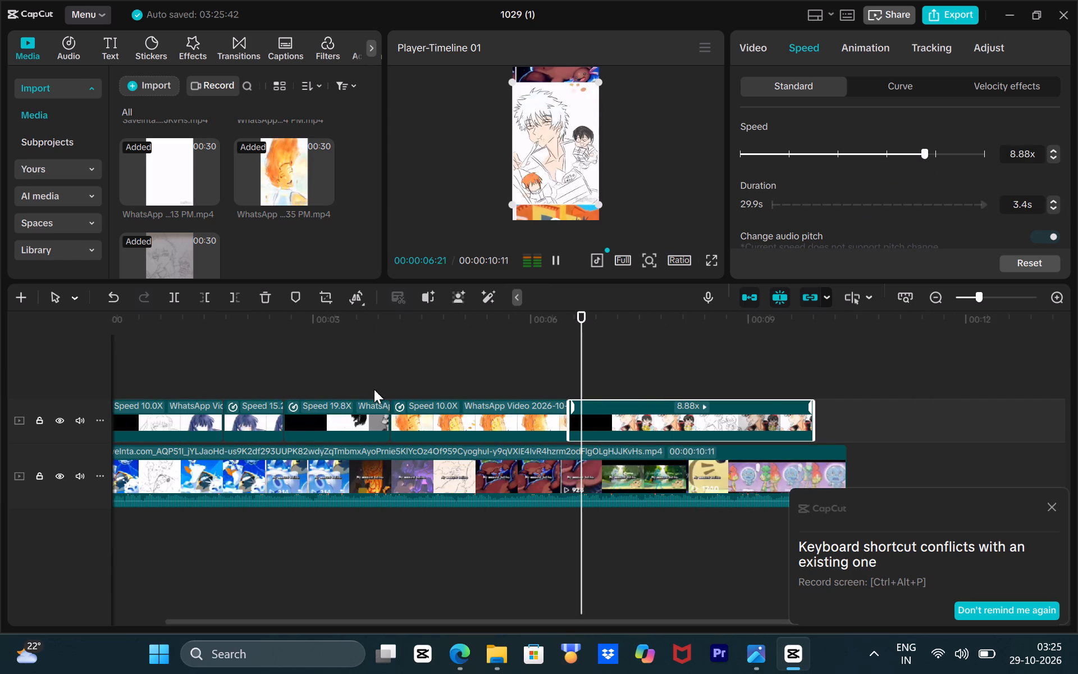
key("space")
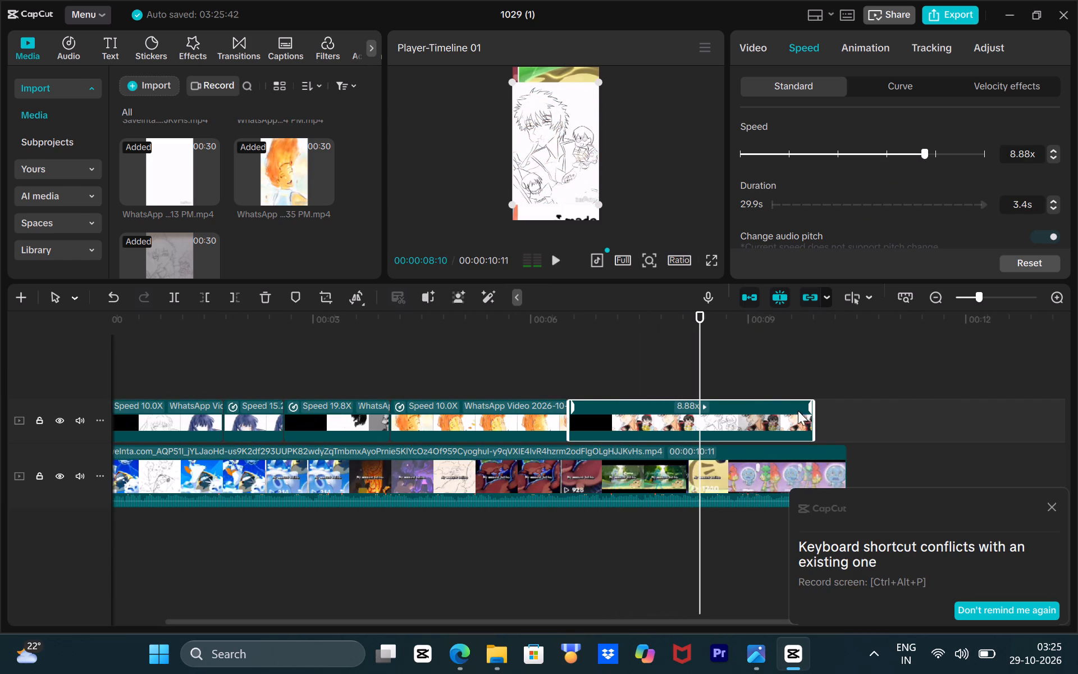
Set the last overlay drawing clip's speed to 10.00x.
left_click_drag(935, 154, 951, 162)
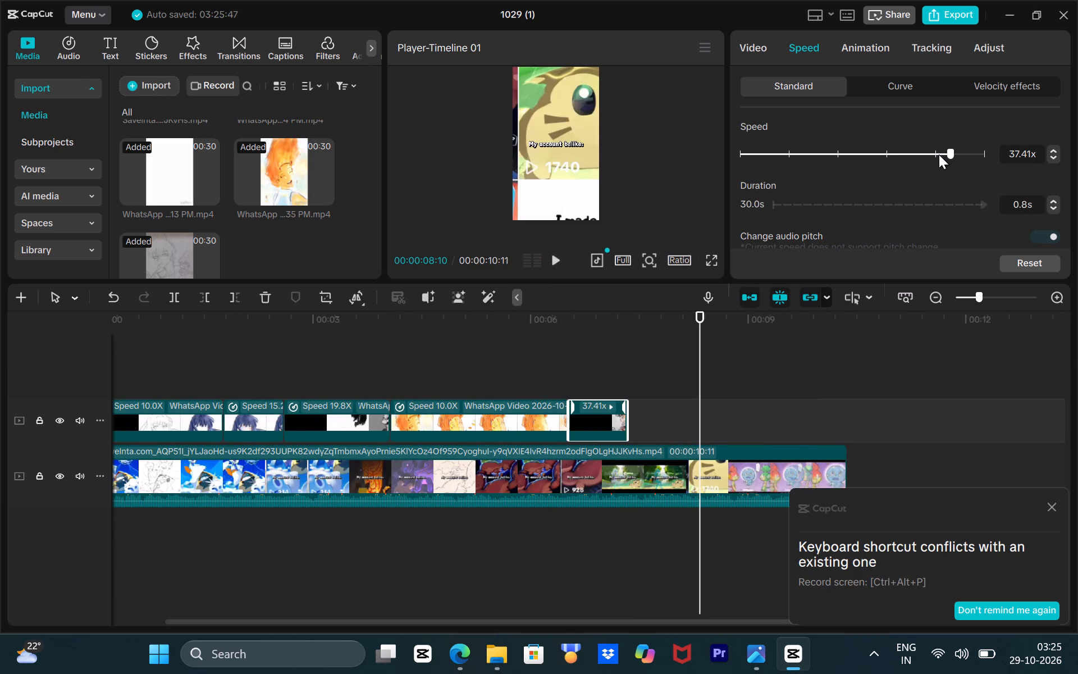
left_click(949, 156)
left_click(944, 157)
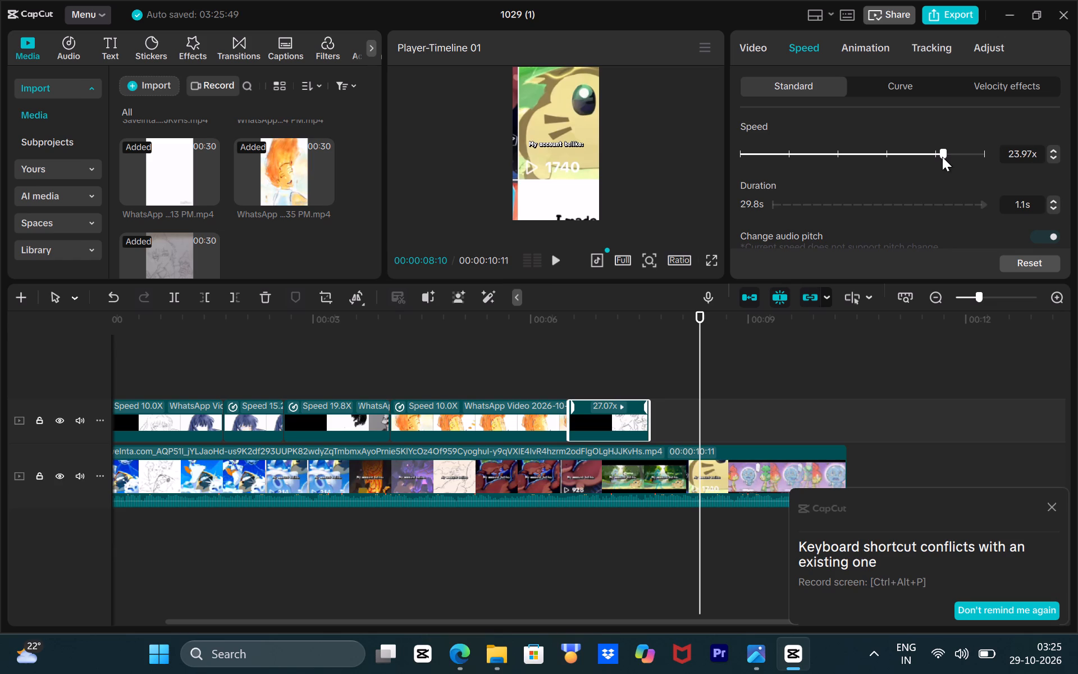
left_click(935, 155)
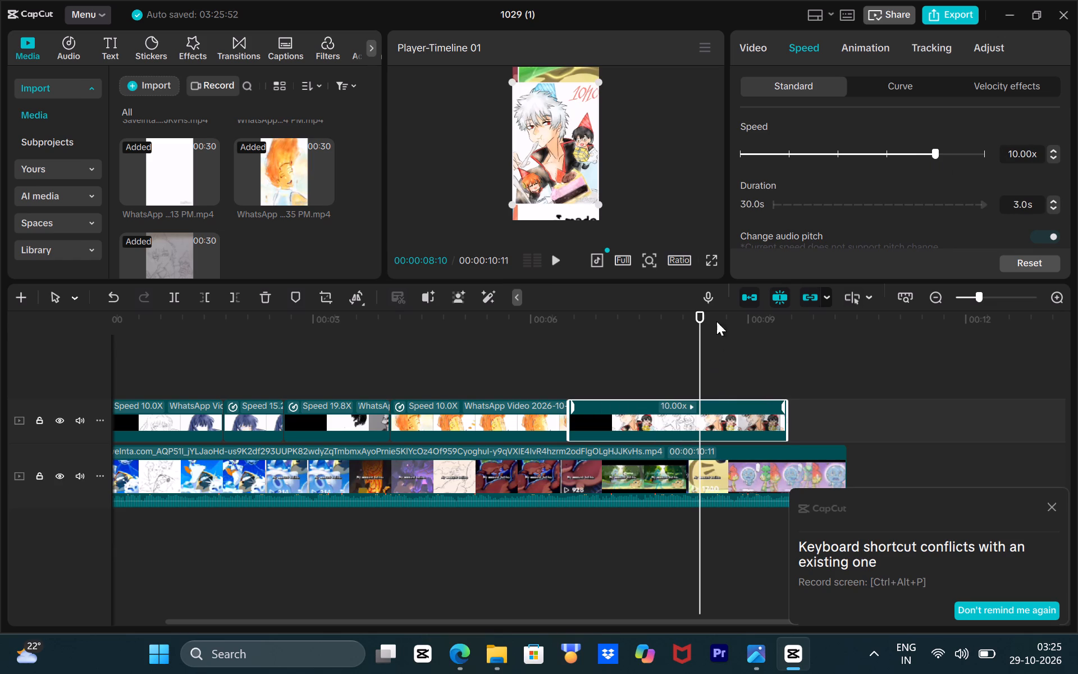
Split the white-haired drawing clip at 00:00:07:29, trim its second part's start to leave 0.8 s, and close the gap.
left_click_drag(696, 330, 672, 336)
left_click(173, 297)
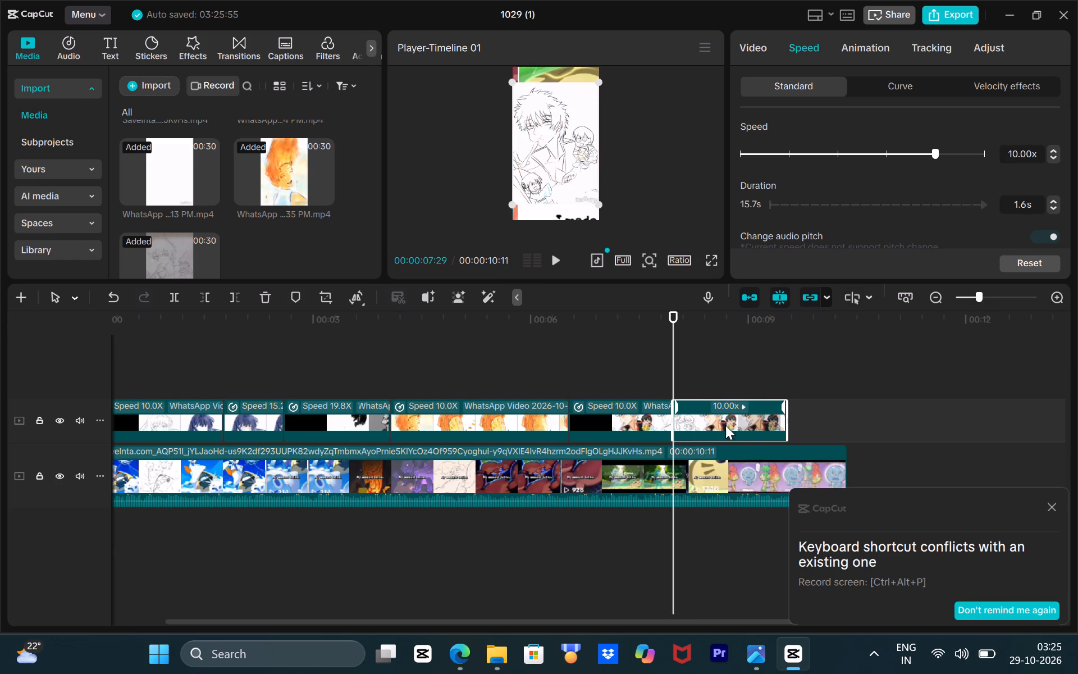
left_click(724, 423)
left_click_drag(677, 415, 732, 435)
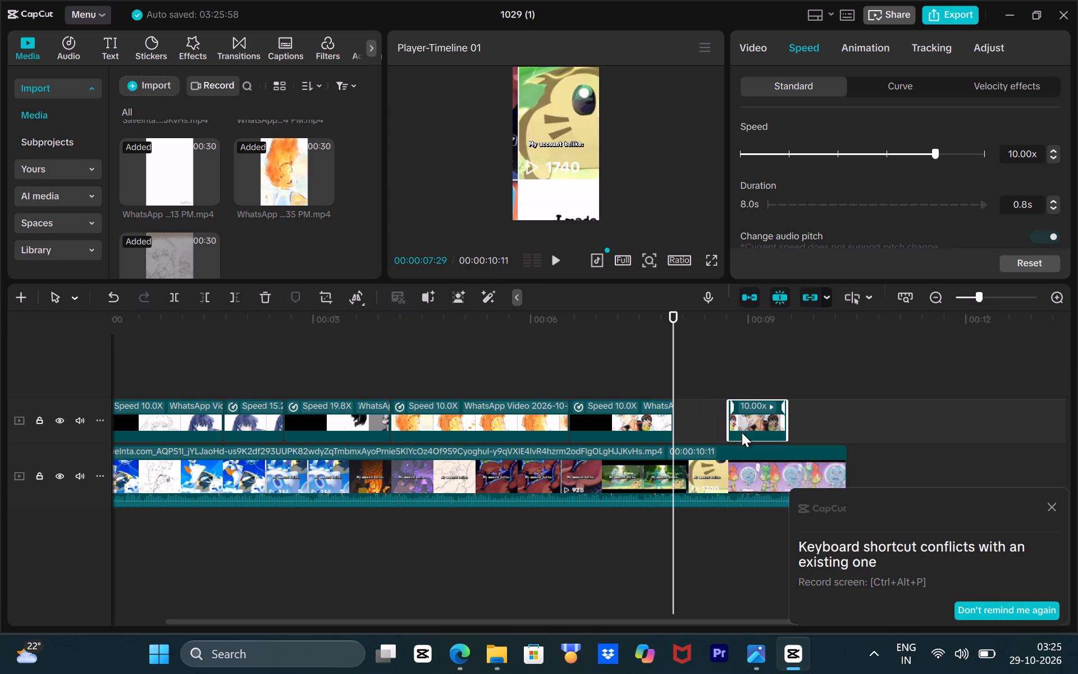
left_click_drag(753, 426, 702, 428)
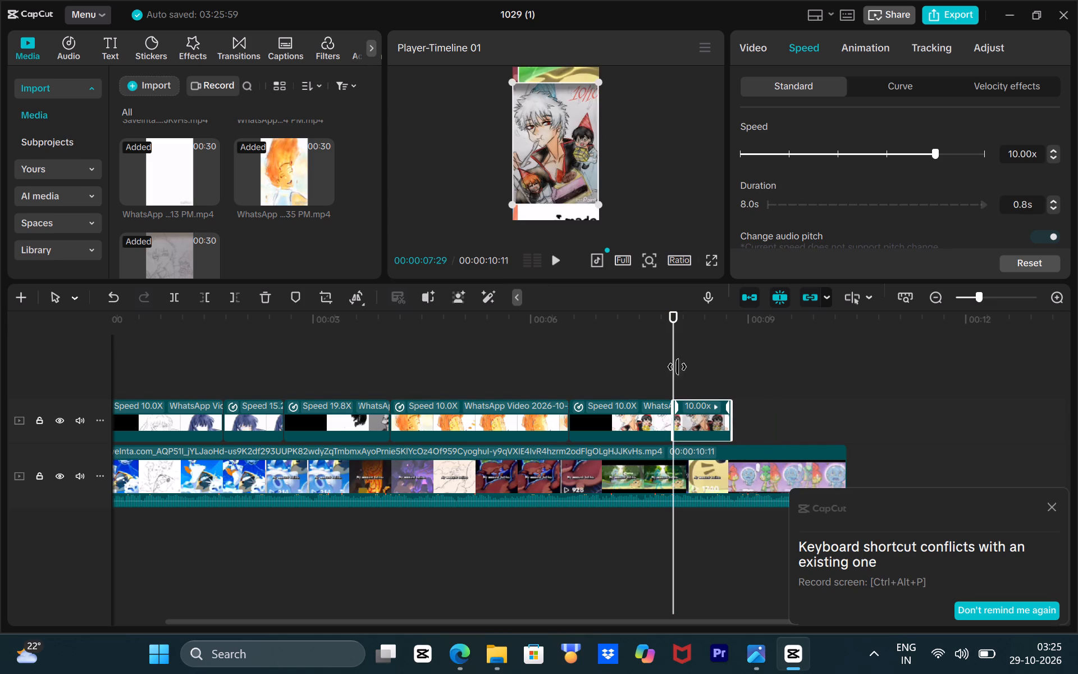
Preview the split, trim the last white-haired segment's start to leave 0.6 s, and rejoin it to the preceding segment.
left_click_drag(670, 348, 630, 353)
key("space")
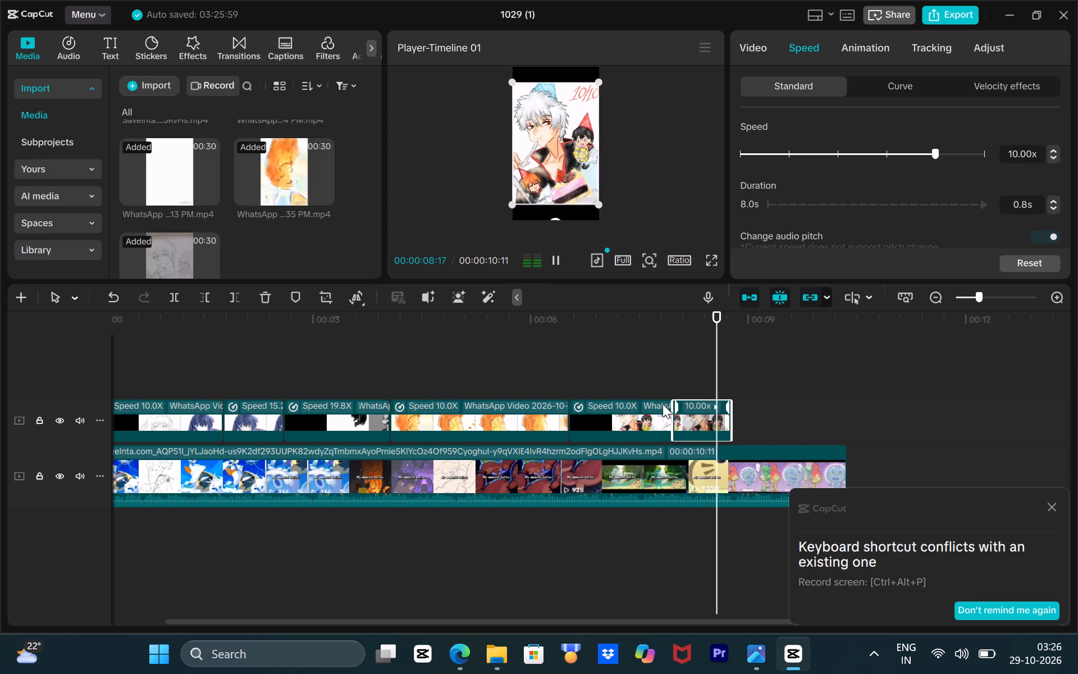
key("space")
left_click_drag(677, 418, 693, 422)
left_click_drag(710, 418, 698, 419)
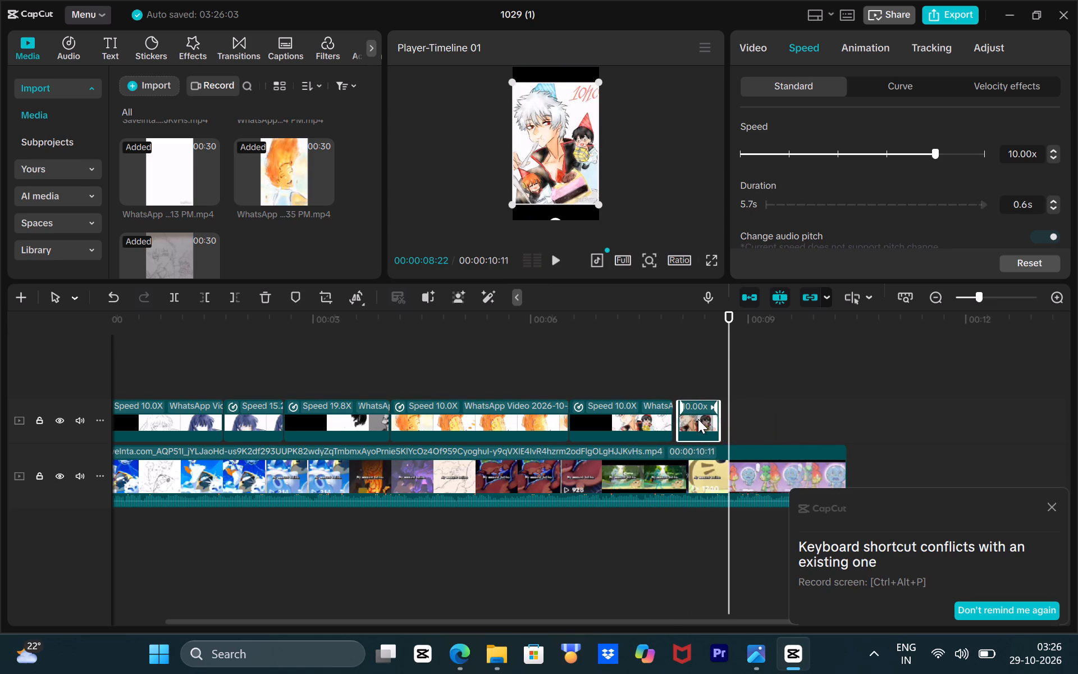
left_click_drag(698, 419, 696, 420)
Play back the white-haired drawing segments through the end of the overlay clips to check their timing.
left_click_drag(724, 335, 528, 374)
key("space")
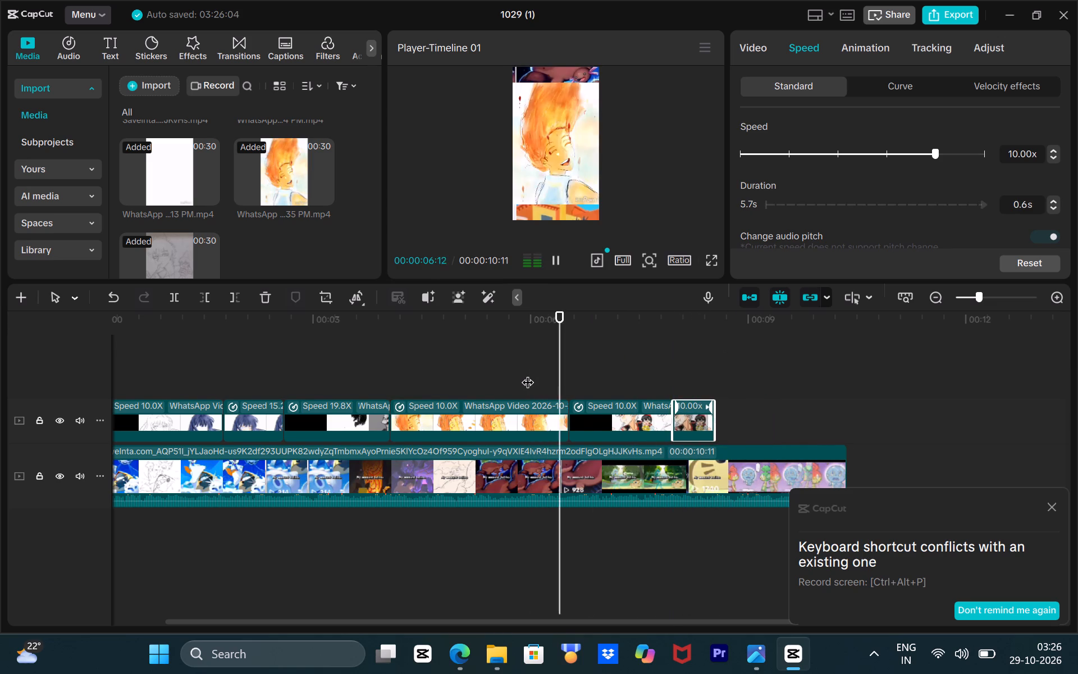
key("space")
key("space")
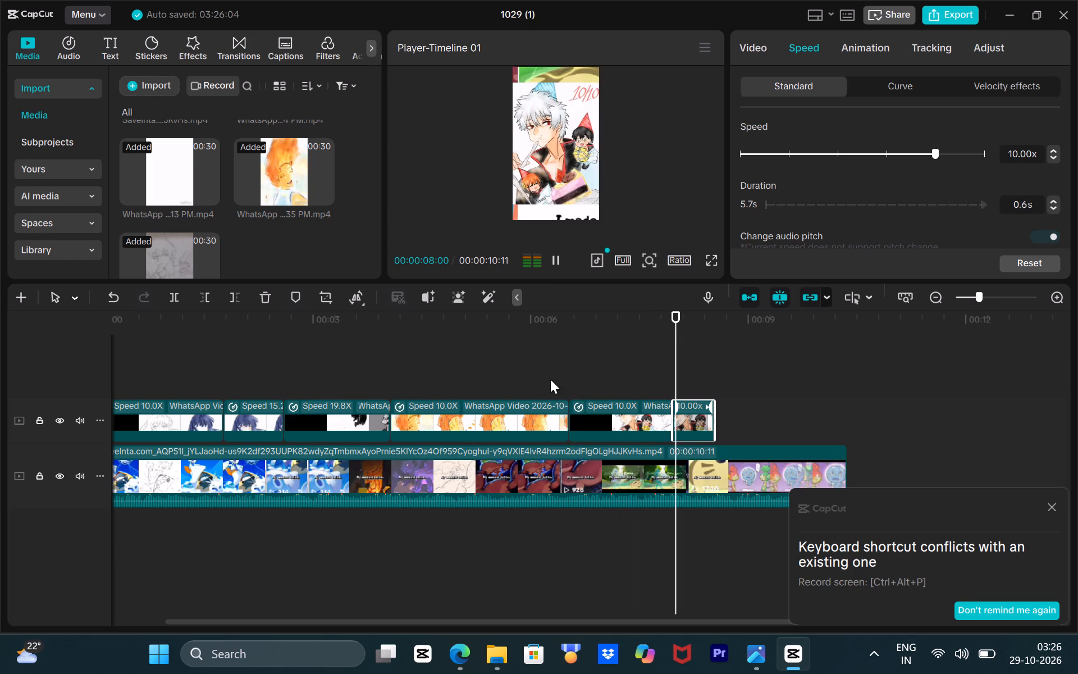
key("space")
left_click(714, 422)
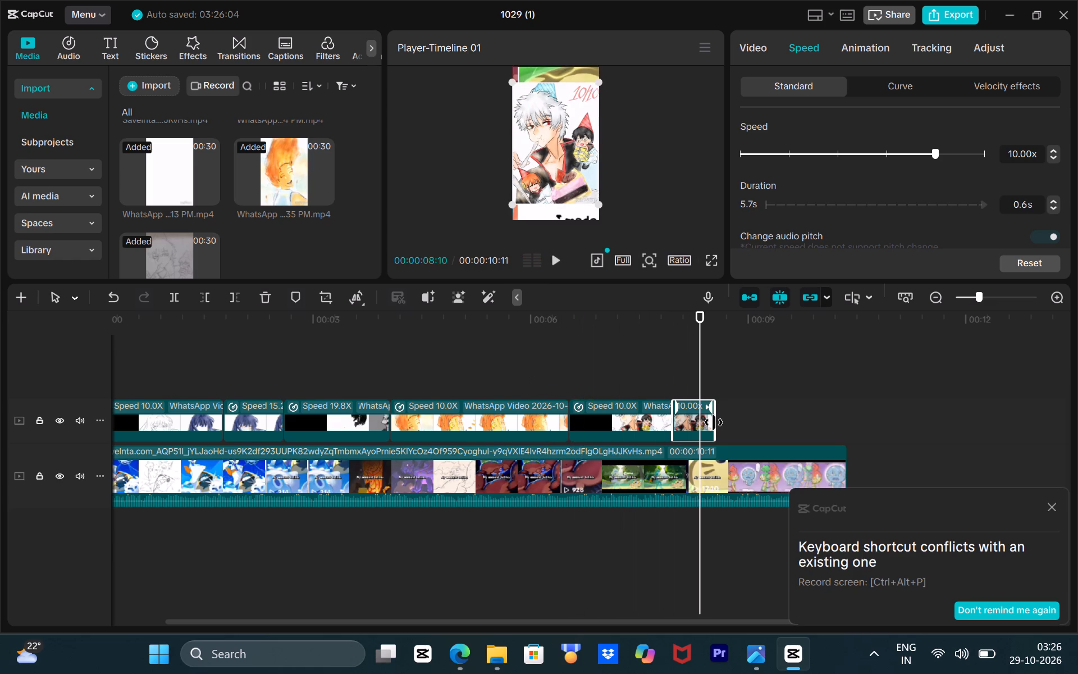
key("space")
key("space")
Trim the end of the SaveInta reference video to 8.5 s, matching the last drawing clip's end.
left_click(771, 464)
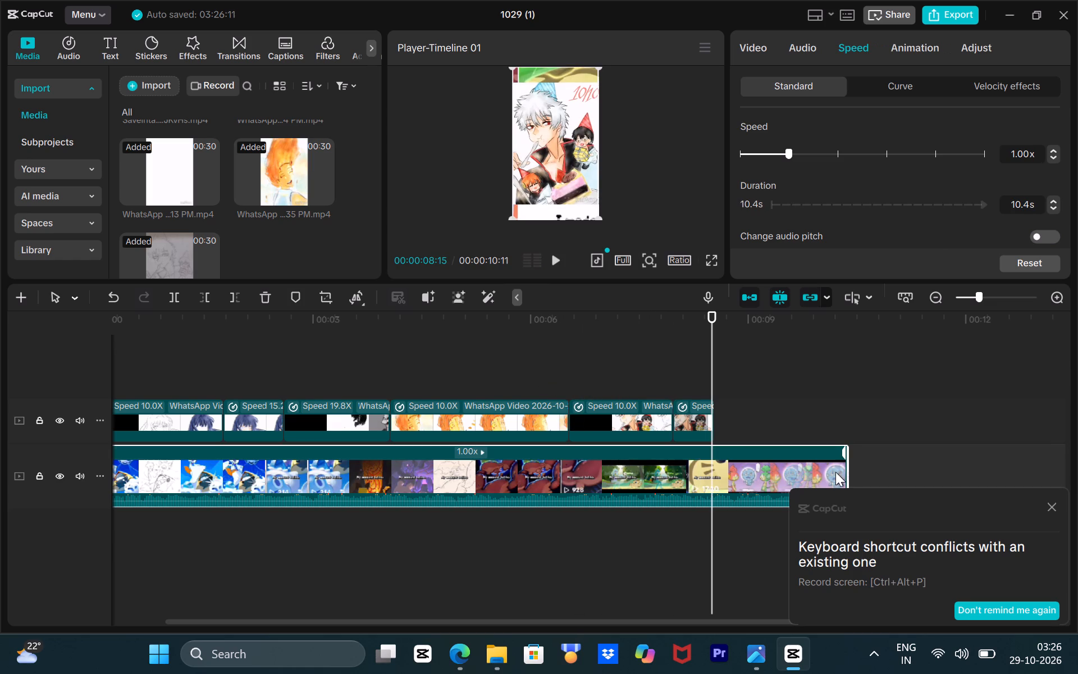
left_click_drag(848, 468, 704, 476)
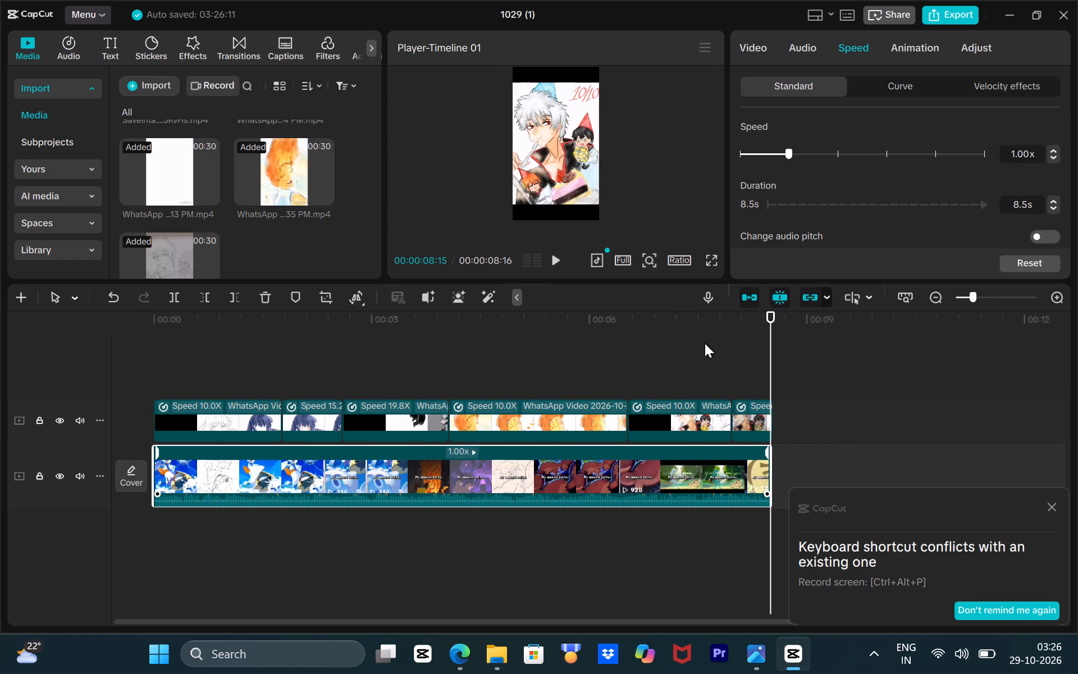
Play the opening of the trimmed sequence from the beginning of the timeline.
left_click_drag(764, 332, 0, 471)
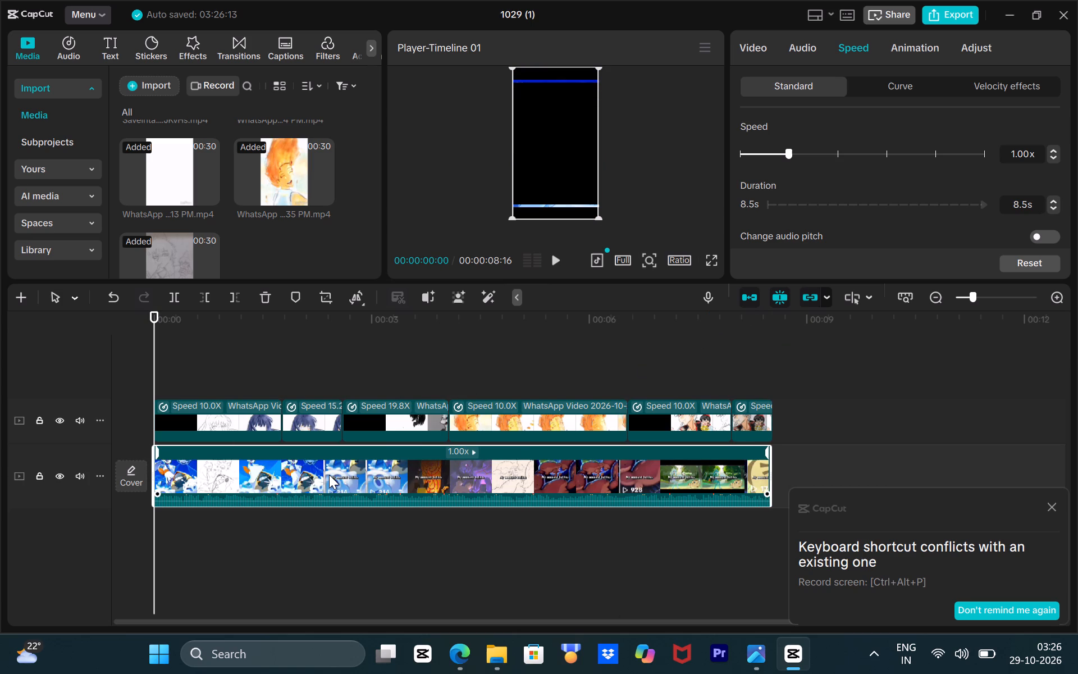
key("space")
key("space")
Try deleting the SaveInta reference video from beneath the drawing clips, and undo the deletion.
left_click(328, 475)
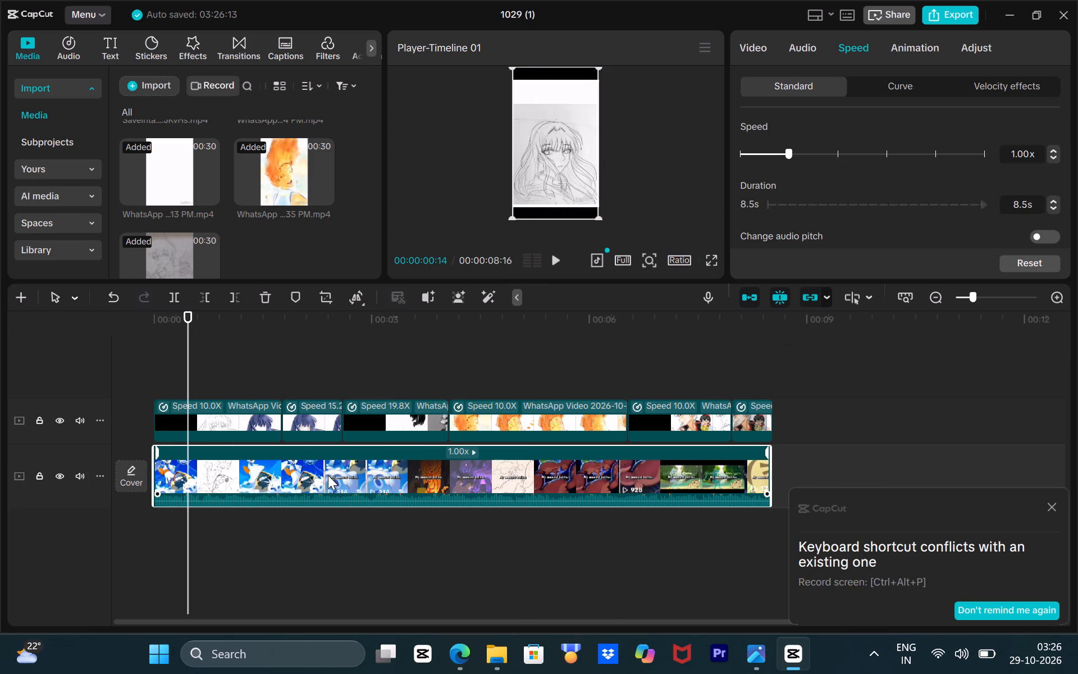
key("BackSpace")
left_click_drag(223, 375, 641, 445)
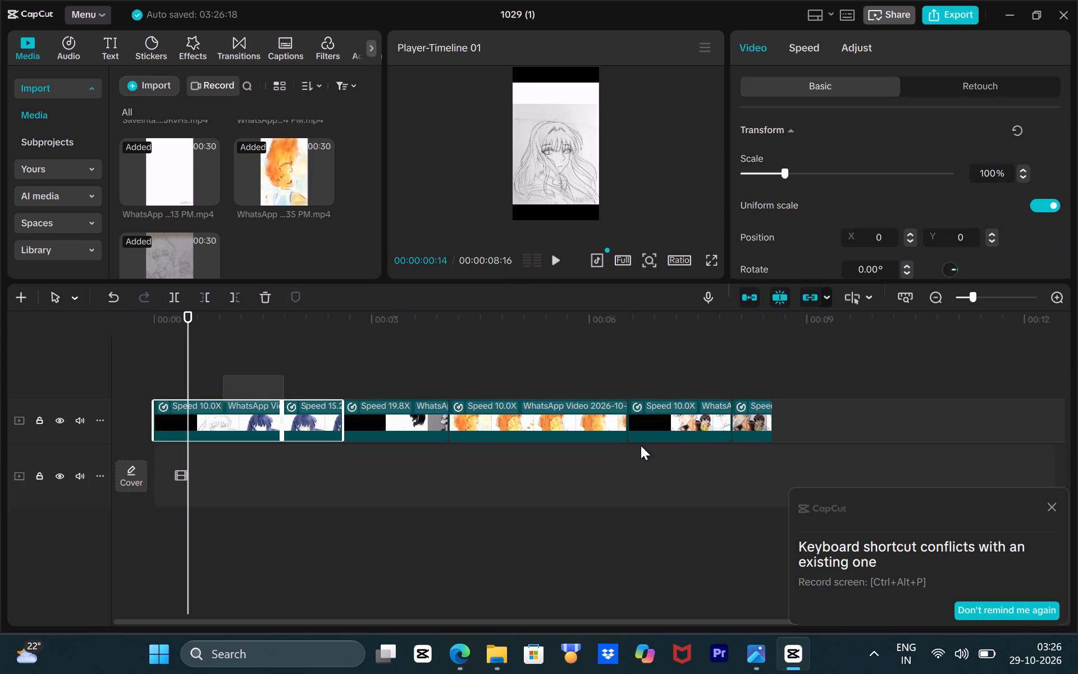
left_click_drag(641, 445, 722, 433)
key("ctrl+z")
Extract the SaveInta reference video's audio onto a separate track.
right_click(463, 477)
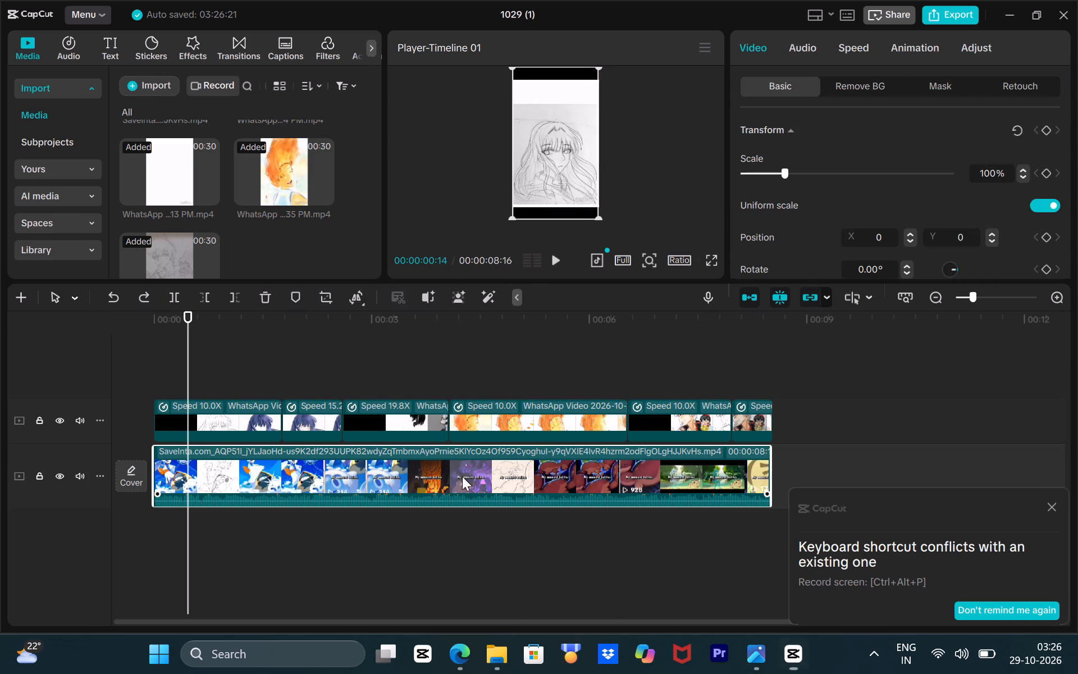
Delete the SaveInta reference video clip from the main track, keeping its extracted audio on the separate audio track.
left_click_drag(538, 239, 499, 256)
left_click(503, 251)
left_click(462, 471)
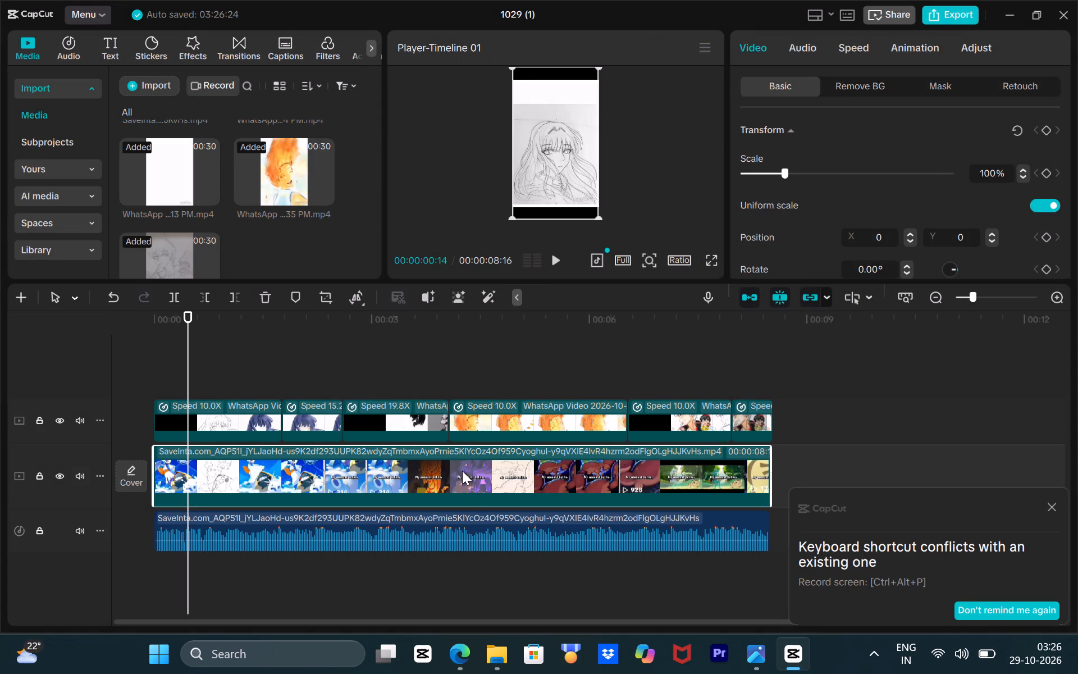
key("BackSpace")
Move all six WhatsApp drawing clips together down onto the empty main track, starting at the beginning of the timeline.
left_click_drag(850, 362, 405, 491)
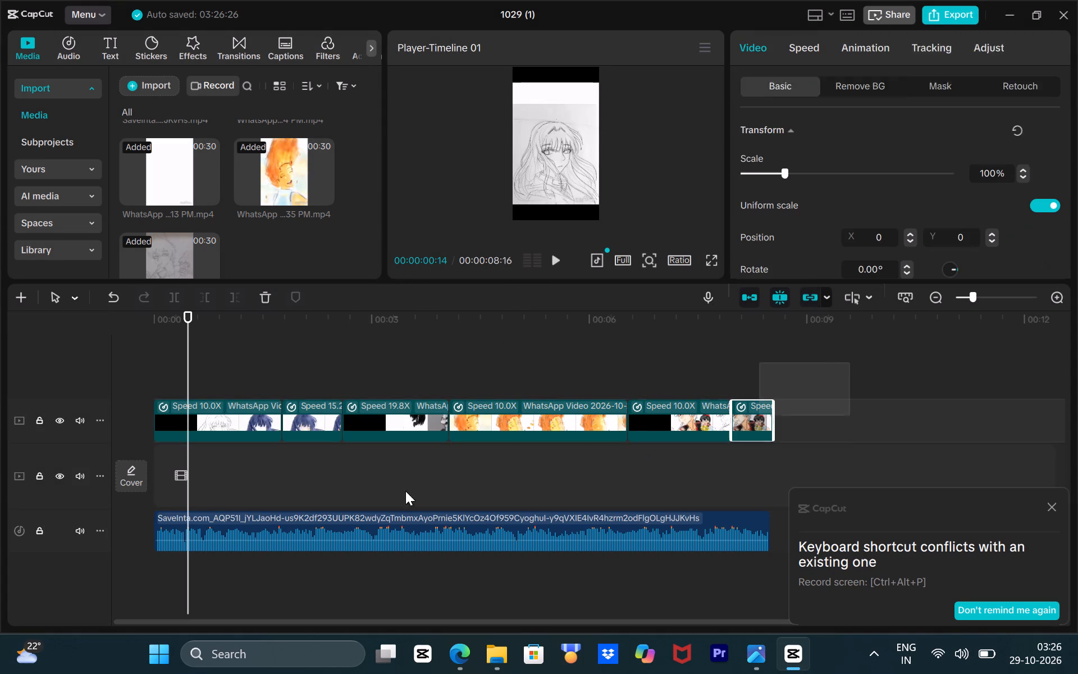
left_click_drag(405, 491, 174, 492)
left_click_drag(231, 431, 229, 487)
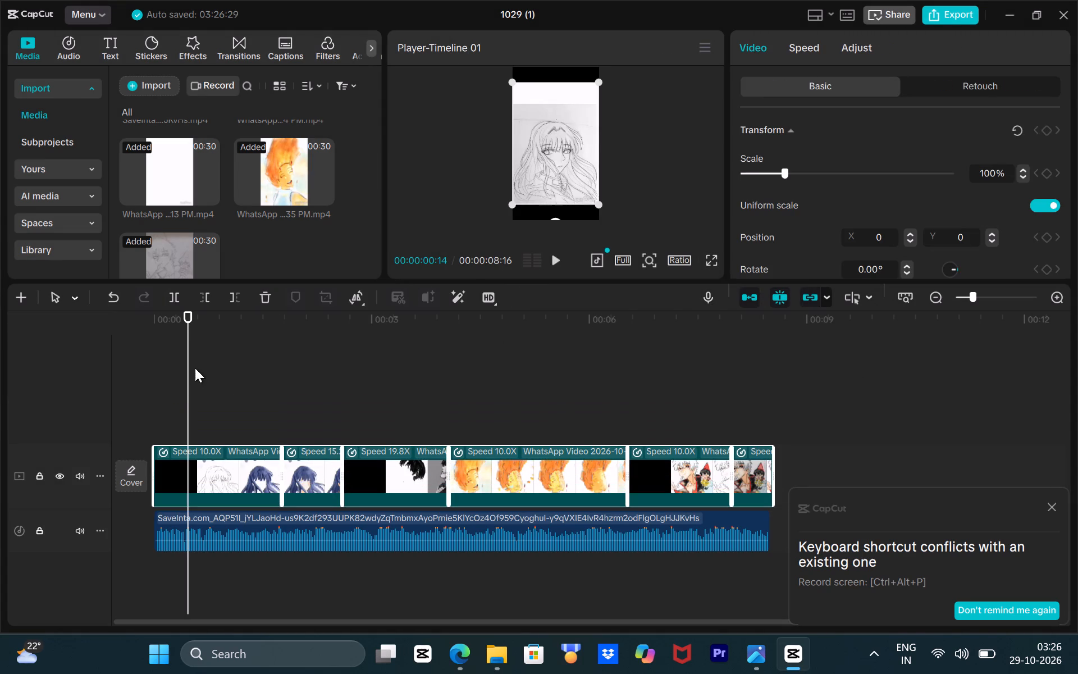
Play the rearranged sequence with the extracted audio from the beginning of the timeline.
left_click_drag(191, 351, 71, 367)
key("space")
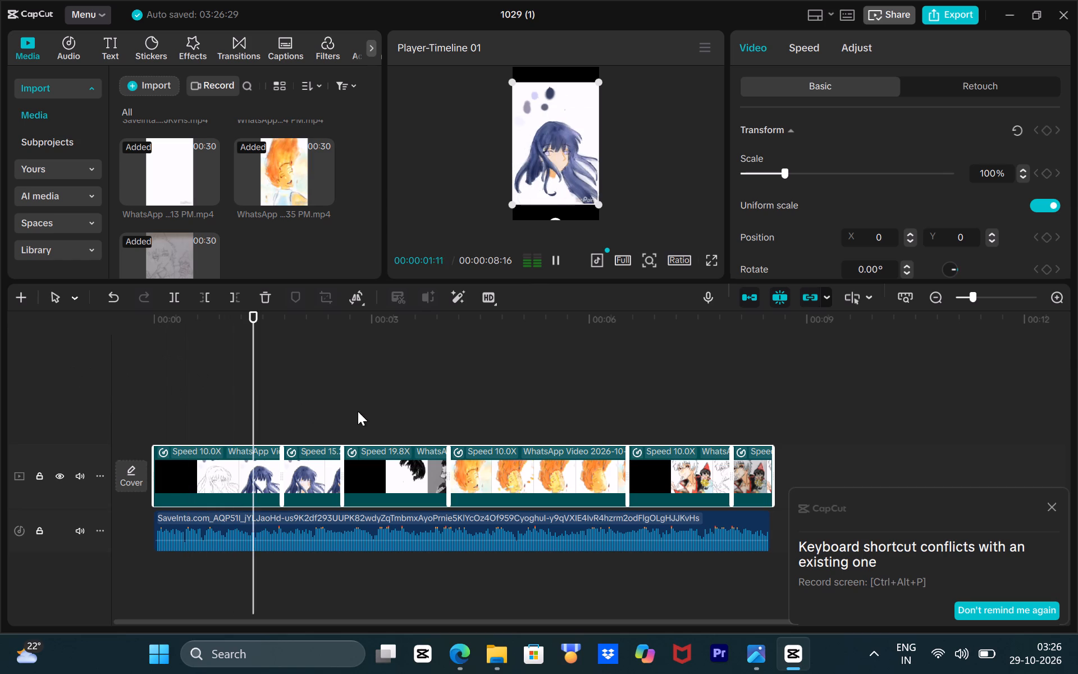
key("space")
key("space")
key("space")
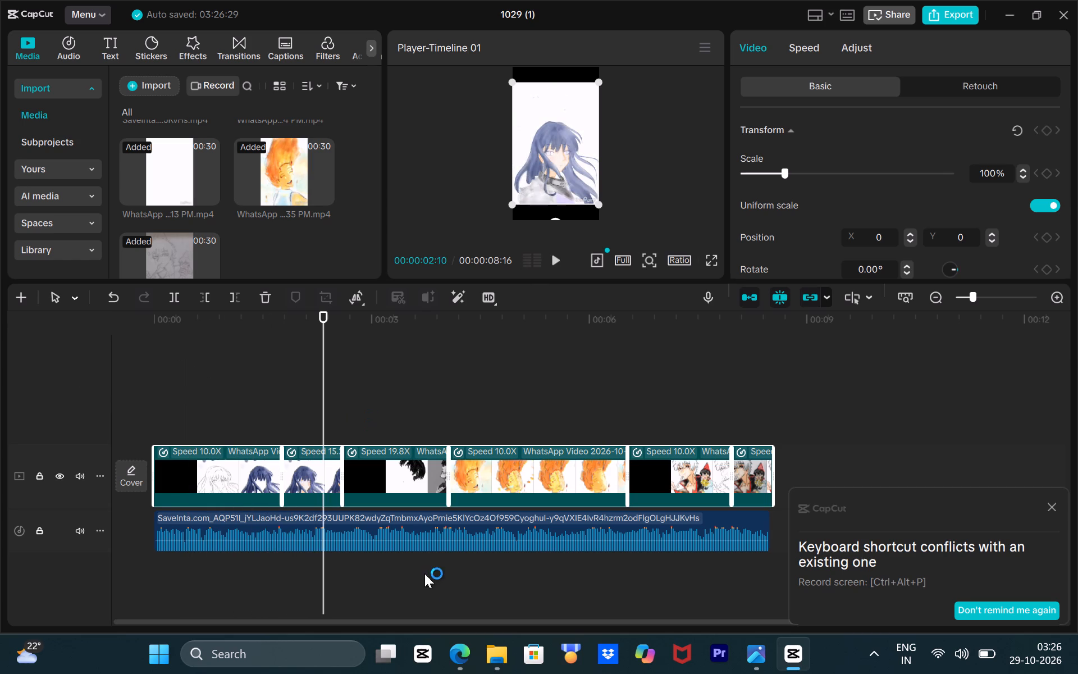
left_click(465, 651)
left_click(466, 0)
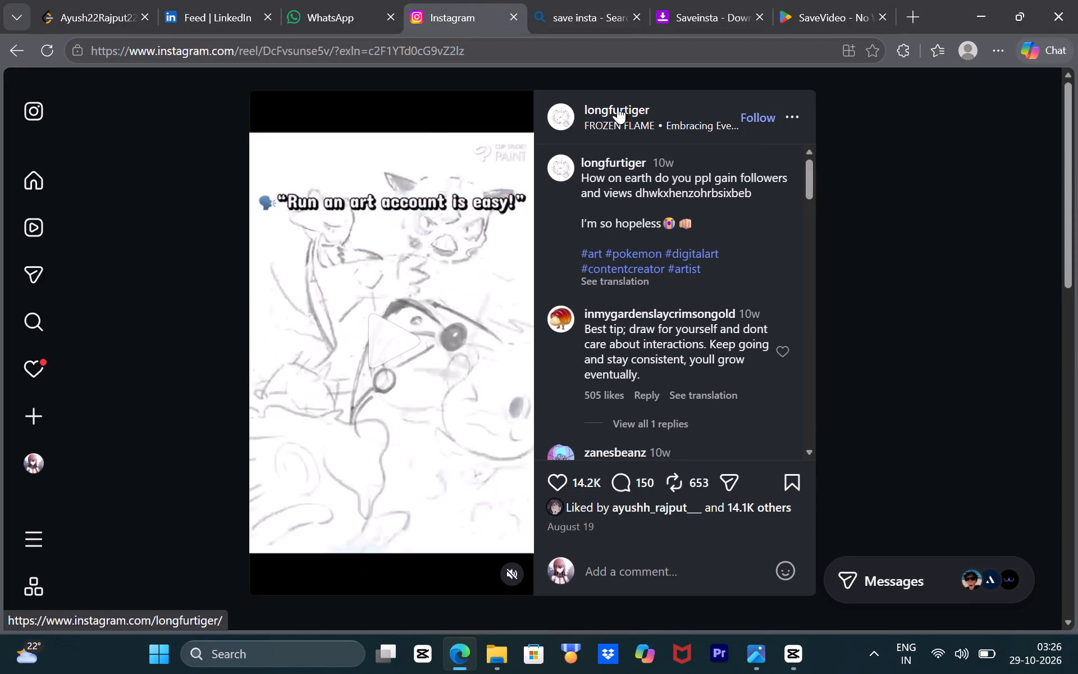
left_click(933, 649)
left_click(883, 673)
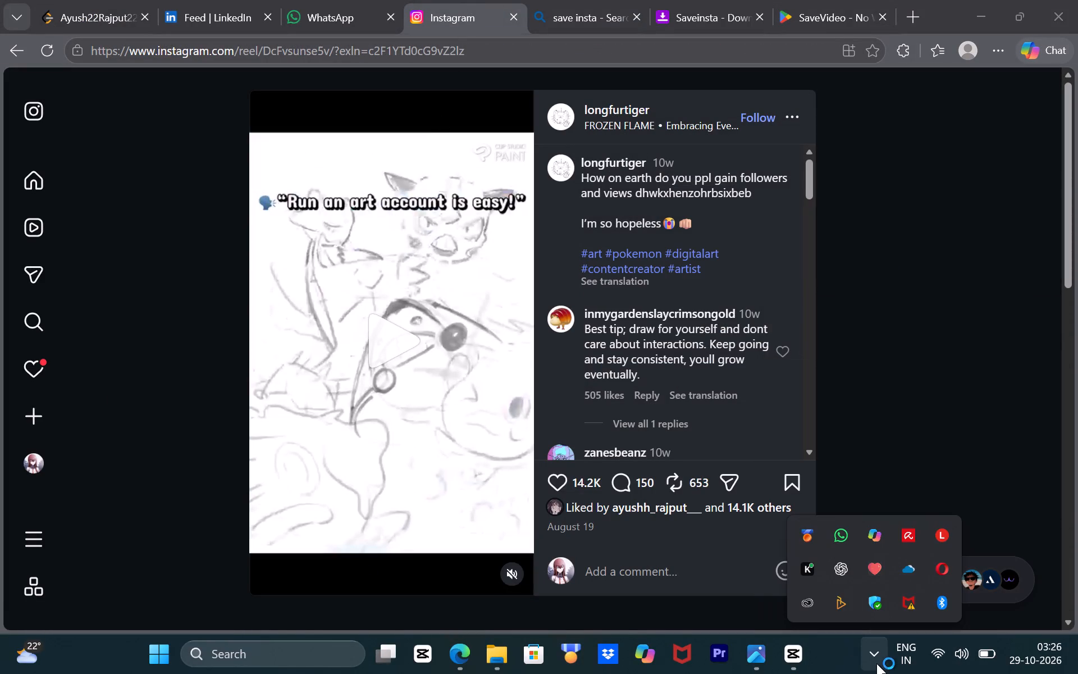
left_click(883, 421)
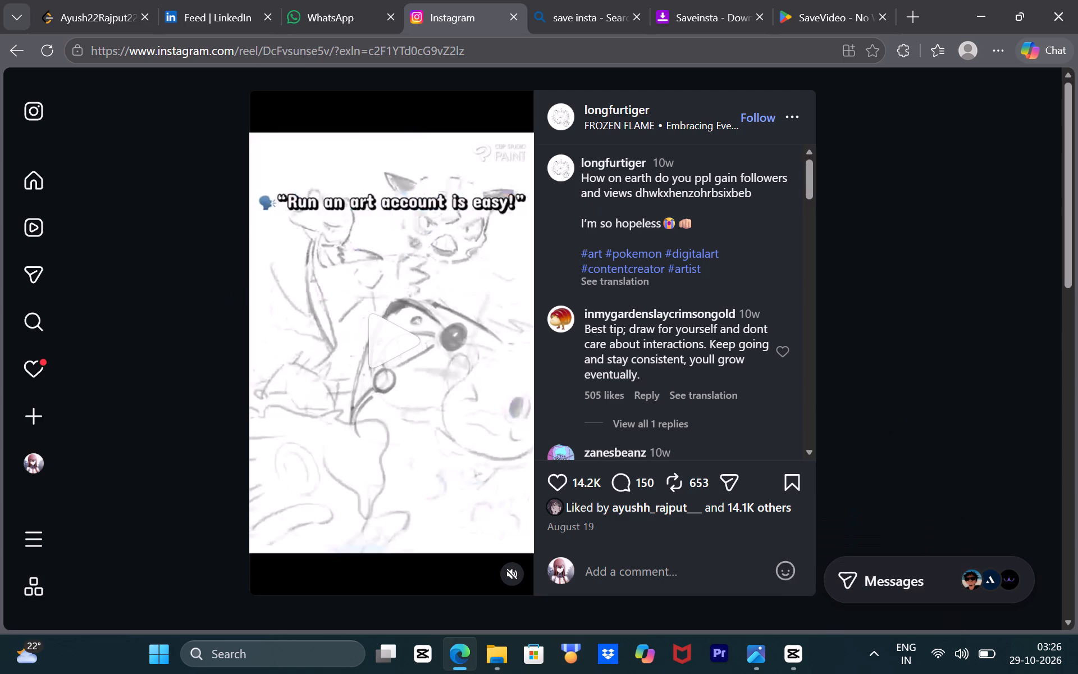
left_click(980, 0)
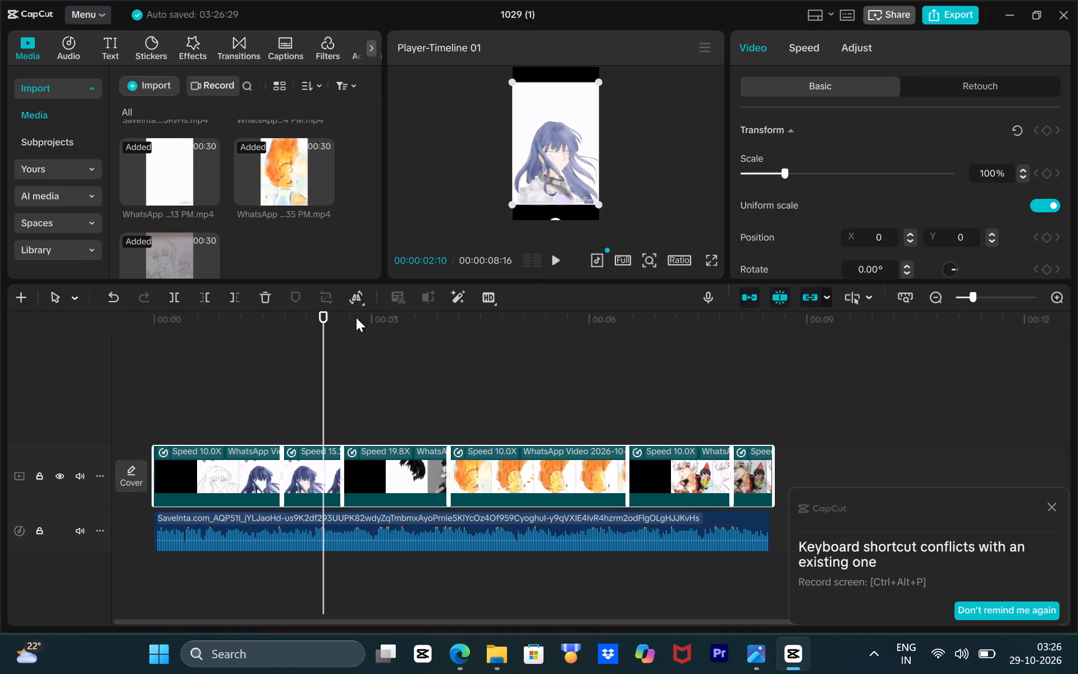
Switch to Edge and open the reels of the first profile in Instagram's recent searches.
left_click(450, 669)
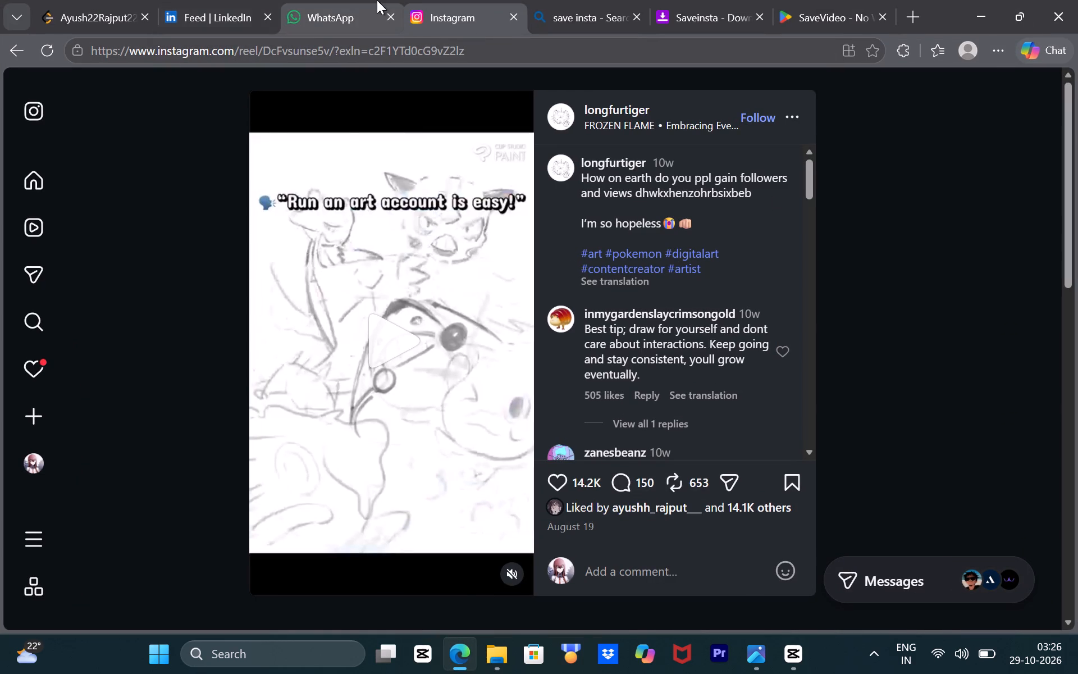
left_click(26, 325)
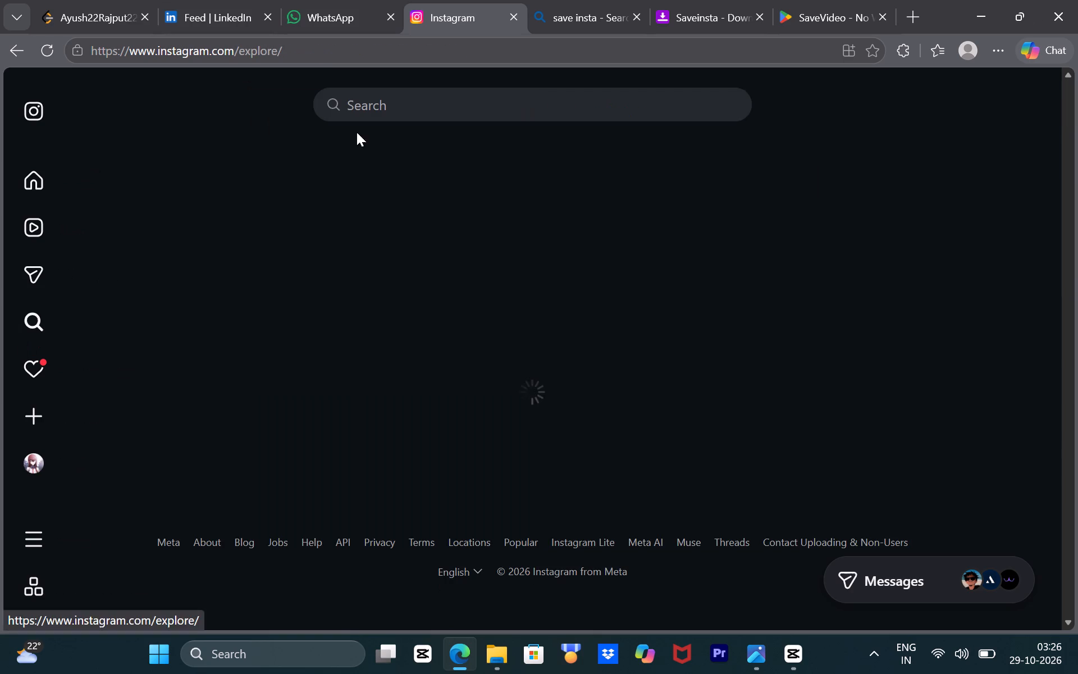
left_click(422, 97)
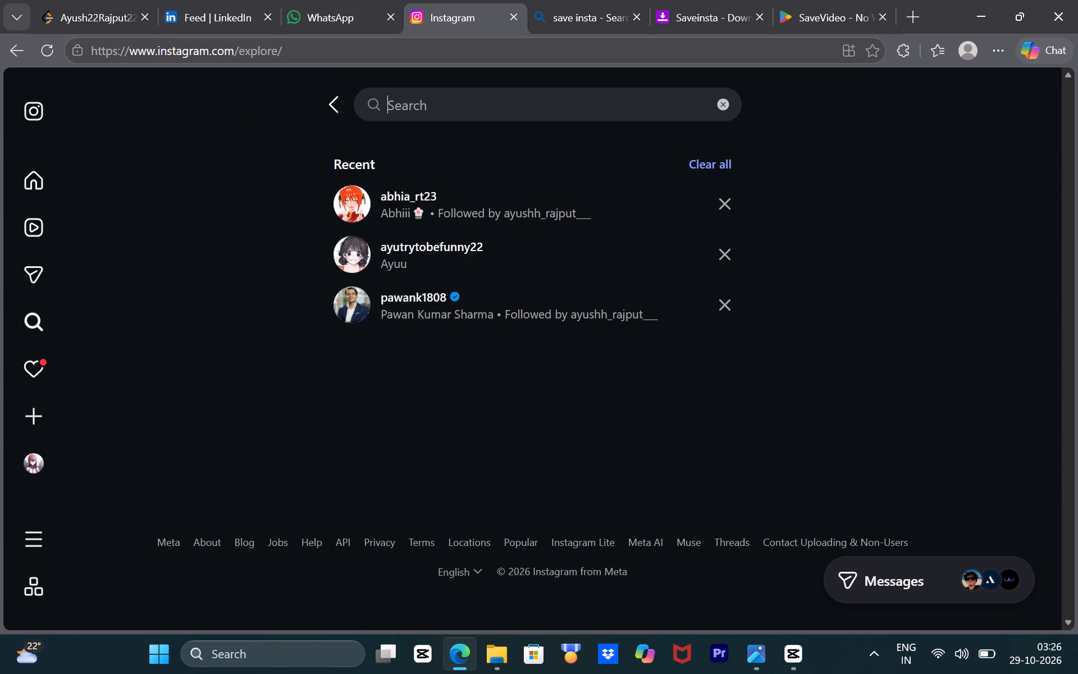
left_click(386, 192)
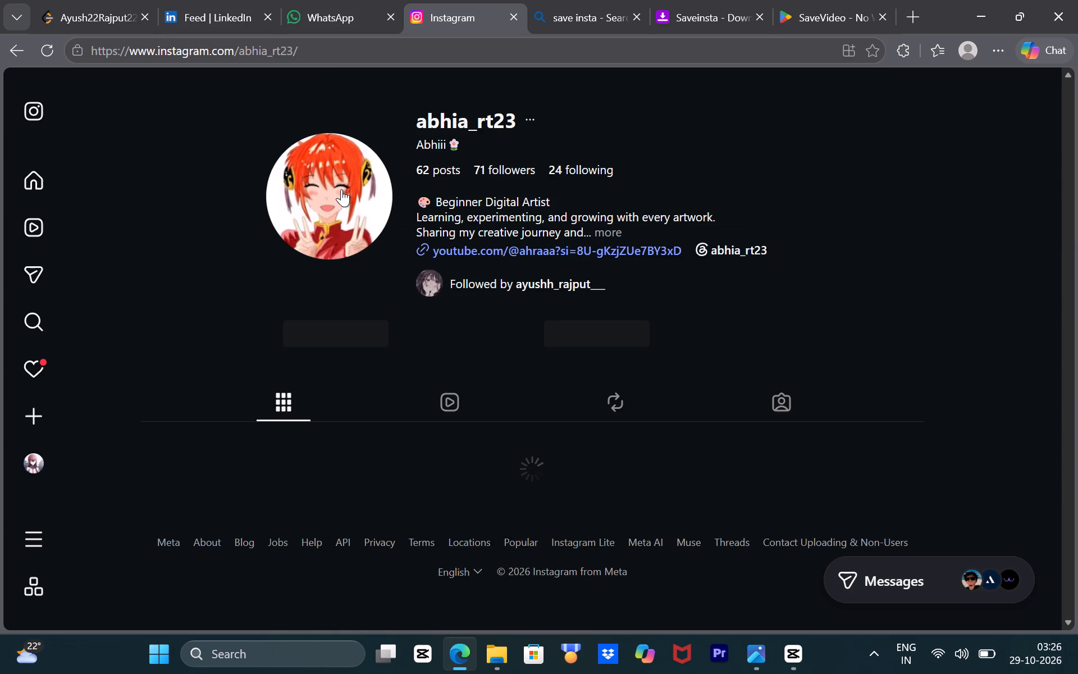
left_click(446, 405)
Capture a screen snip of the lower part of the orange-haired character reel, including its 745 view count.
scroll(138, 220, "down", 4)
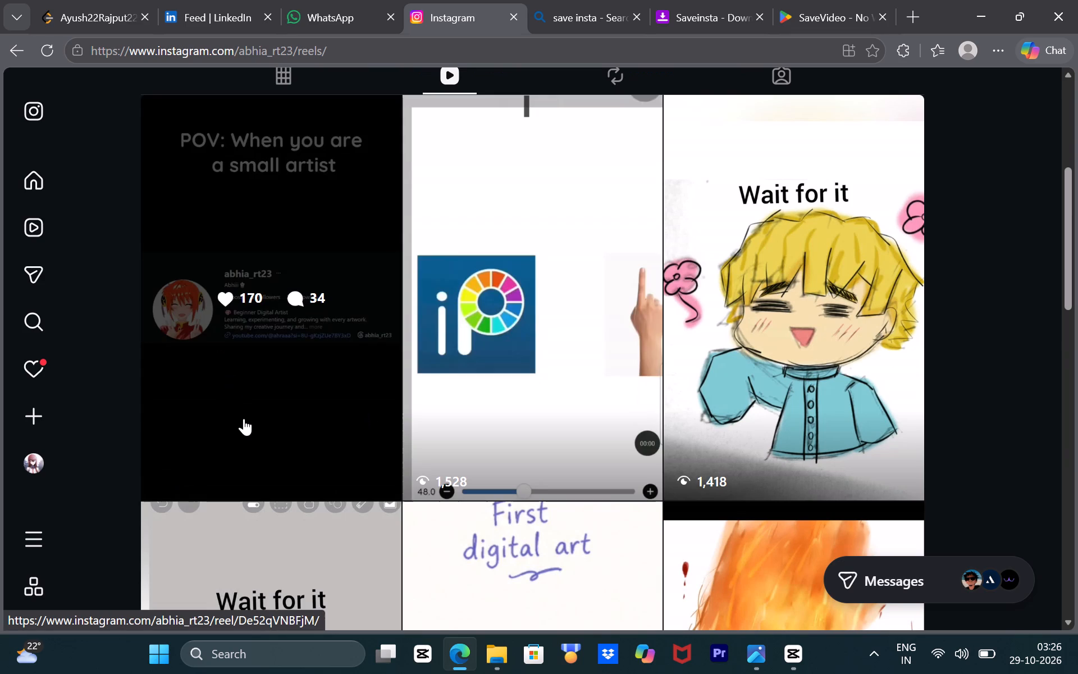
scroll(396, 313, "down", 2)
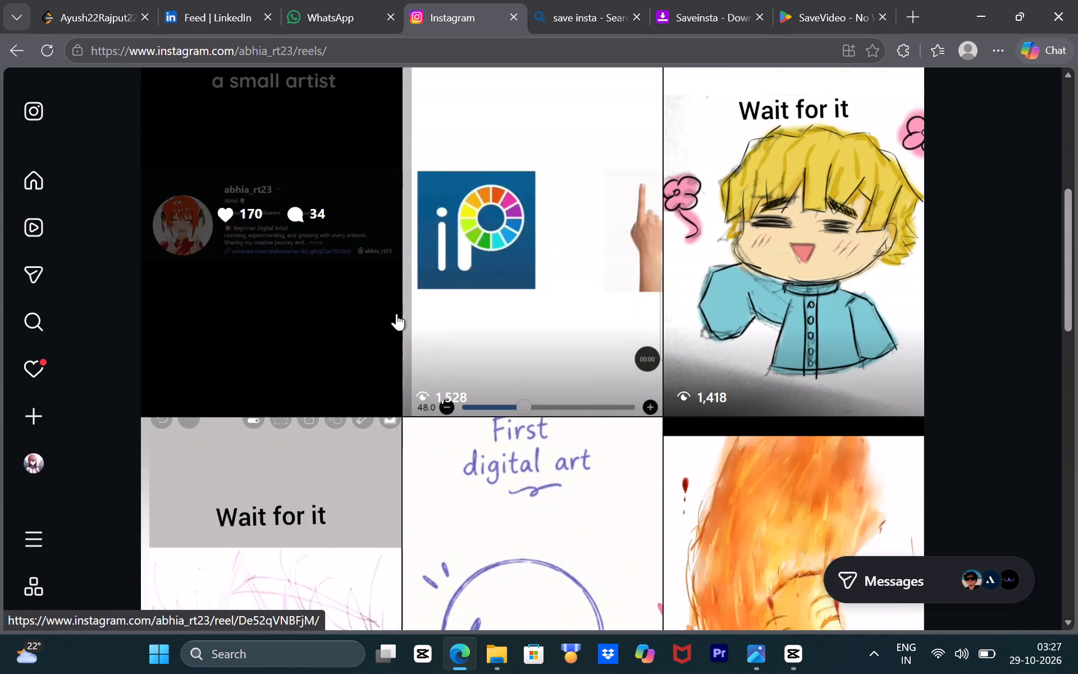
scroll(396, 316, "down", 2)
scroll(304, 347, "down", 1)
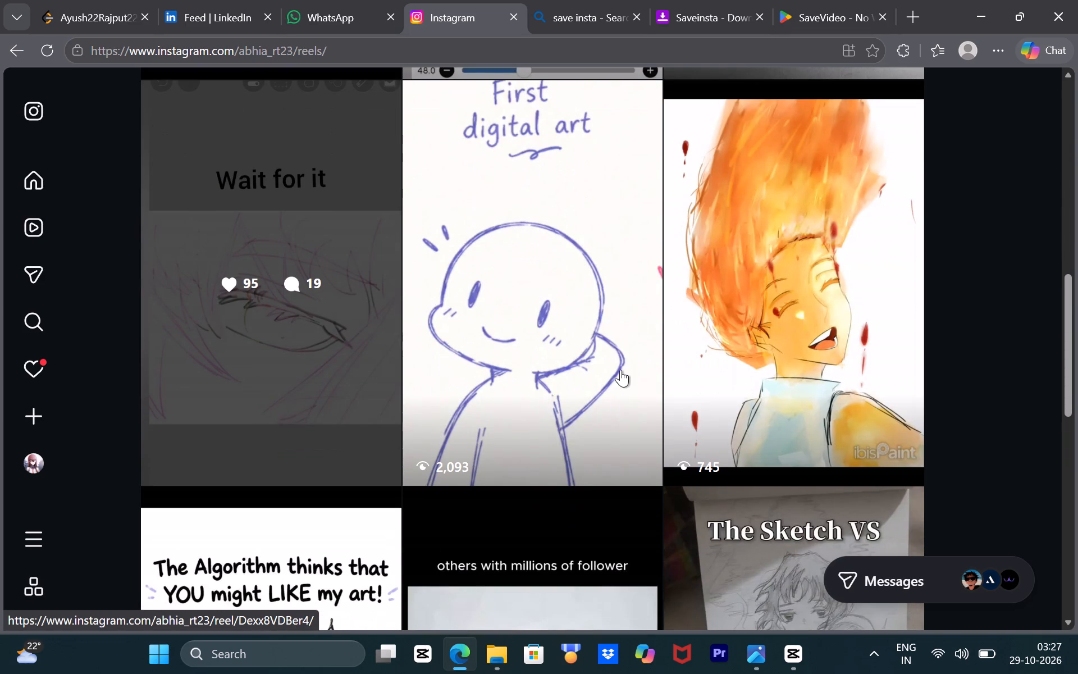
key("shift+super+s")
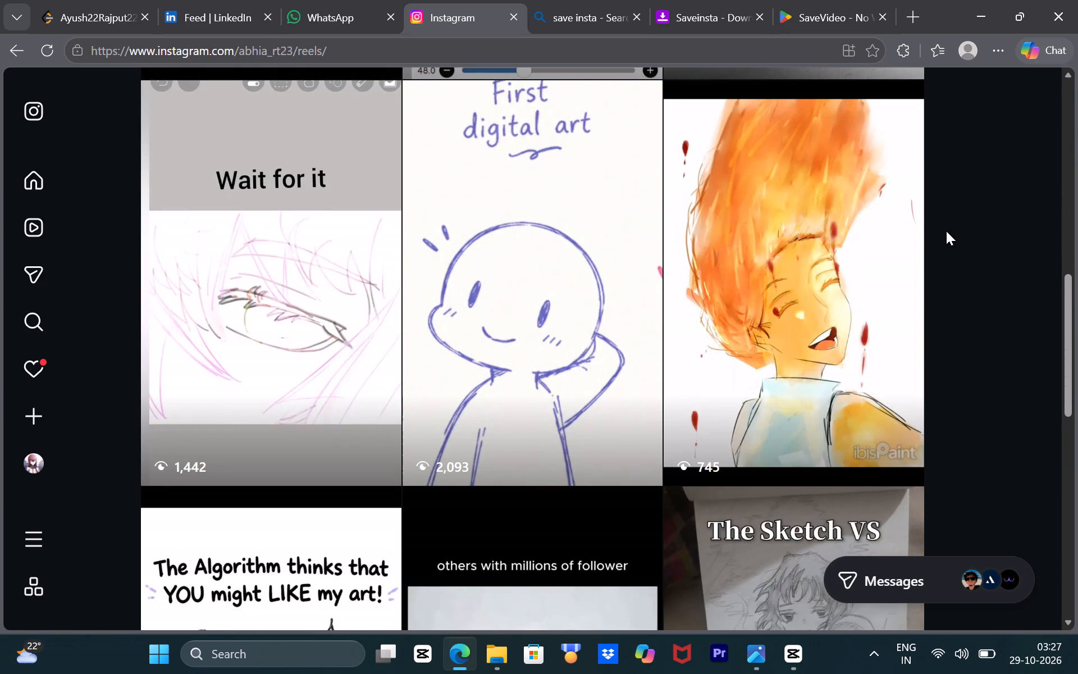
left_click_drag(670, 237, 905, 479)
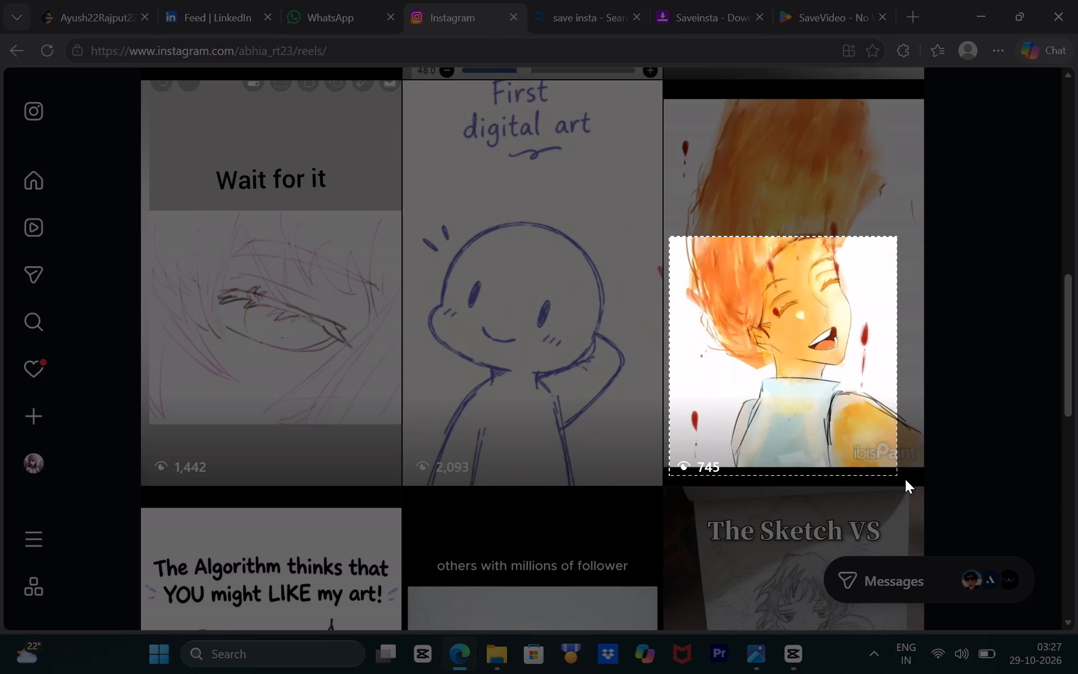
left_click_drag(905, 479, 920, 474)
Look through the profile's reels grid and examine the drawings and view counts to find another reel to capture.
scroll(374, 366, "down", 3)
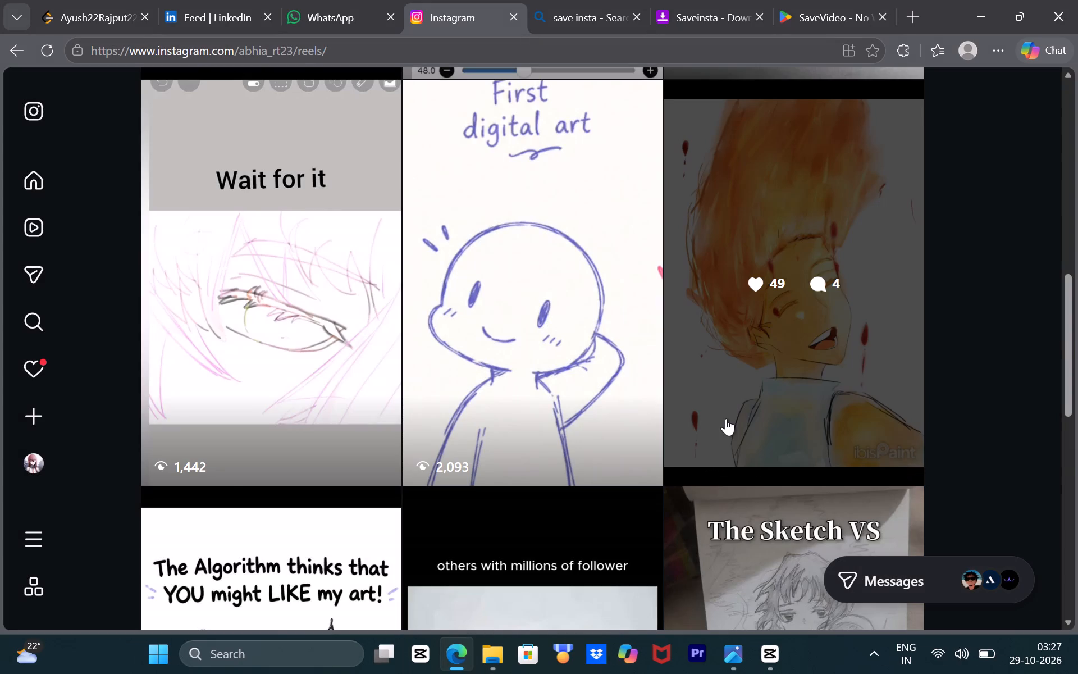
scroll(726, 418, "down", 3)
scroll(373, 370, "down", 4)
scroll(77, 470, "down", 3)
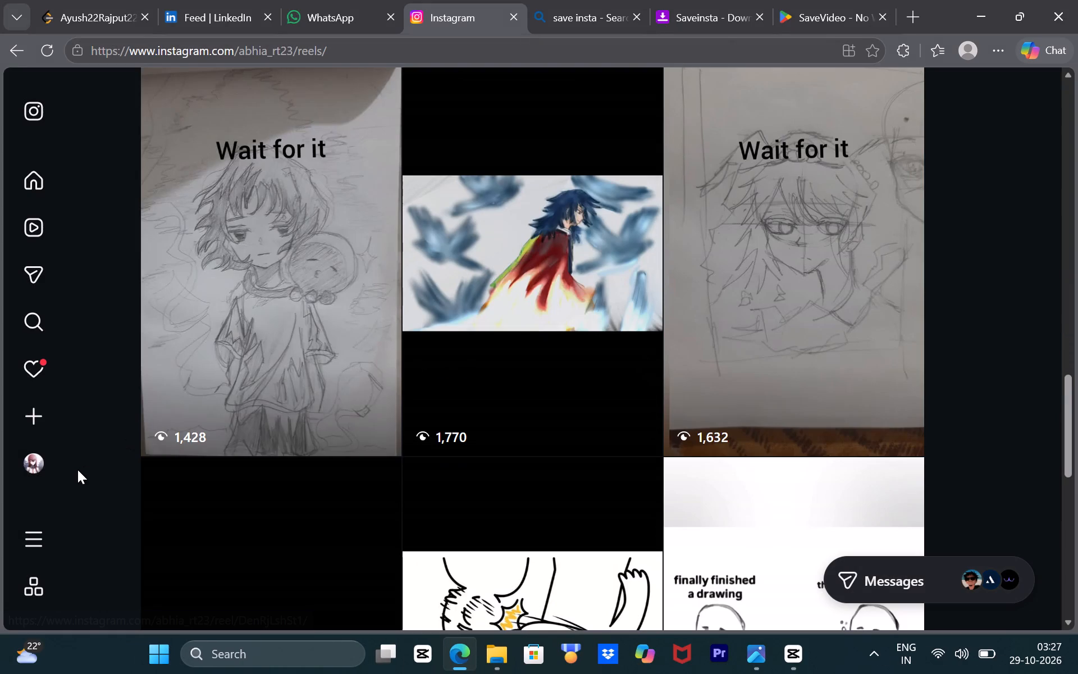
scroll(91, 462, "down", 10)
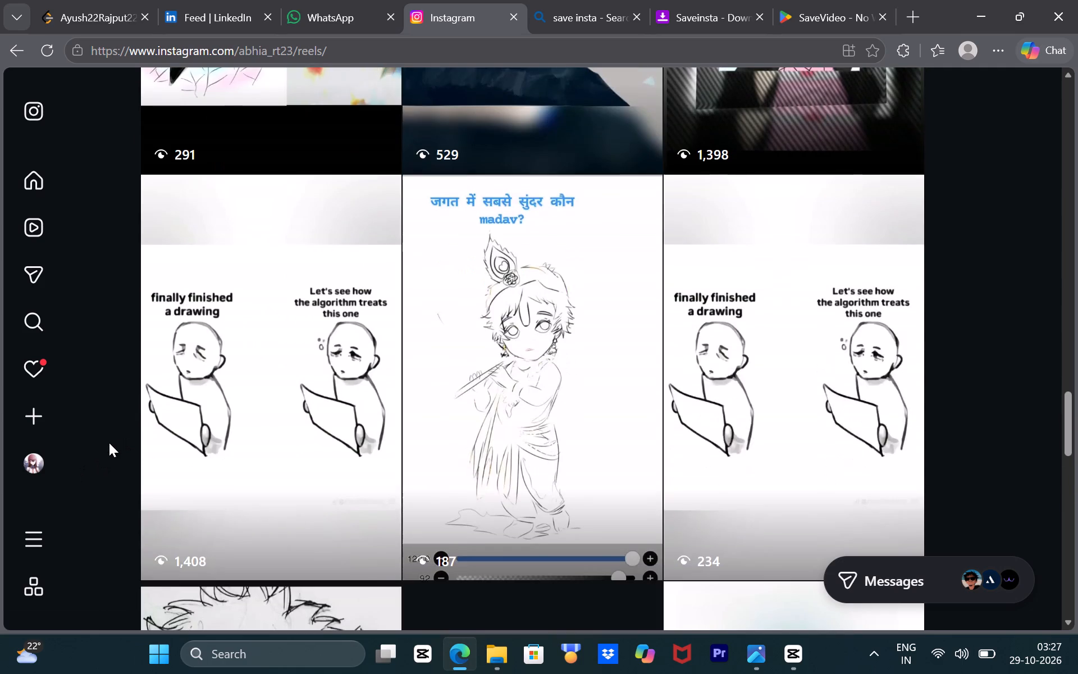
scroll(113, 438, "down", 10)
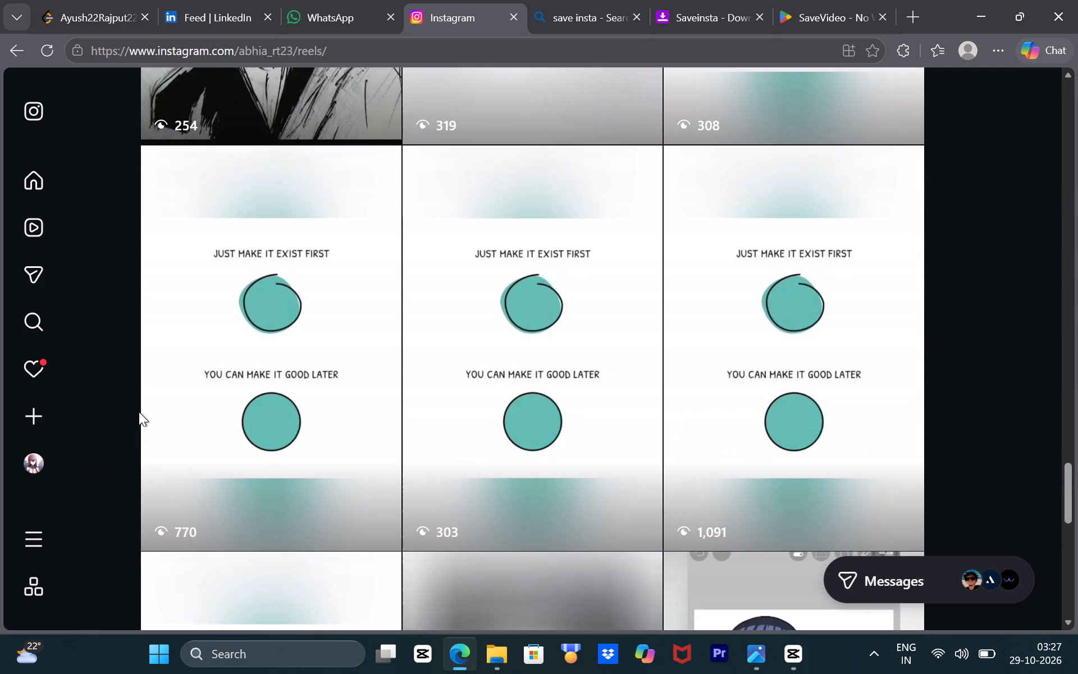
scroll(139, 412, "down", 17)
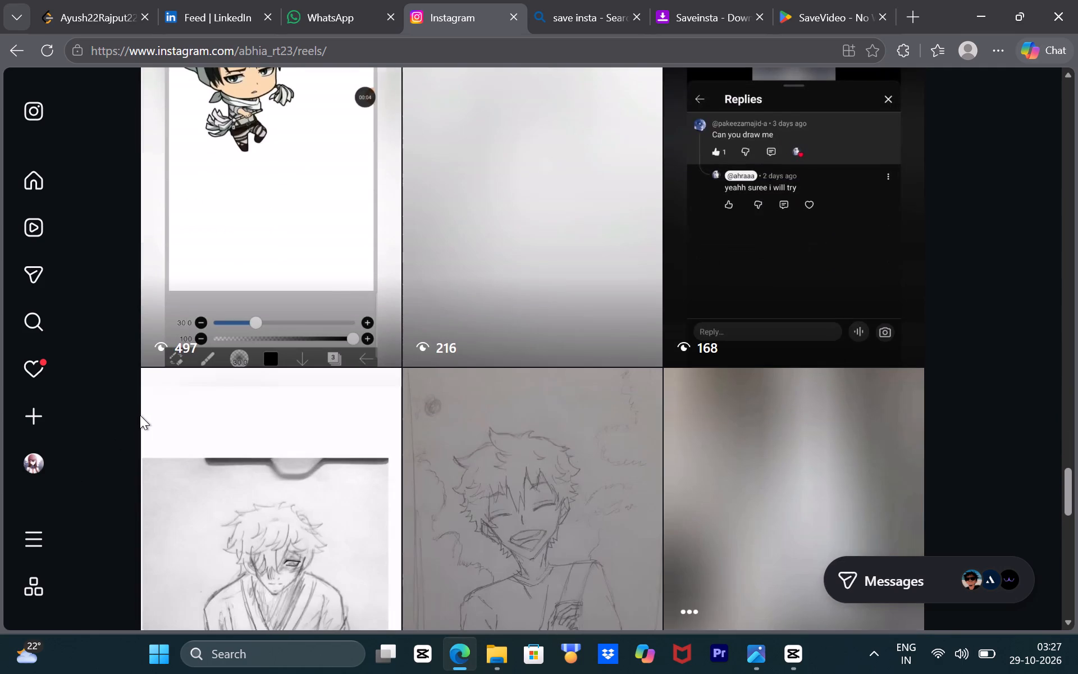
scroll(140, 415, "down", 3)
scroll(213, 390, "up", 14)
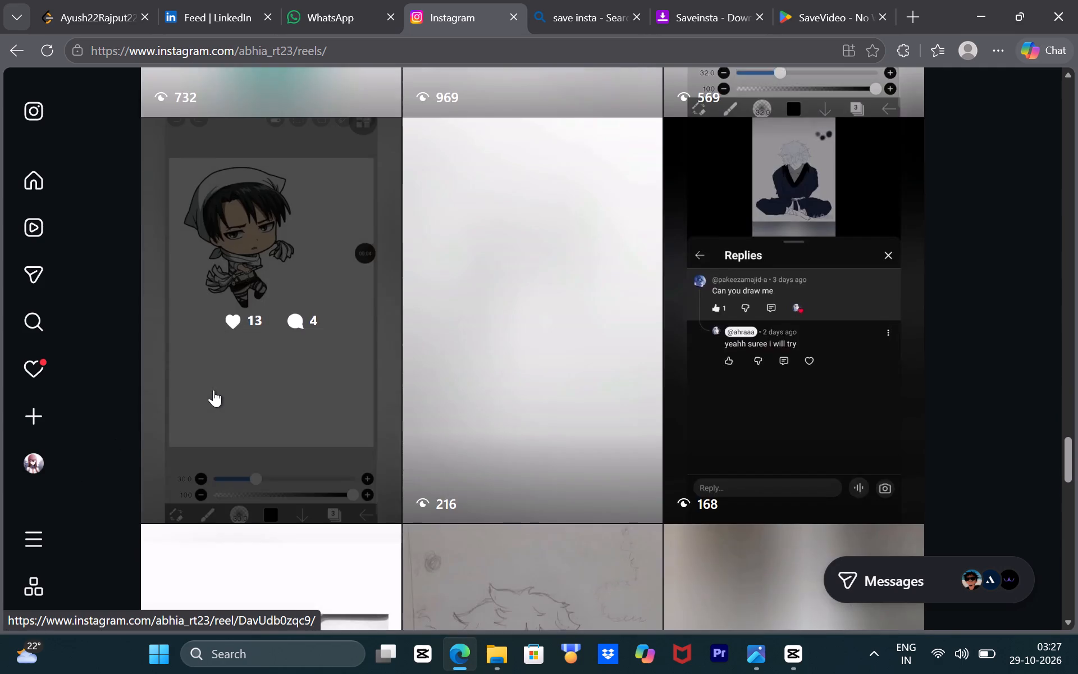
scroll(213, 390, "up", 8)
scroll(257, 379, "up", 8)
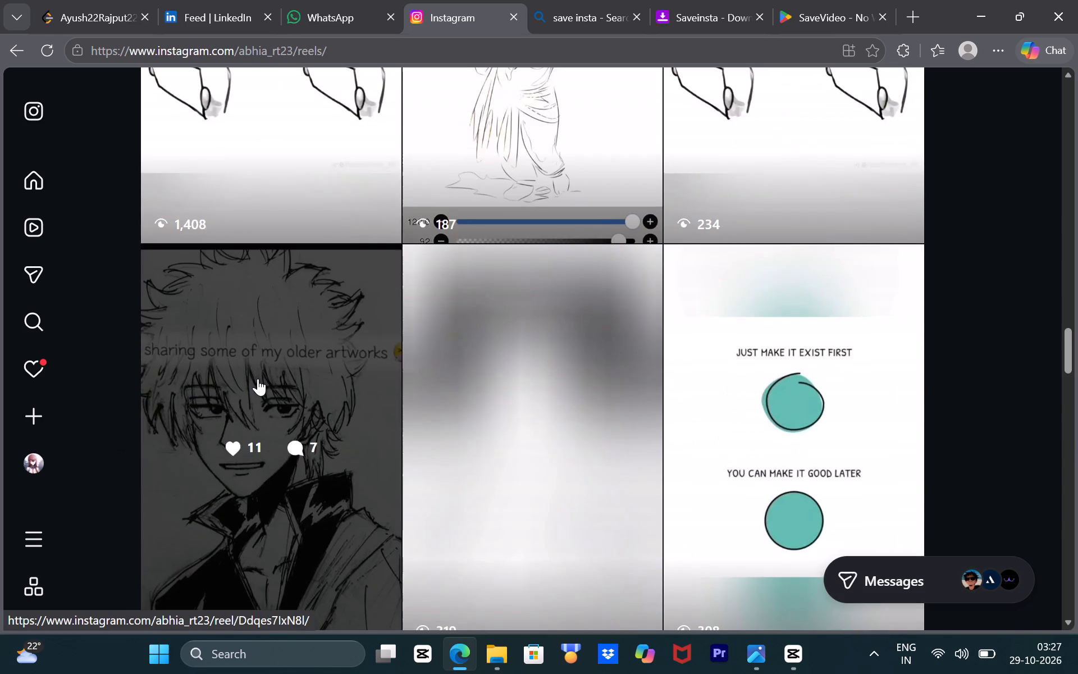
scroll(258, 379, "up", 5)
scroll(298, 346, "up", 8)
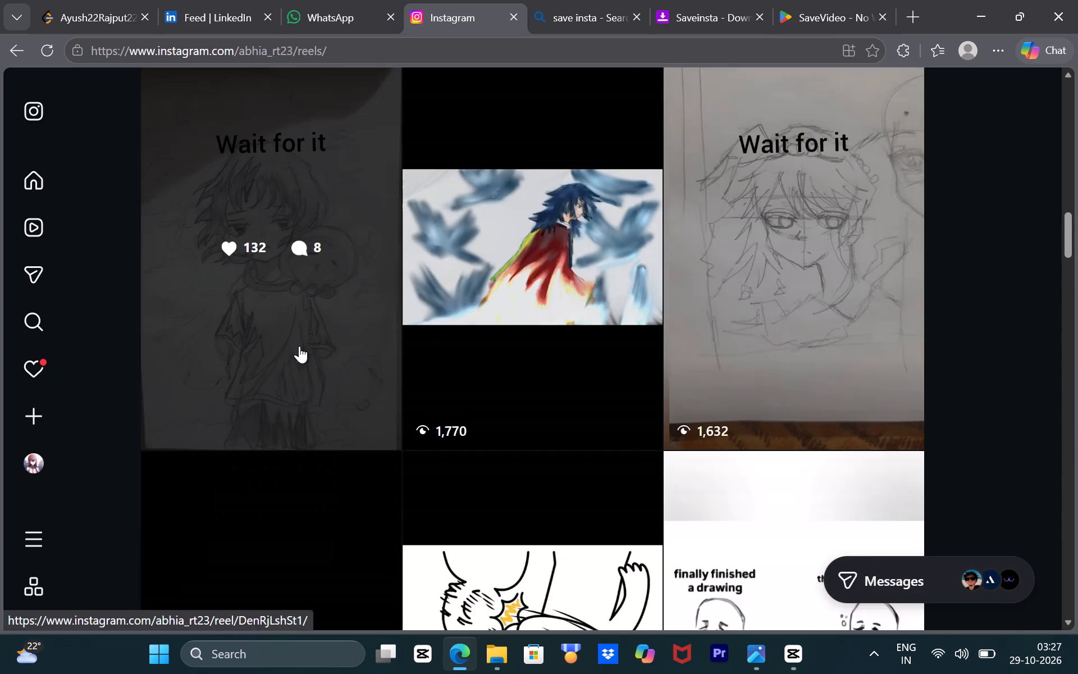
scroll(299, 346, "up", 11)
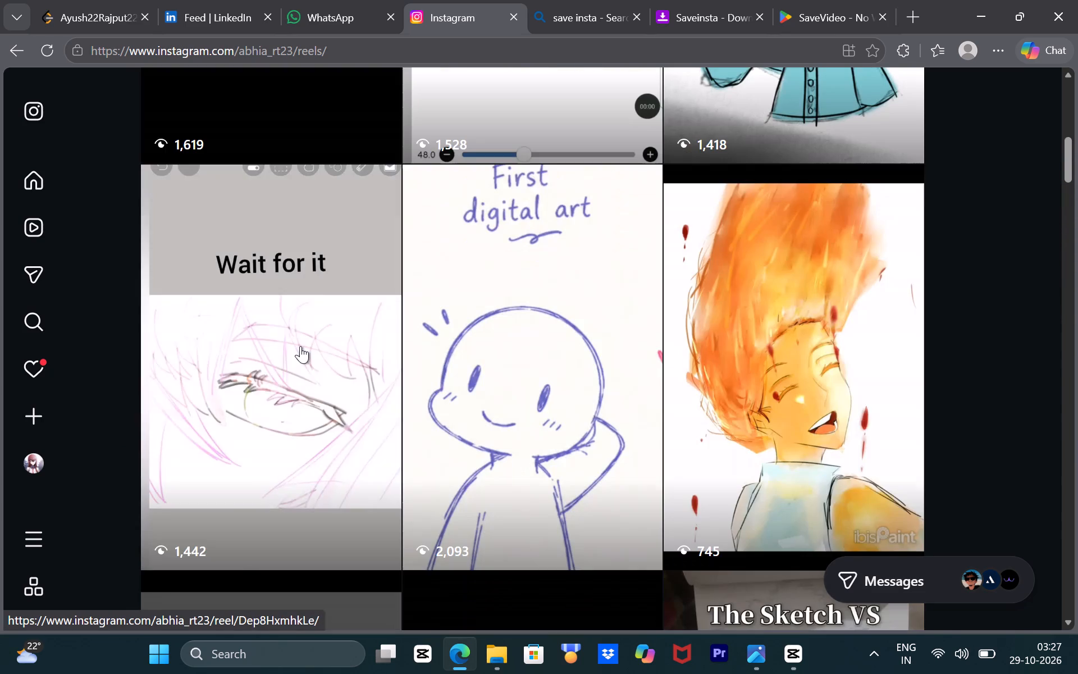
scroll(513, 251, "up", 3)
scroll(513, 251, "down", 7)
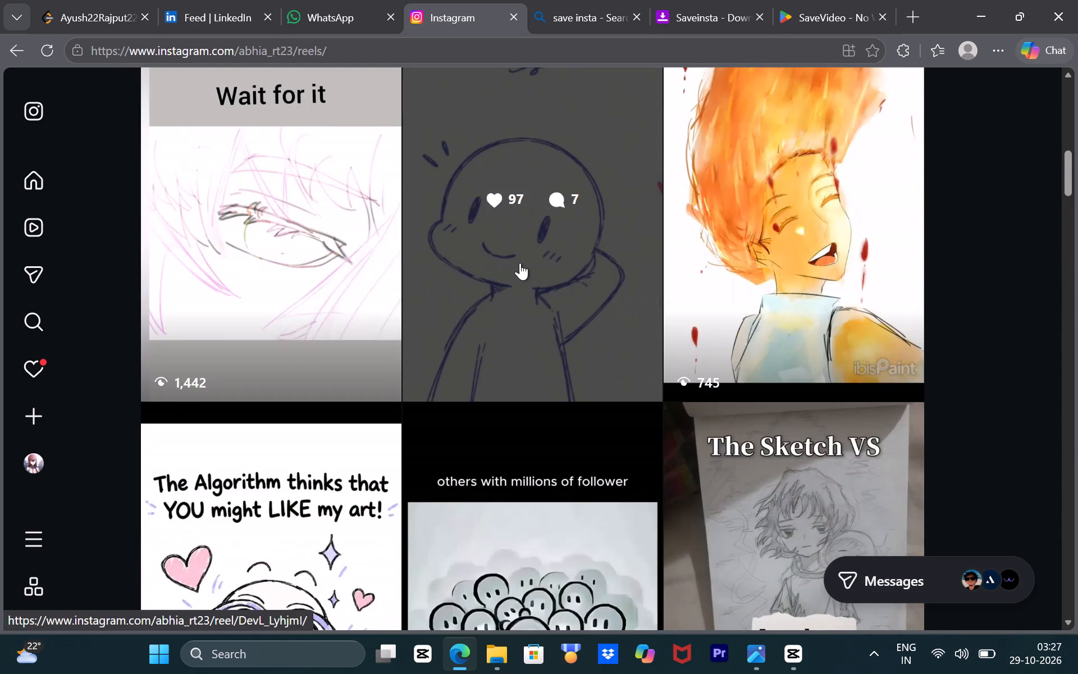
scroll(520, 263, "down", 14)
scroll(520, 264, "up", 3)
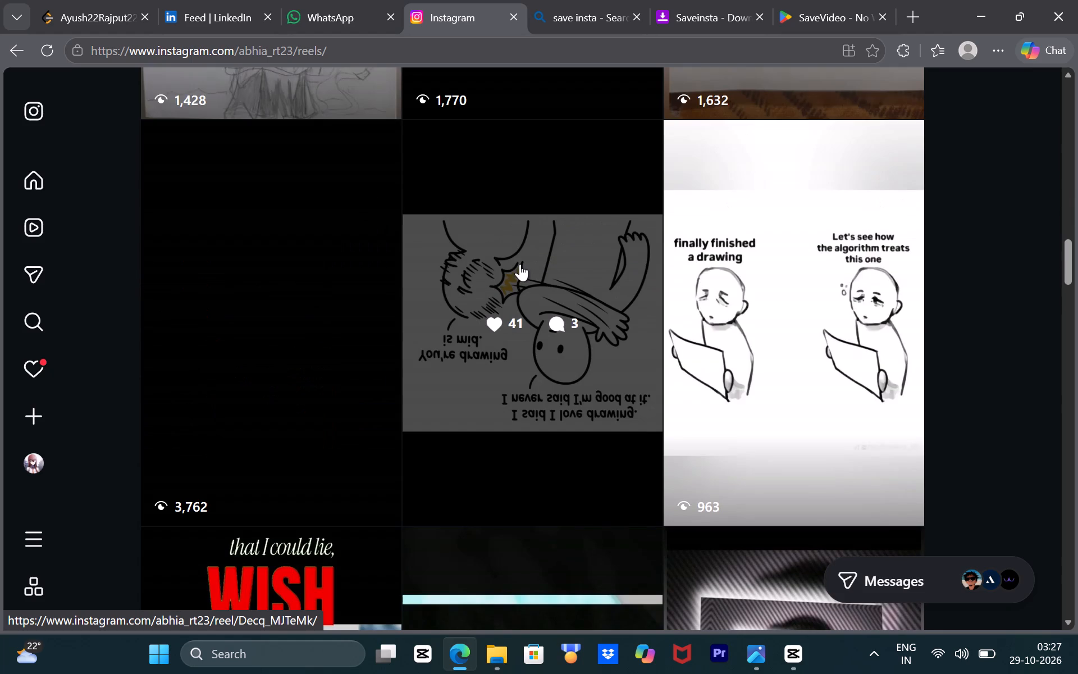
scroll(520, 264, "down", 6)
scroll(520, 264, "up", 4)
scroll(520, 264, "down", 4)
scroll(729, 291, "down", 4)
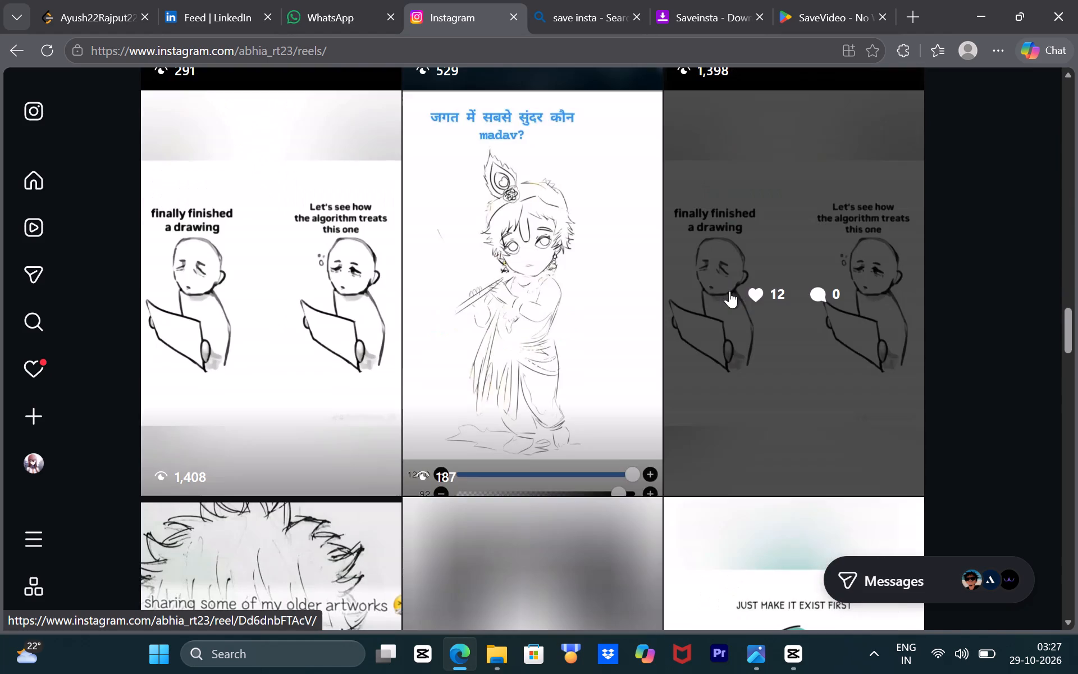
scroll(490, 326, "down", 5)
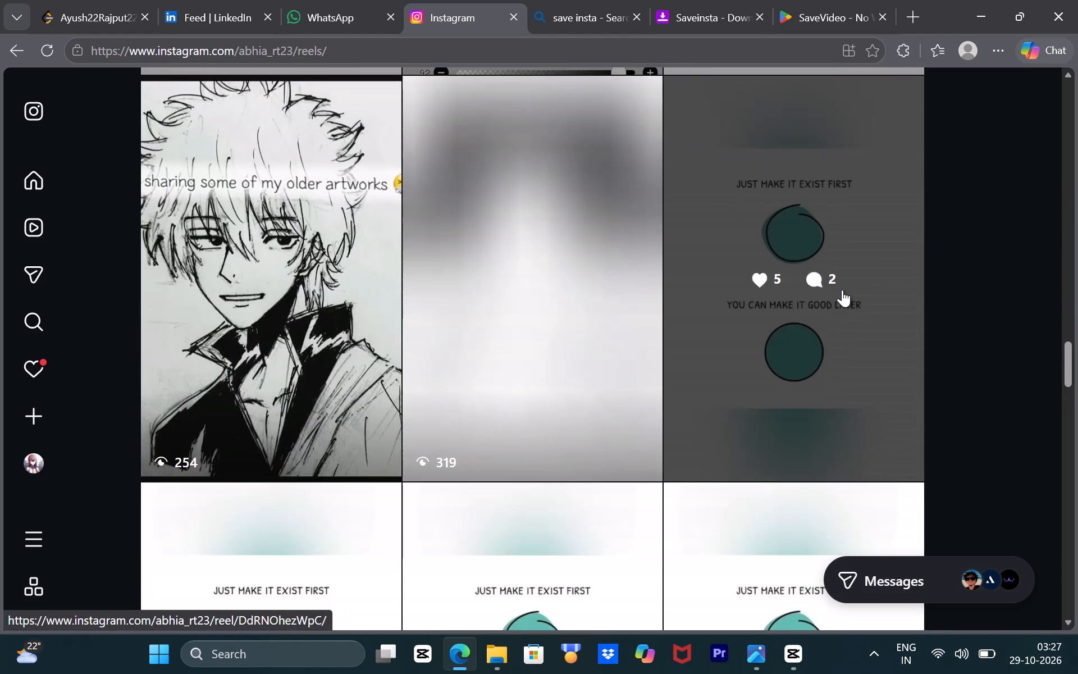
scroll(557, 381, "down", 13)
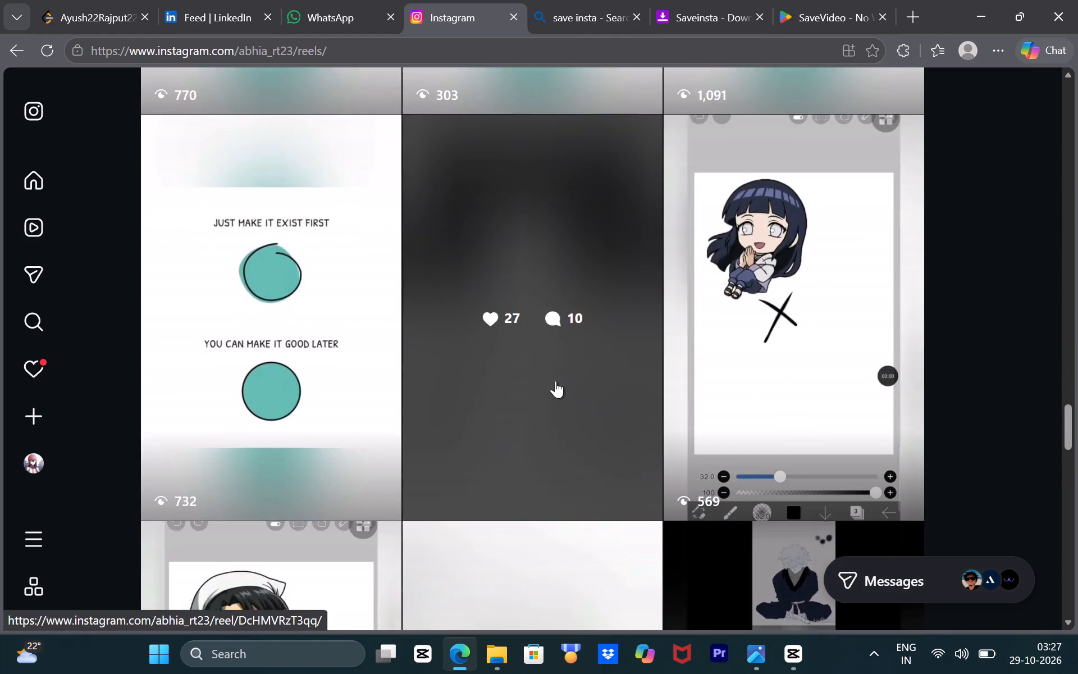
scroll(555, 381, "down", 4)
scroll(555, 381, "up", 3)
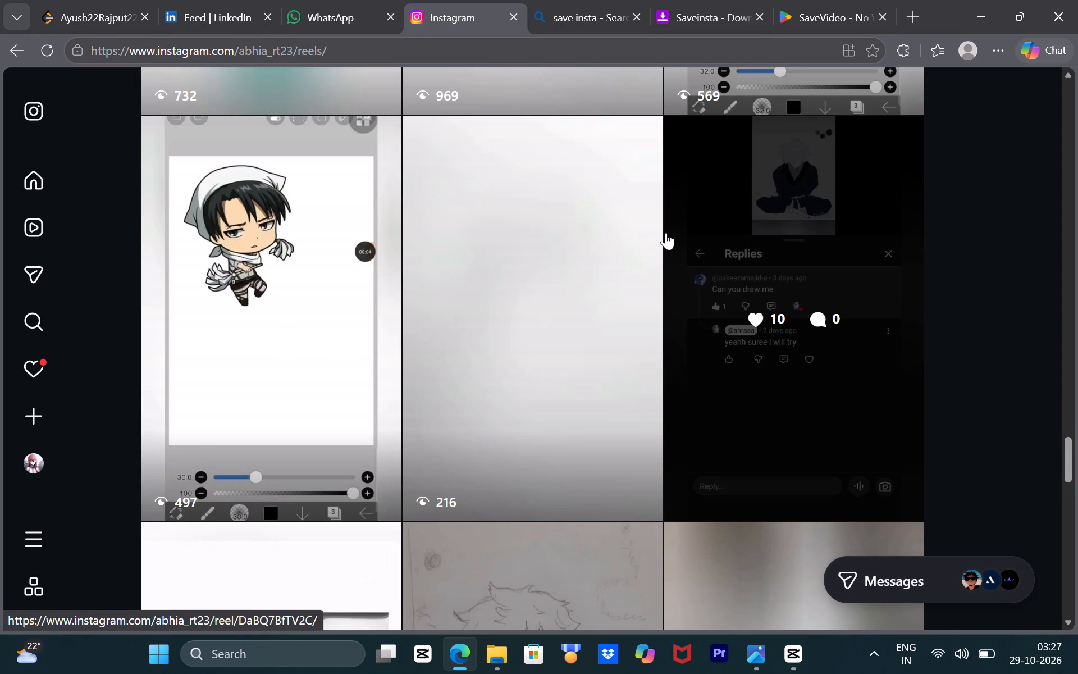
Capture a screen snip of the lower part of the chibi reel with the white headscarf, including its 497 view count.
key("shift+super+s")
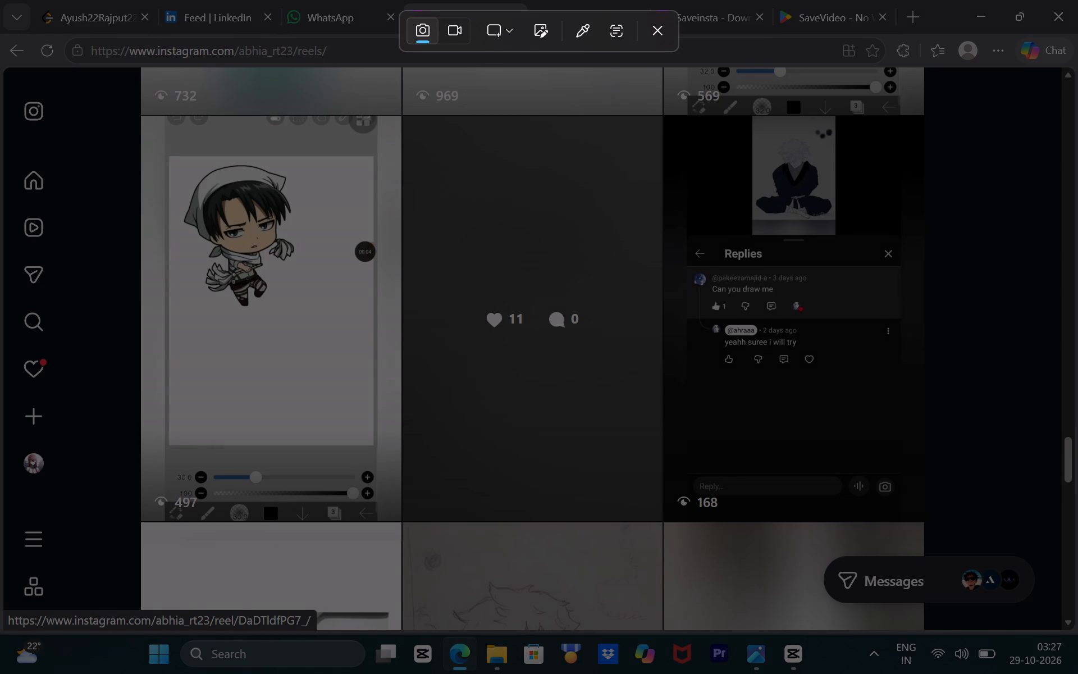
left_click_drag(139, 307, 399, 515)
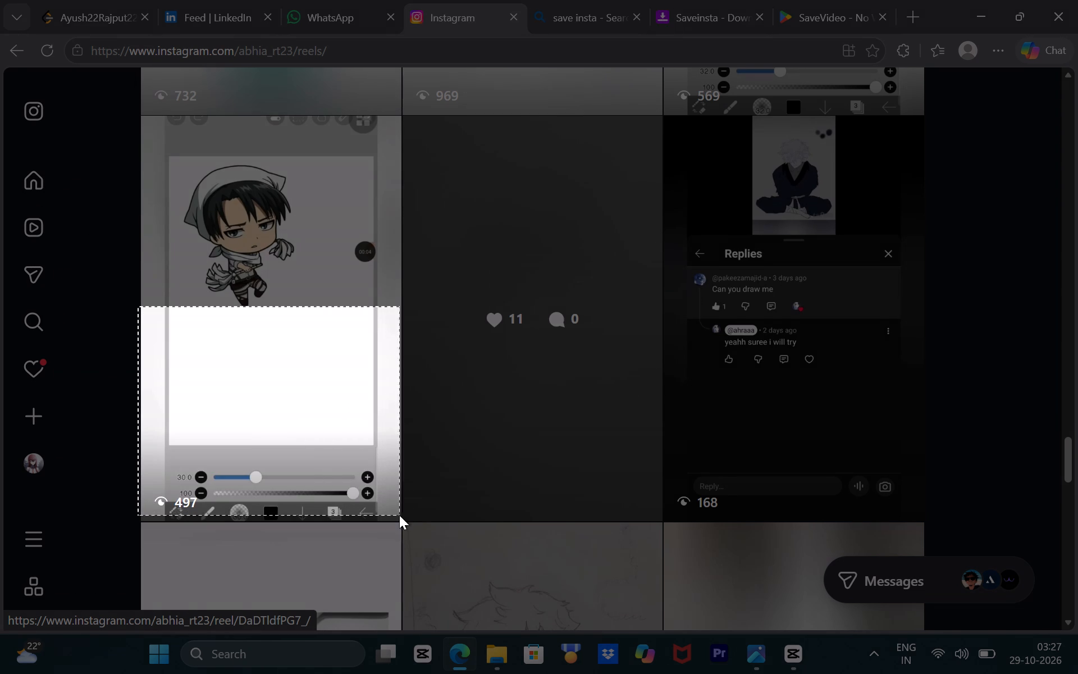
left_click_drag(399, 515, 398, 520)
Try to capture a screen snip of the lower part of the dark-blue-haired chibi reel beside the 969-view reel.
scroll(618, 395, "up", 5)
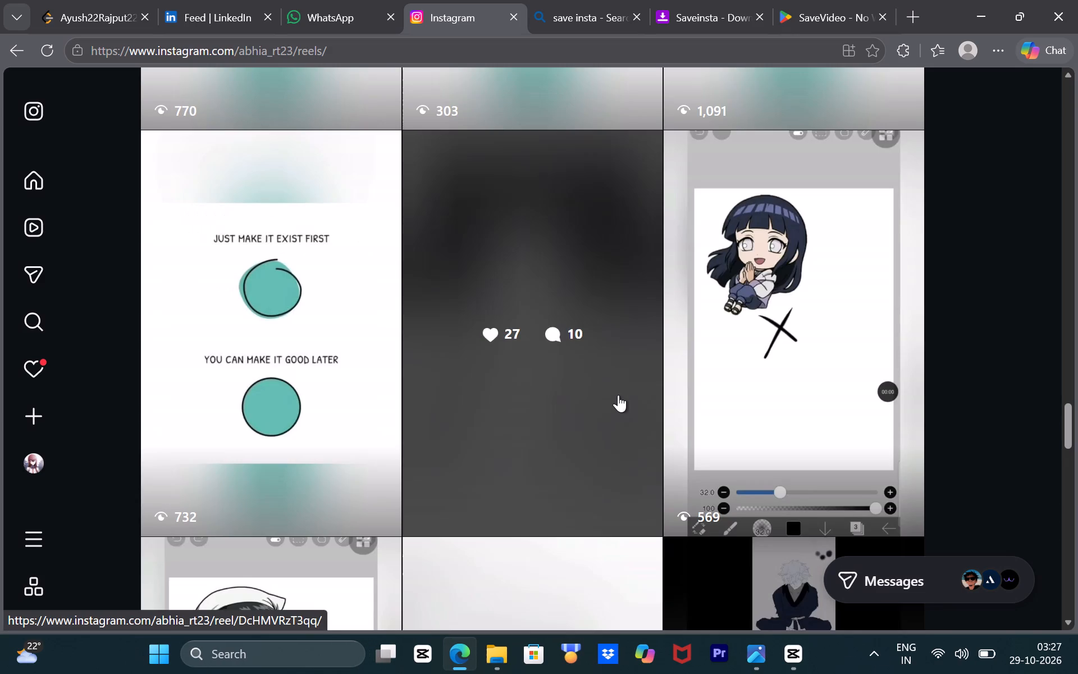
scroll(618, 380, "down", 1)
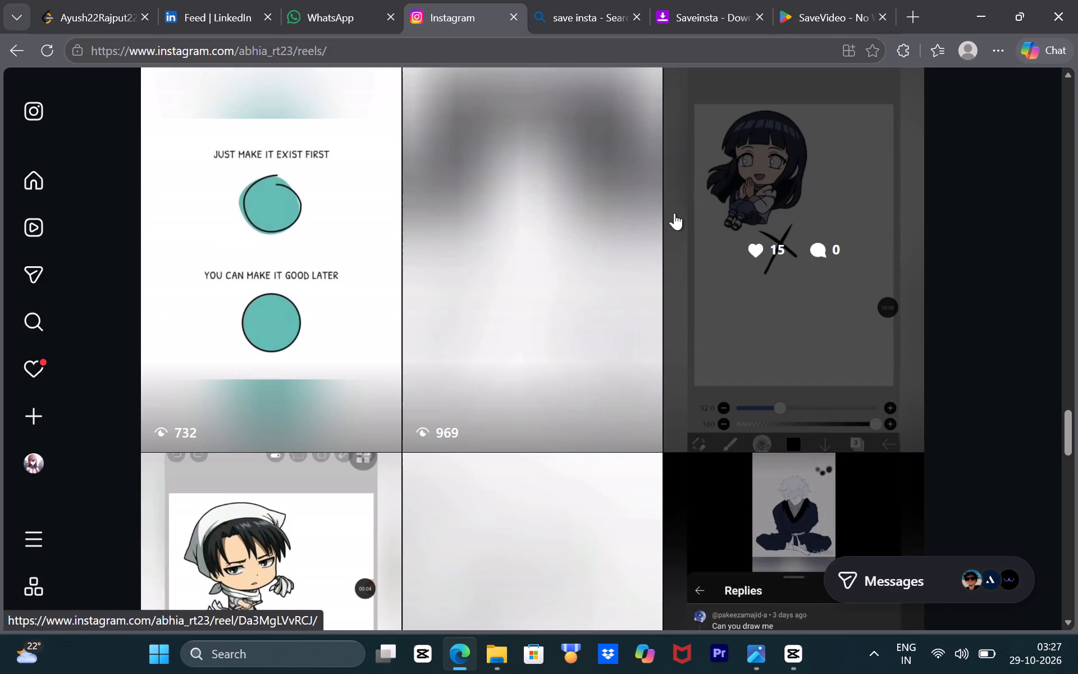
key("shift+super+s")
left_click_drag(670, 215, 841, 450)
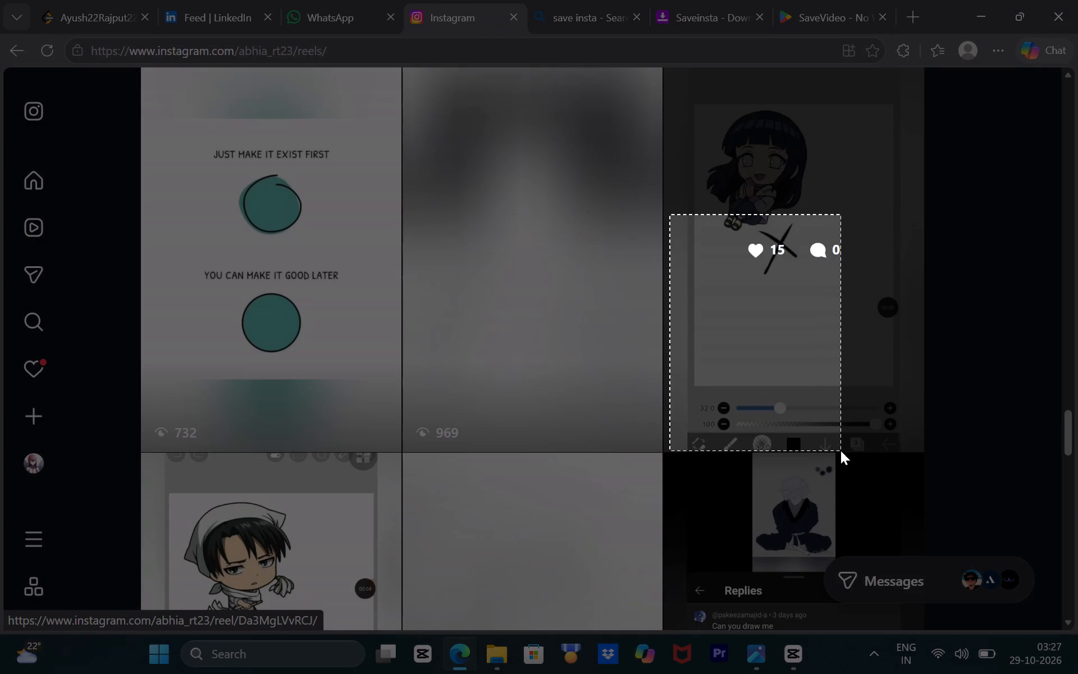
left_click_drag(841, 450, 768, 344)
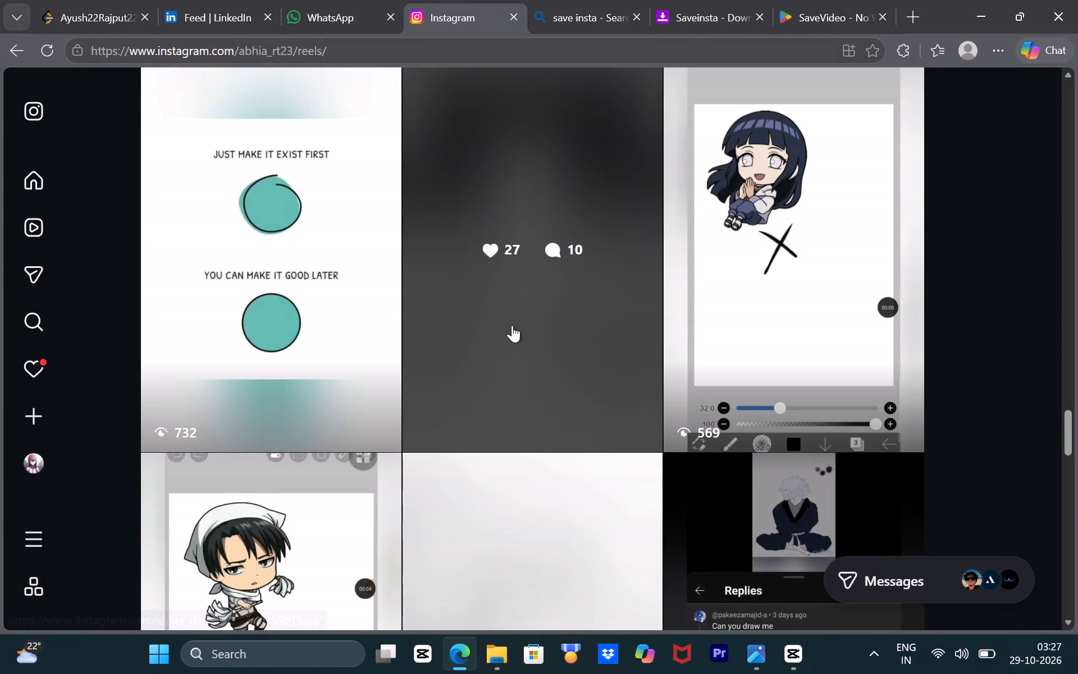
Capture a screen snip of the lower part of the dark-blue-haired chibi reel, including its 569 view count.
key("shift+super+s")
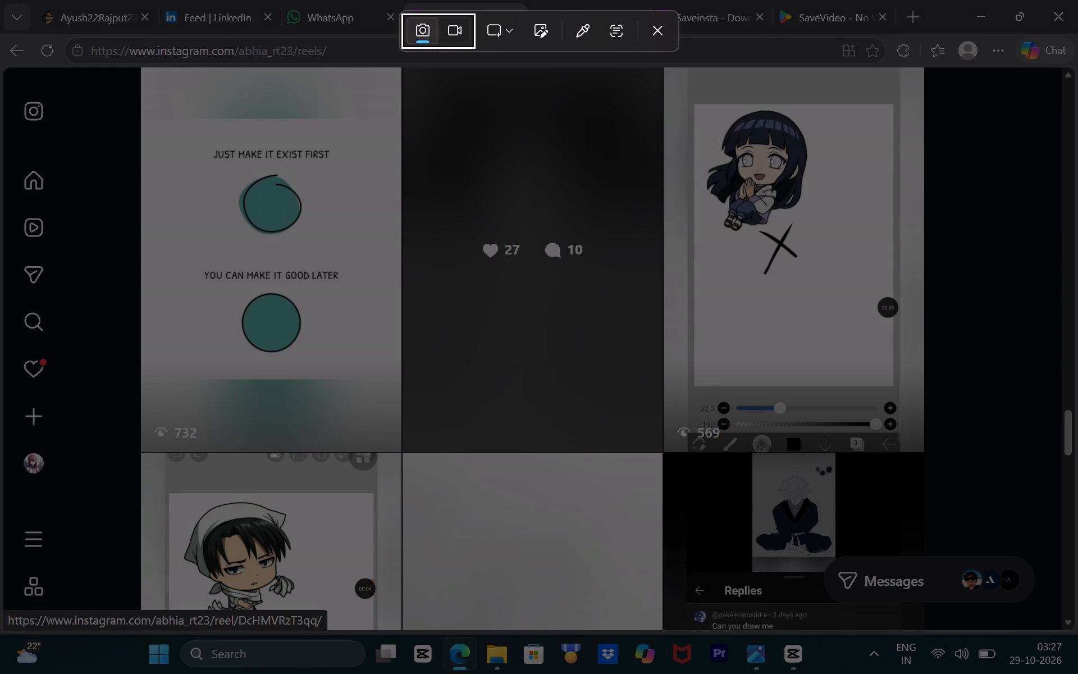
left_click_drag(670, 217, 864, 449)
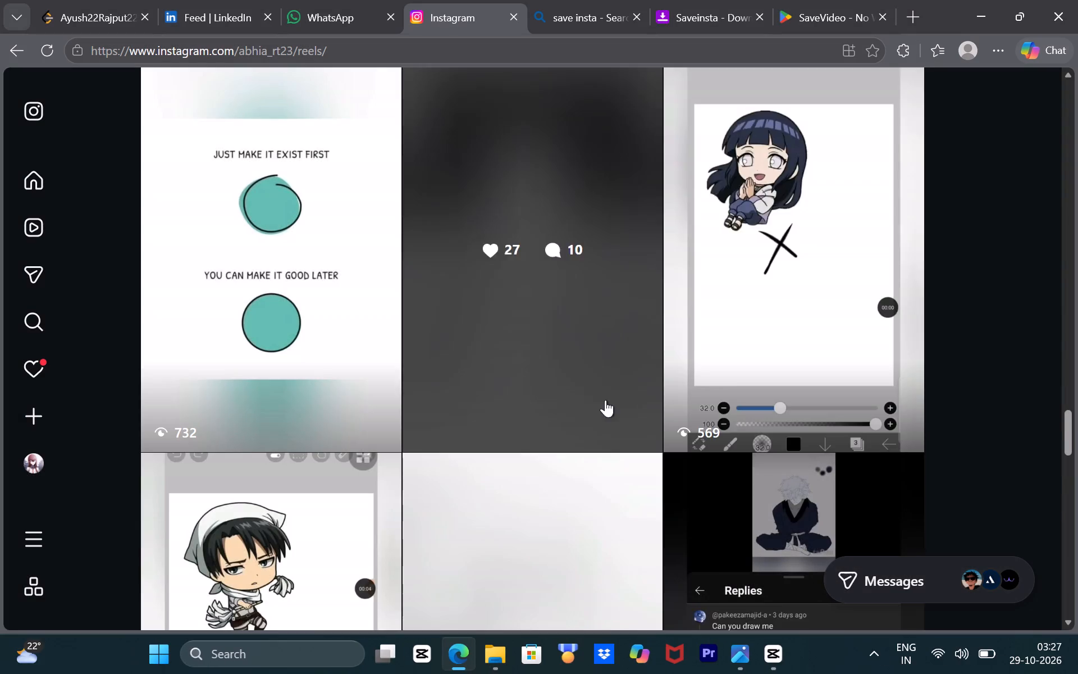
Switch to CapCut and bring the playhead to the start of the timeline.
scroll(511, 422, "down", 9)
scroll(510, 431, "up", 14)
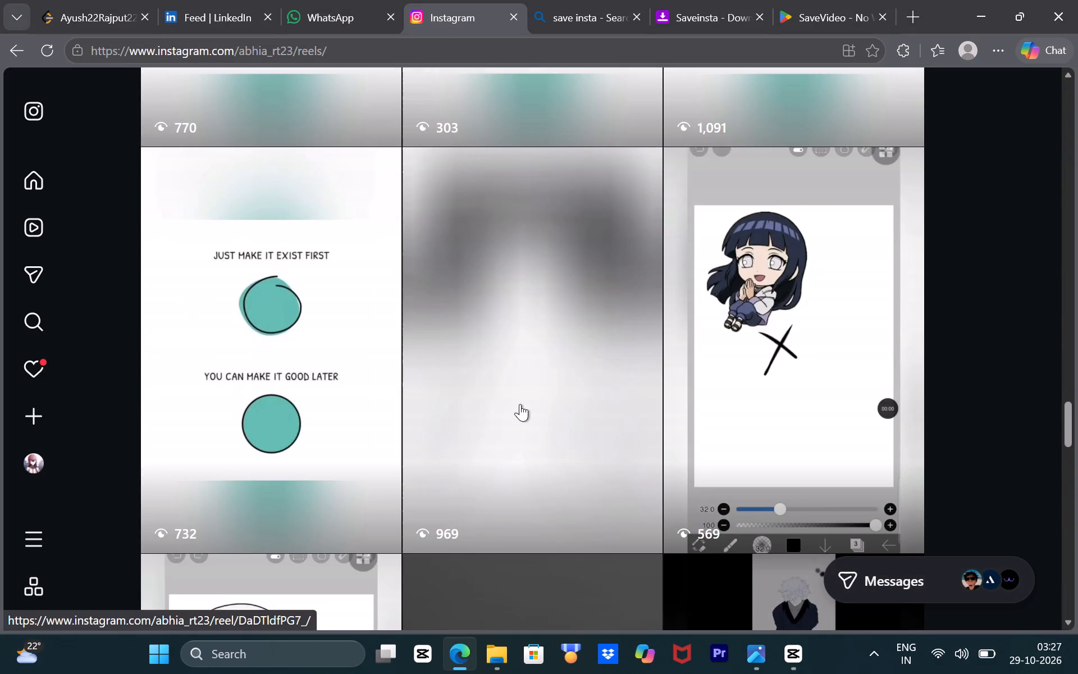
left_click(971, 6)
left_click_drag(325, 337, 0, 345)
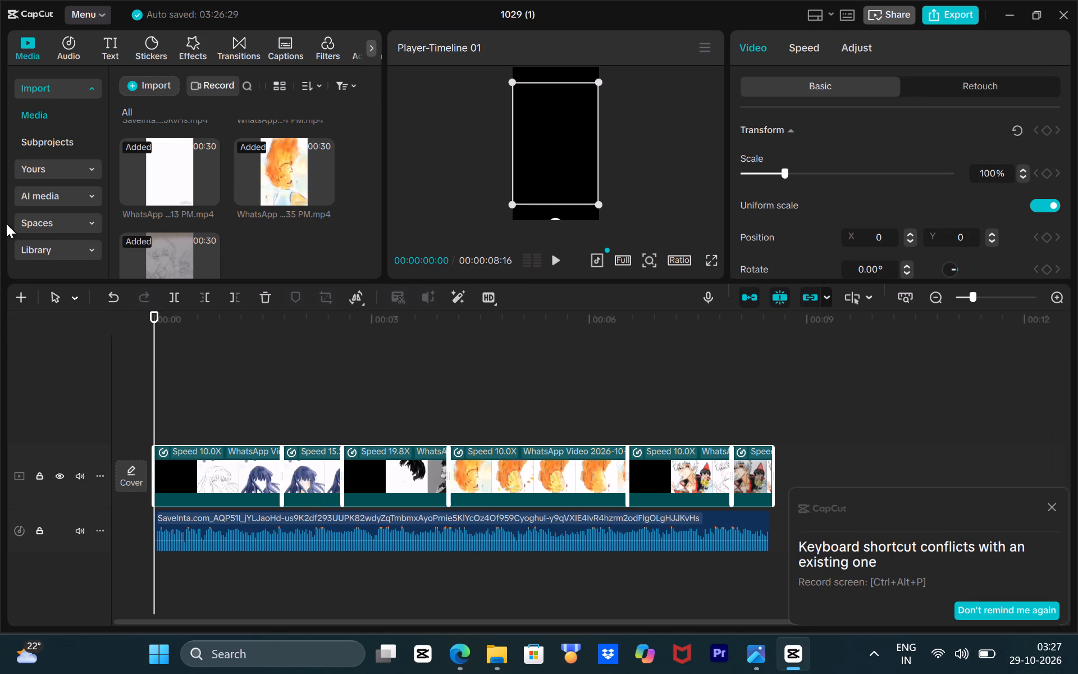
Start a media import and look through the Downloads folder for the captured reel screenshots.
left_click(144, 88)
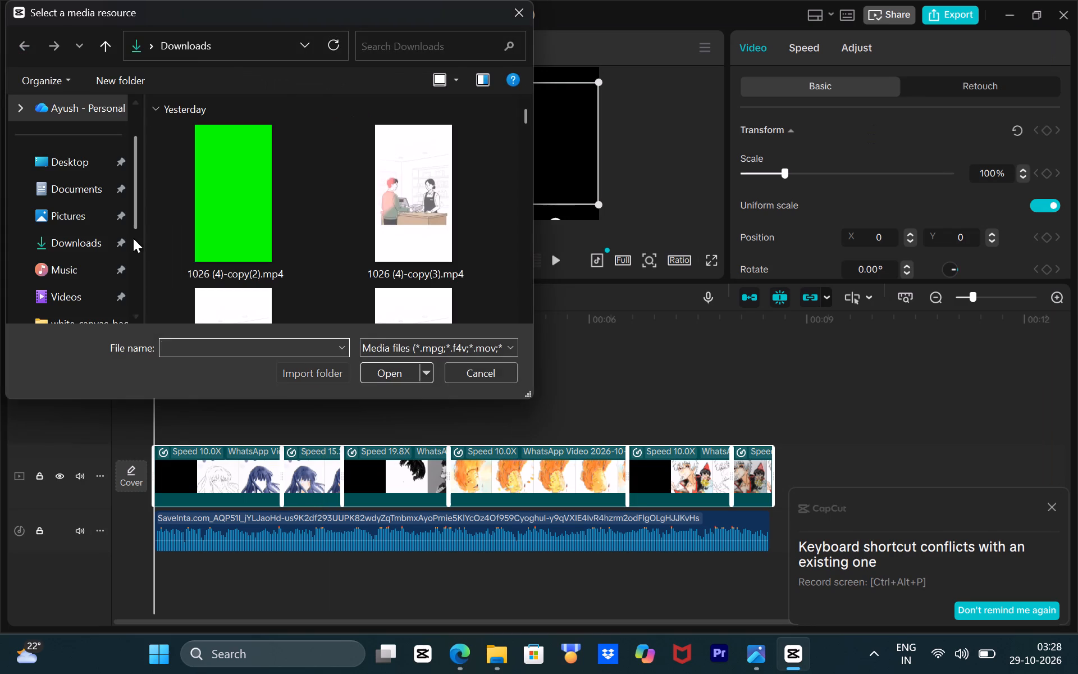
left_click(84, 230)
scroll(246, 178, "up", 6)
scroll(246, 181, "down", 6)
scroll(246, 183, "up", 12)
scroll(246, 183, "down", 7)
scroll(246, 183, "up", 6)
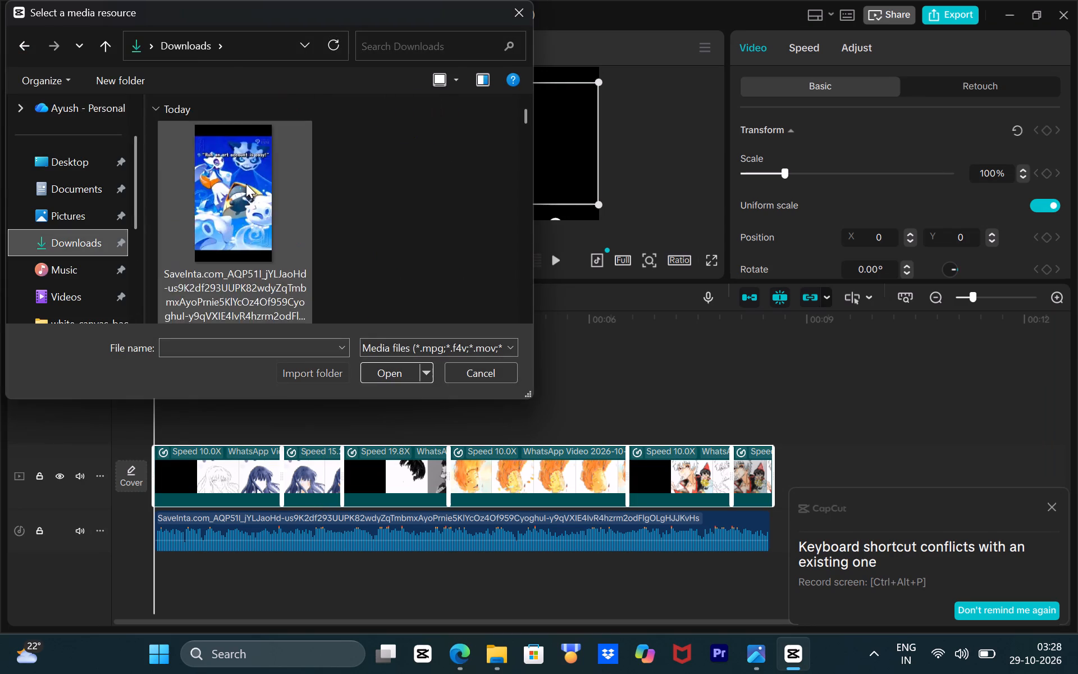
scroll(246, 184, "up", 12)
scroll(246, 184, "down", 6)
scroll(246, 184, "up", 4)
scroll(65, 152, "up", 2)
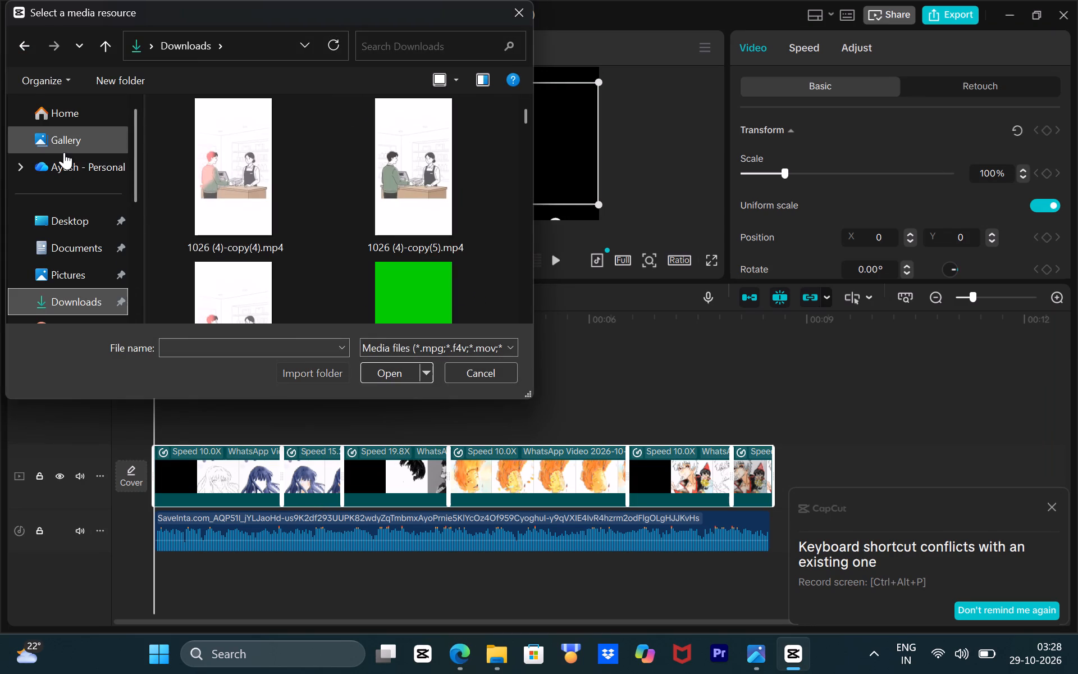
Open the Gallery location in the import dialog and look through today's items for the reel screenshots.
left_click(68, 151)
scroll(223, 152, "up", 10)
scroll(223, 153, "down", 5)
scroll(223, 153, "up", 4)
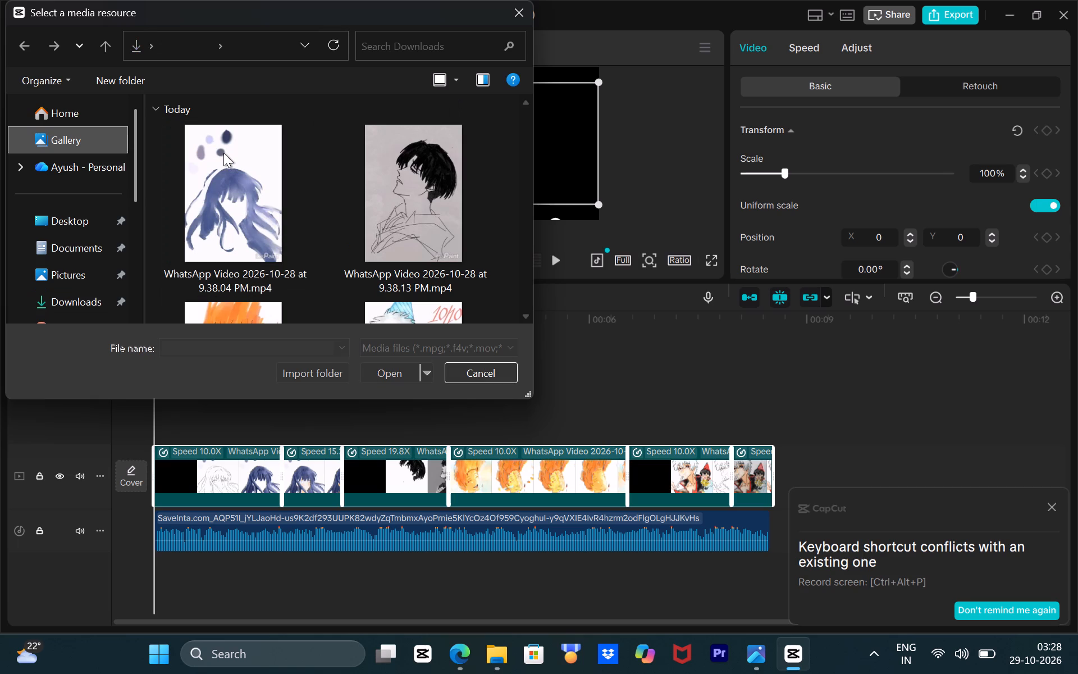
scroll(223, 153, "up", 7)
scroll(223, 161, "down", 6)
scroll(223, 164, "up", 11)
left_click(230, 190)
left_click(442, 208)
triple_click(266, 217)
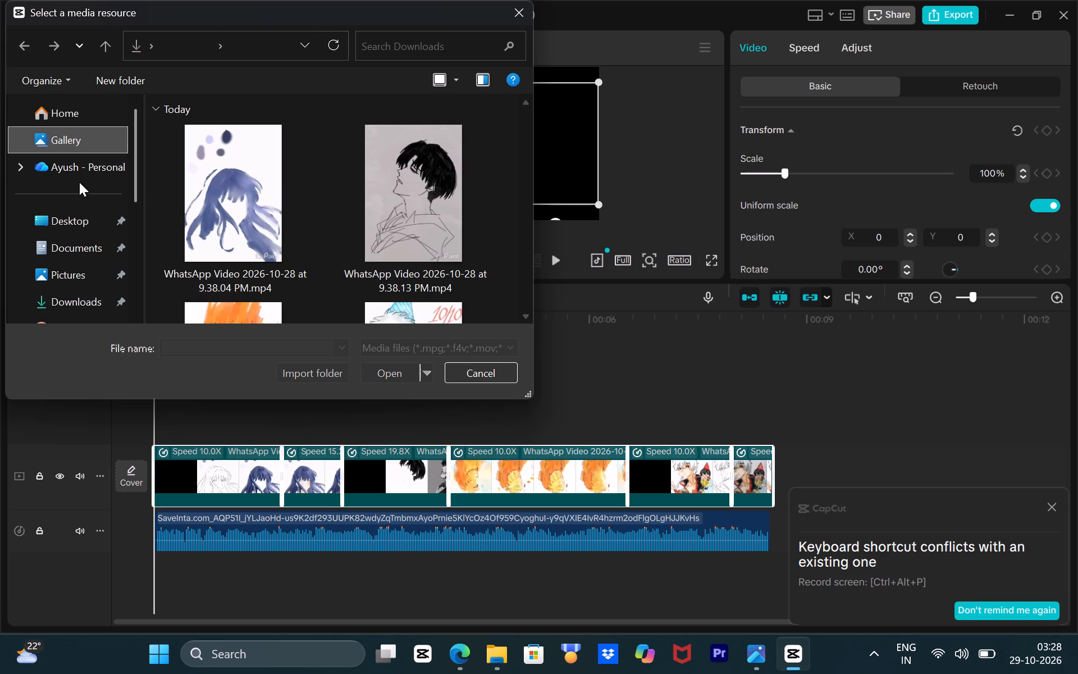
left_click(75, 168)
triple_click(300, 231)
triple_click(434, 231)
triple_click(436, 231)
double_click(435, 231)
left_click(246, 185)
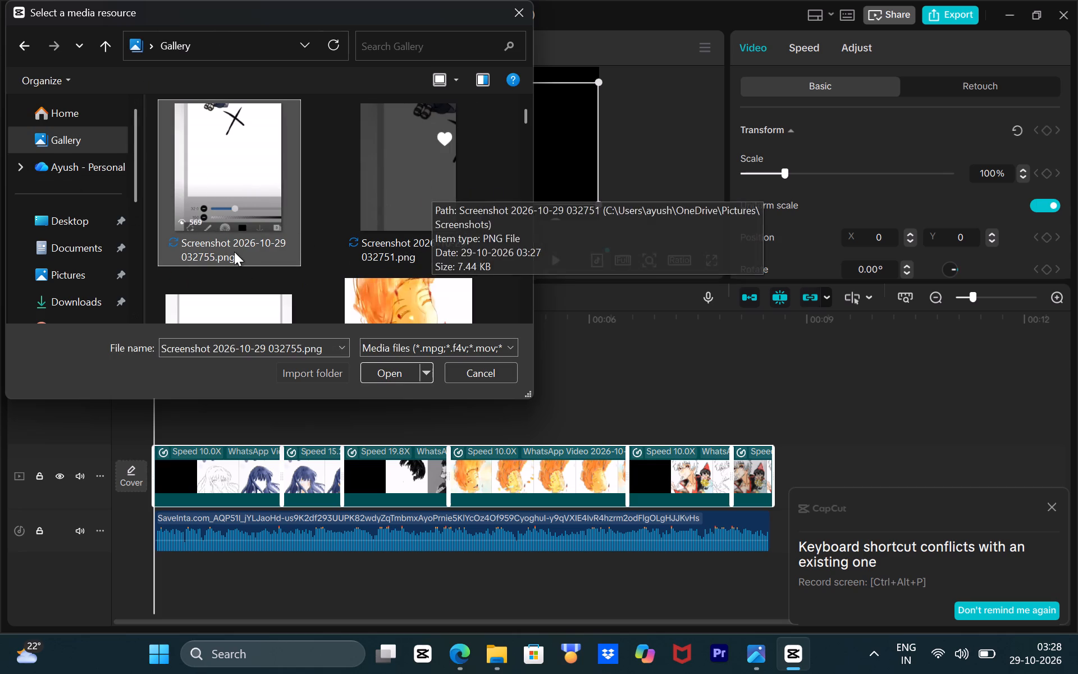
left_click(371, 283, "ctrl")
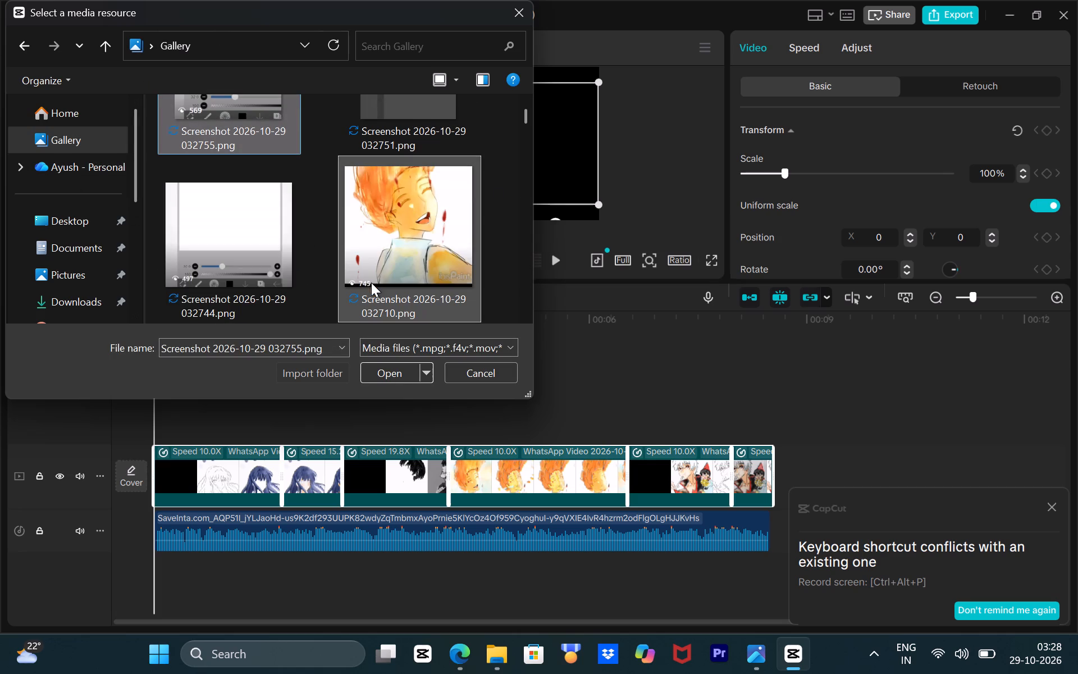
left_click(245, 237, "ctrl")
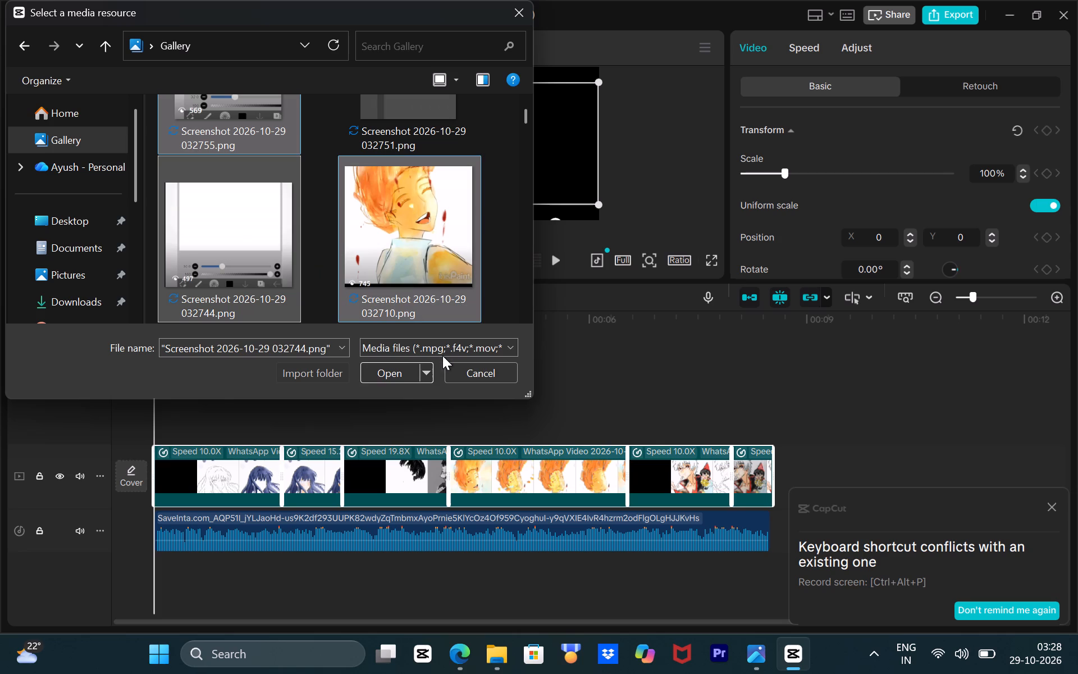
left_click(402, 375)
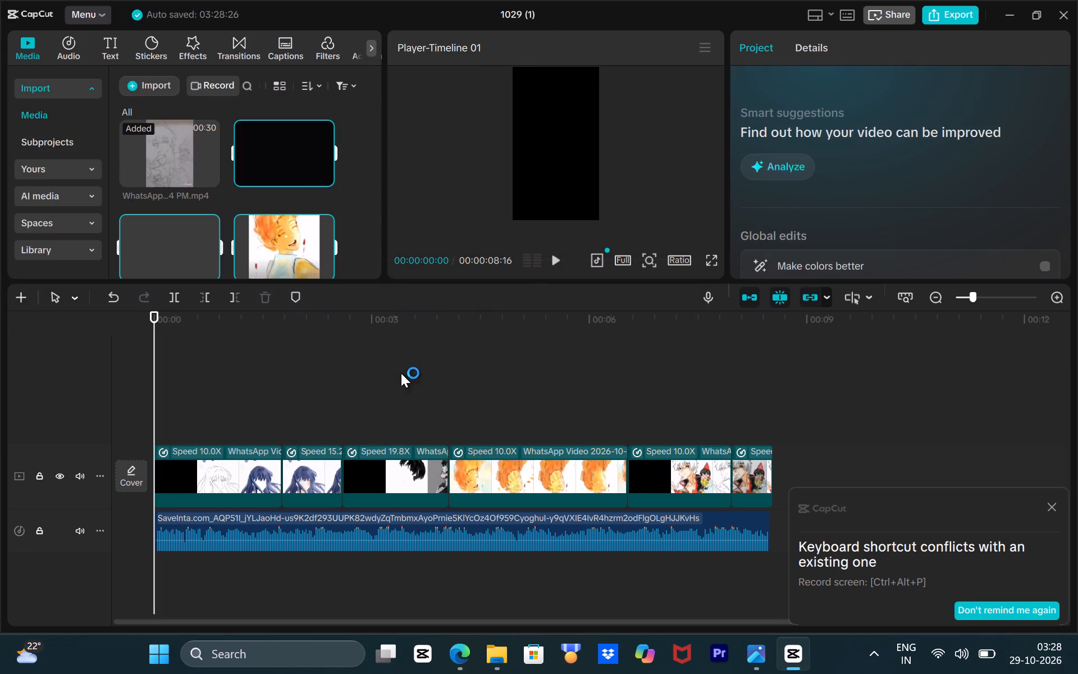
Overlay screenshot 032744 near the end of the first drawing clip, scaled to 215% at position X 1237, Y 654.
left_click(270, 340)
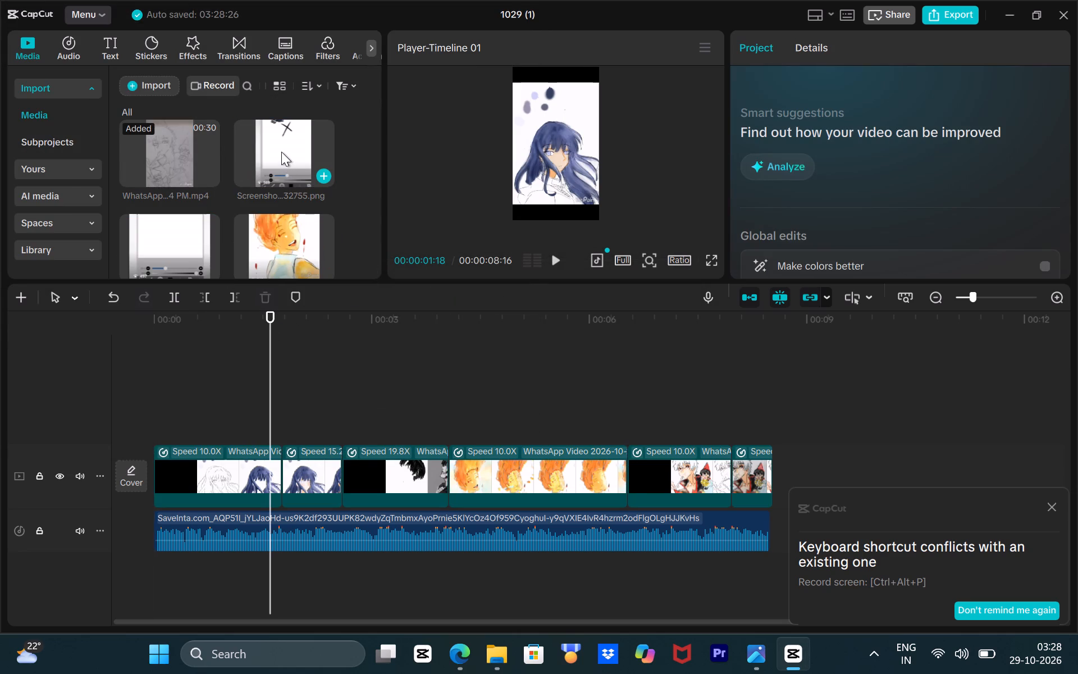
left_click_drag(250, 327, 171, 345)
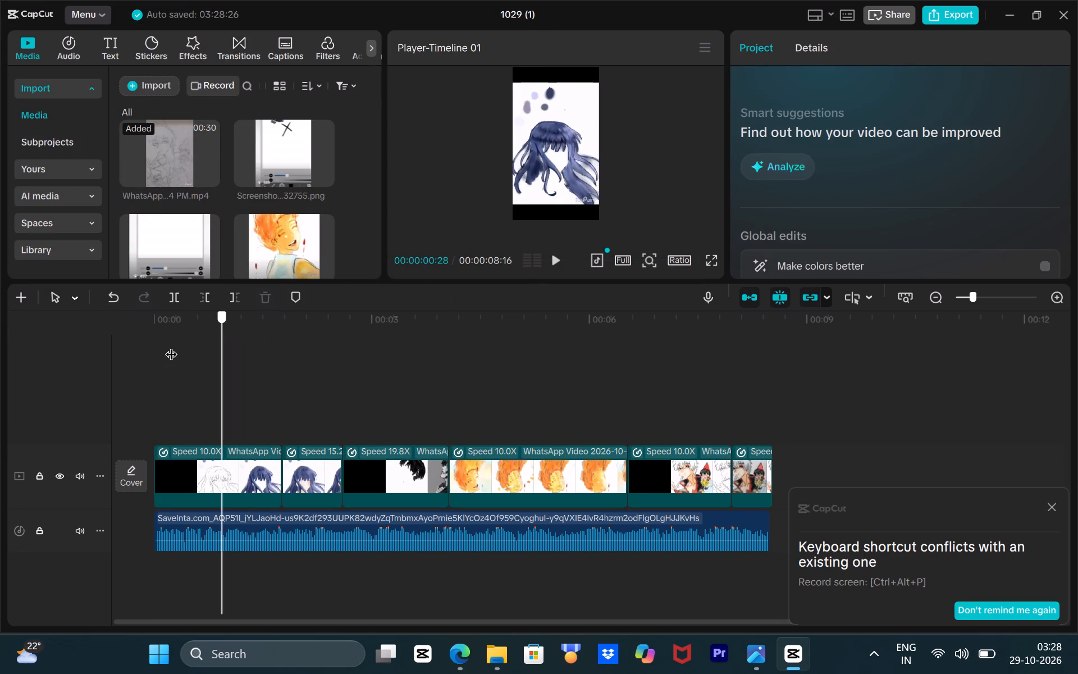
left_click_drag(171, 345, 103, 362)
key("space")
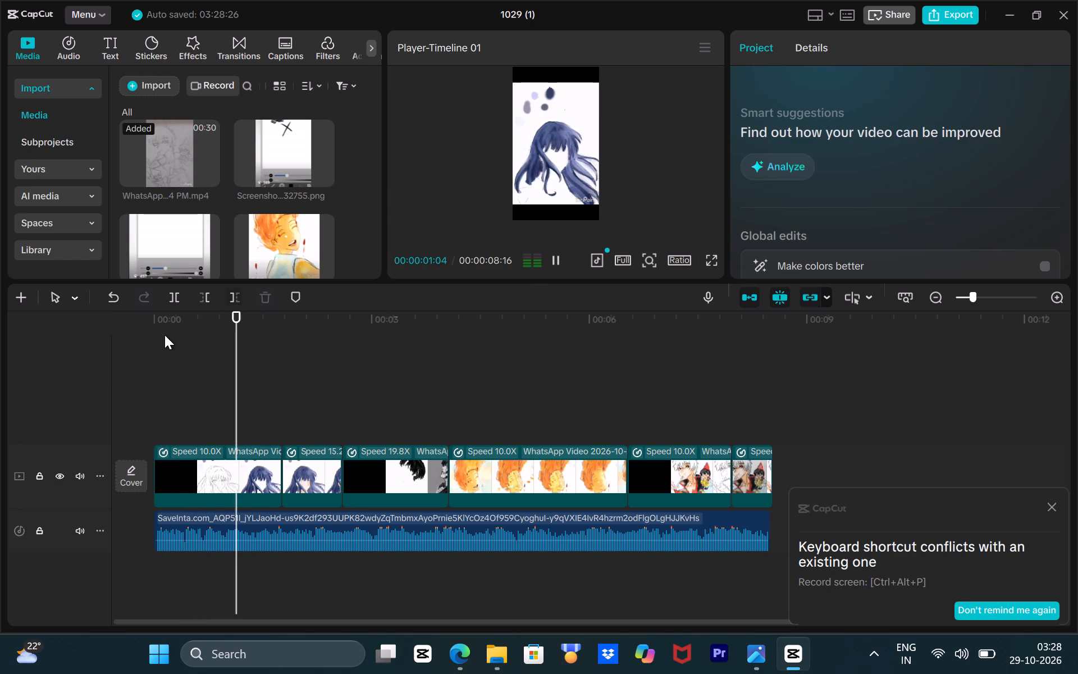
key("space")
left_click_drag(184, 234, 254, 423)
left_click_drag(593, 179, 649, 237)
left_click_drag(609, 181, 659, 156)
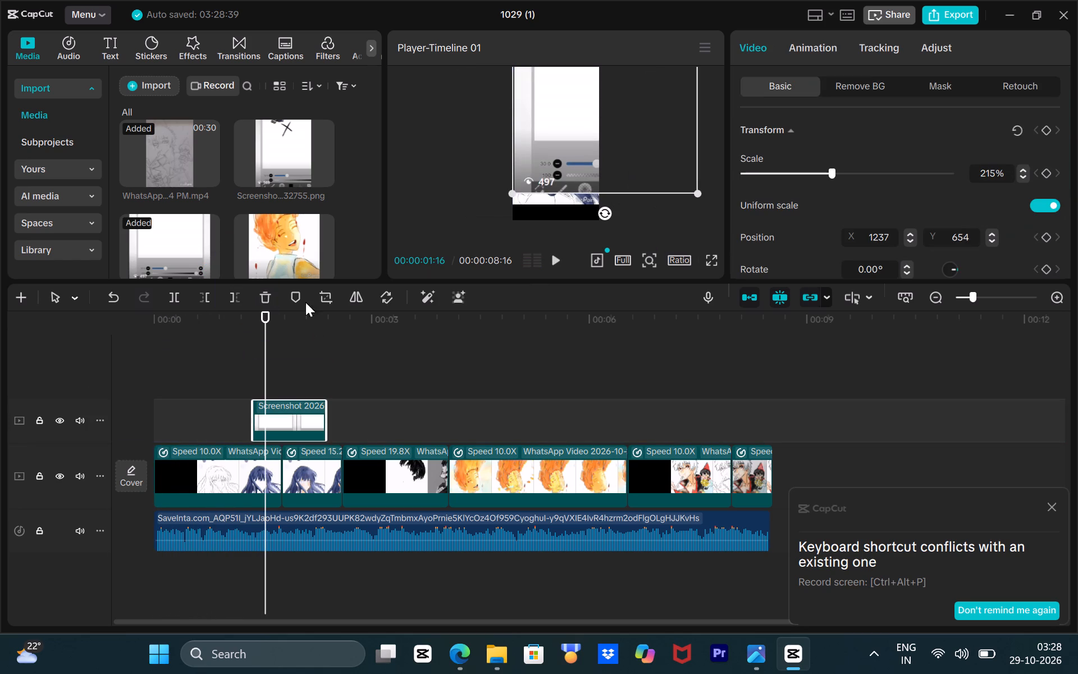
Crop the overlaid screenshot to its lower-left corner containing the eye icon and the number 497.
left_click(330, 295)
left_click_drag(566, 111, 560, 303)
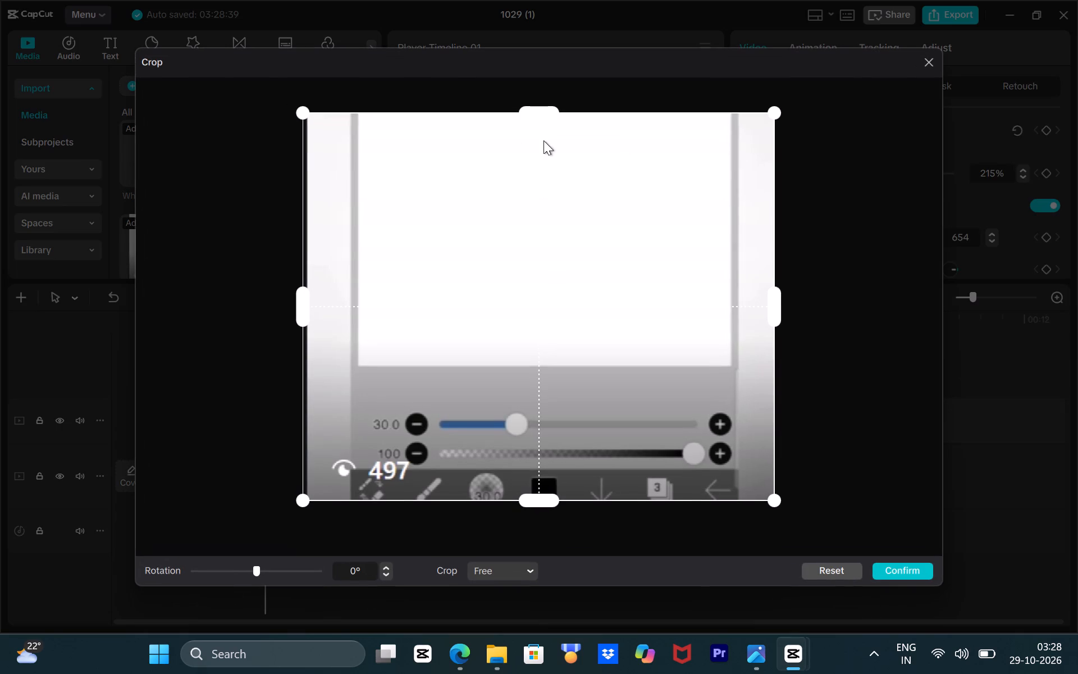
left_click_drag(542, 118, 542, 375)
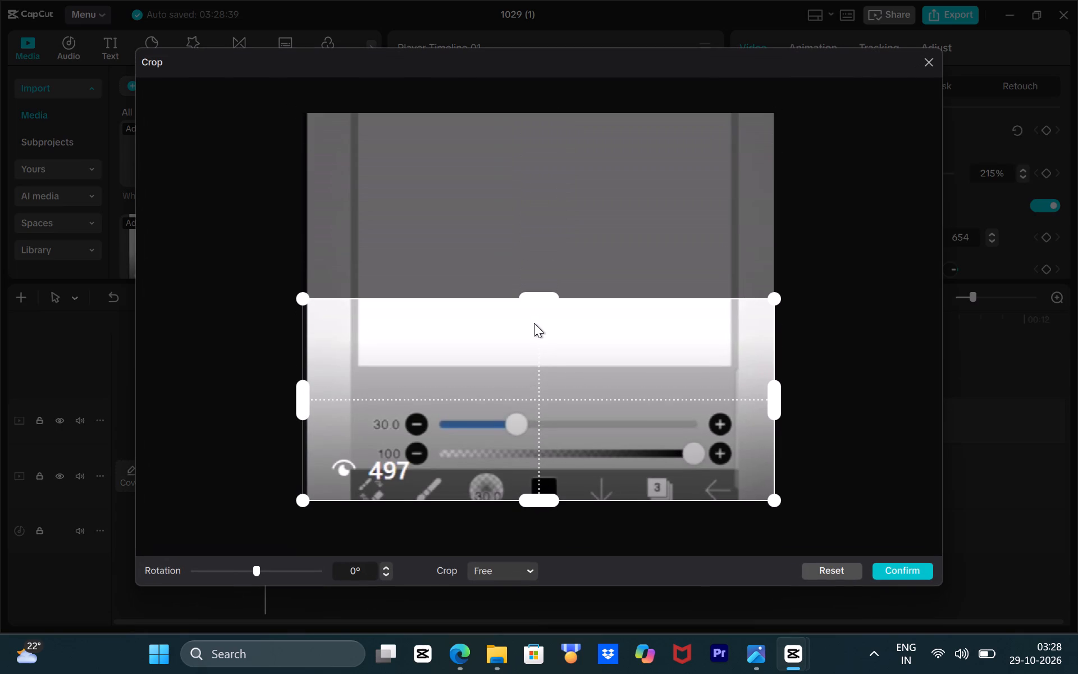
left_click_drag(776, 432, 445, 486)
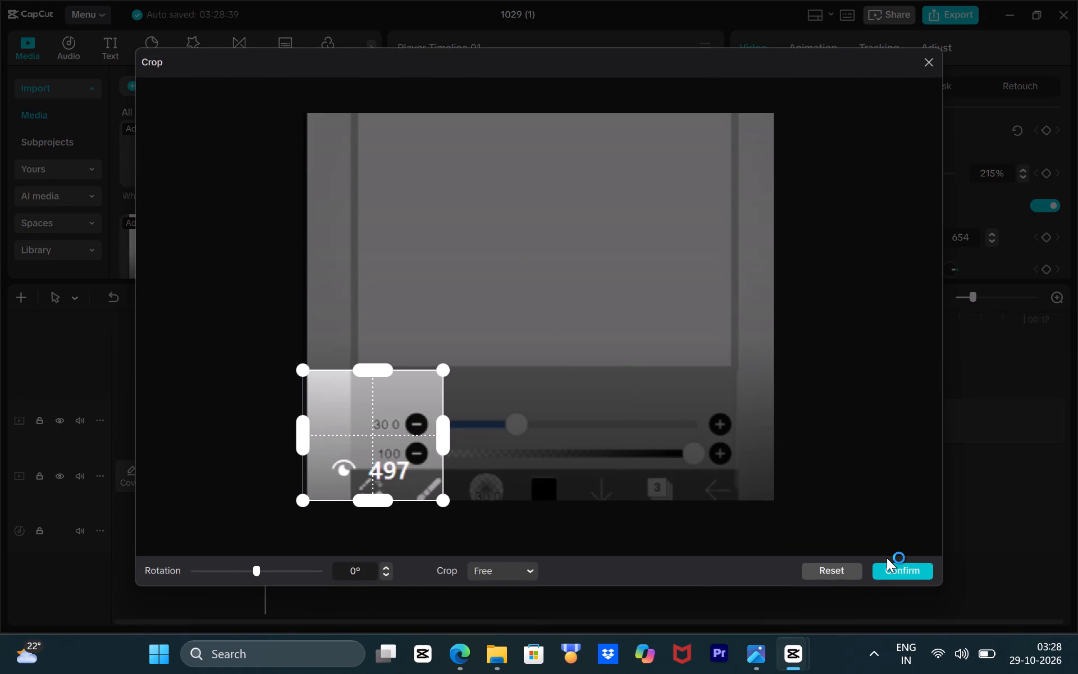
left_click(903, 574)
Scale the cropped view-count overlay down to 65% and reposition it over the blue-haired drawing.
left_click_drag(698, 206, 700, 207)
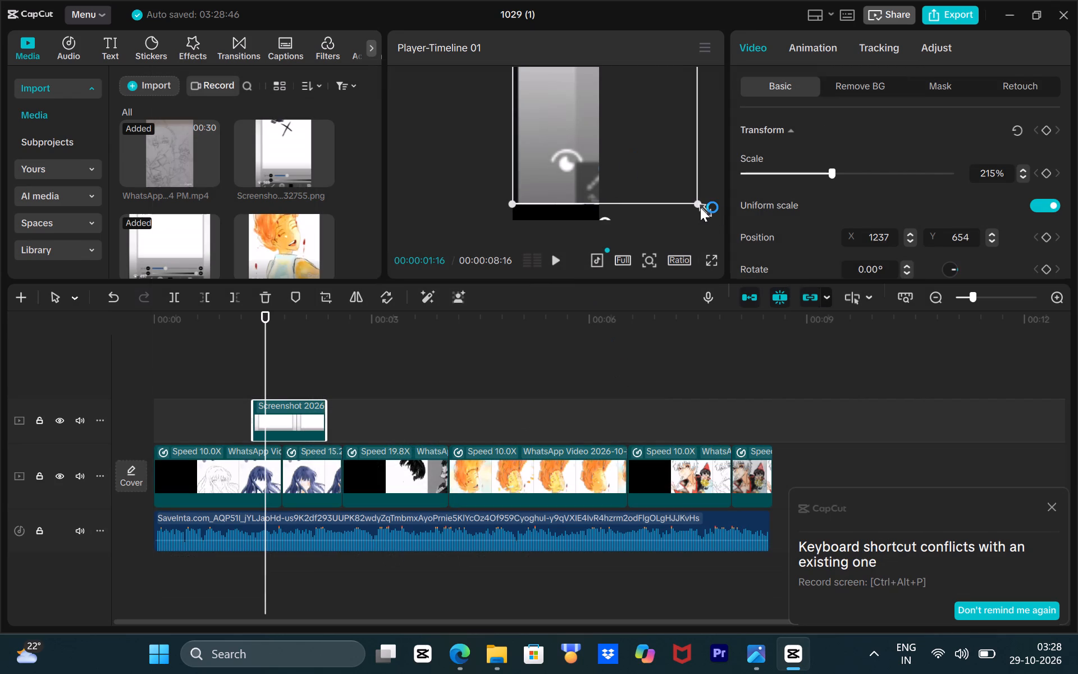
left_click_drag(700, 207, 599, 137)
left_click_drag(604, 121, 565, 135)
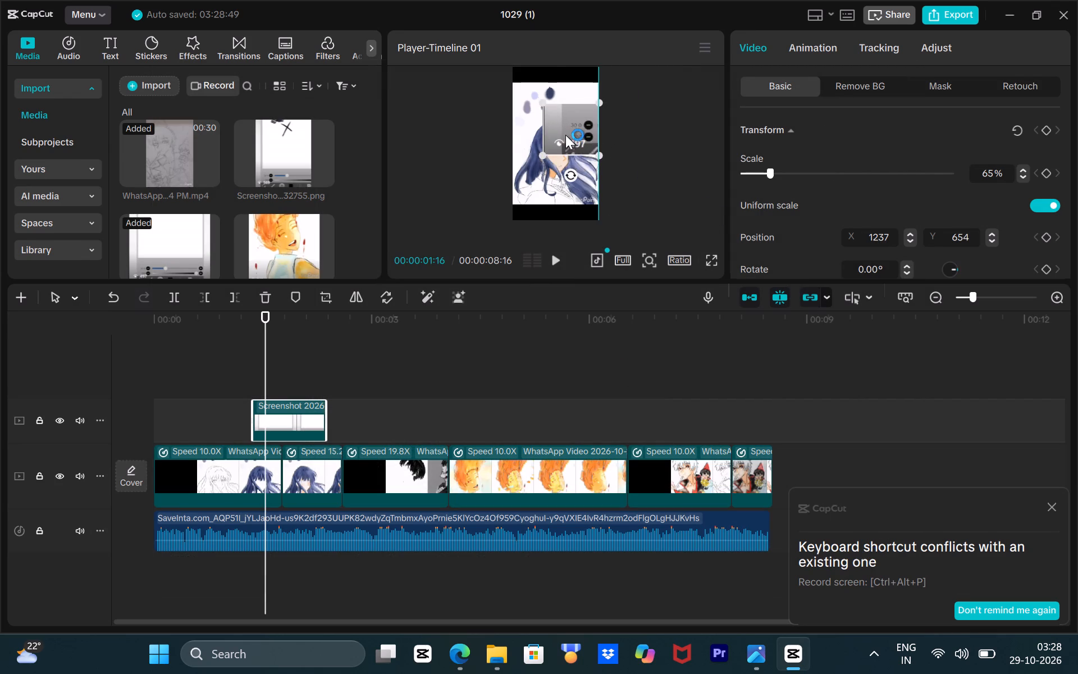
Move the view-count overlay to the centre of the frame at position X 0, Y 0.
left_click_drag(565, 135, 551, 147)
left_click(564, 151)
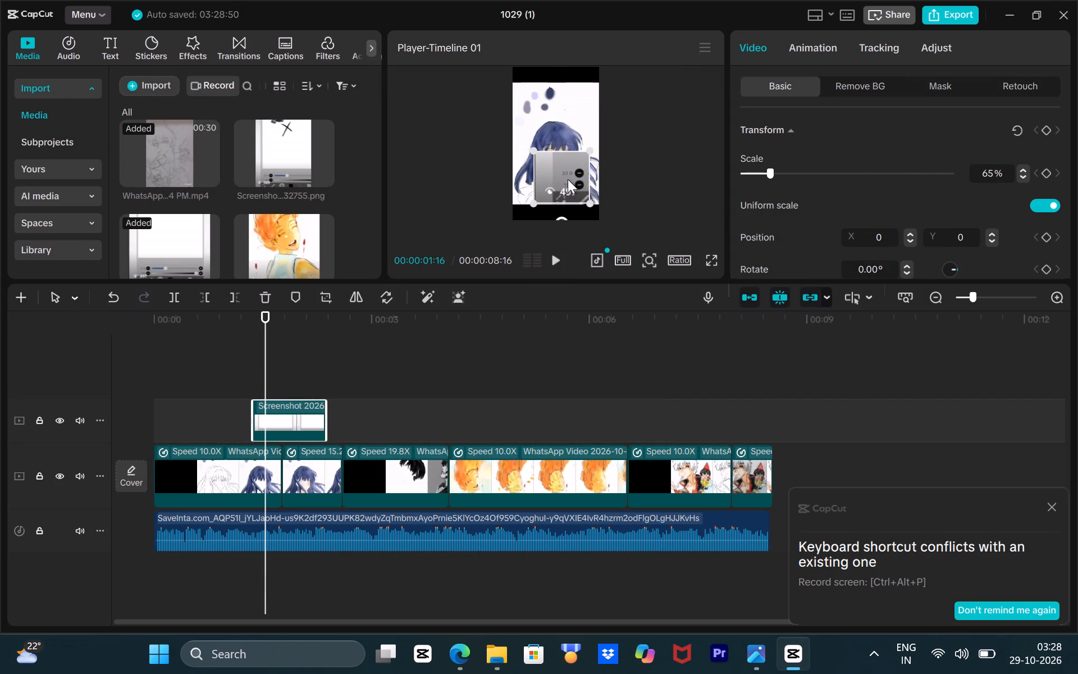
Play back from the start and shift the view-count overlay clip to begin just after the second drawing clip starts, checking its timing.
left_click_drag(267, 331, 53, 368)
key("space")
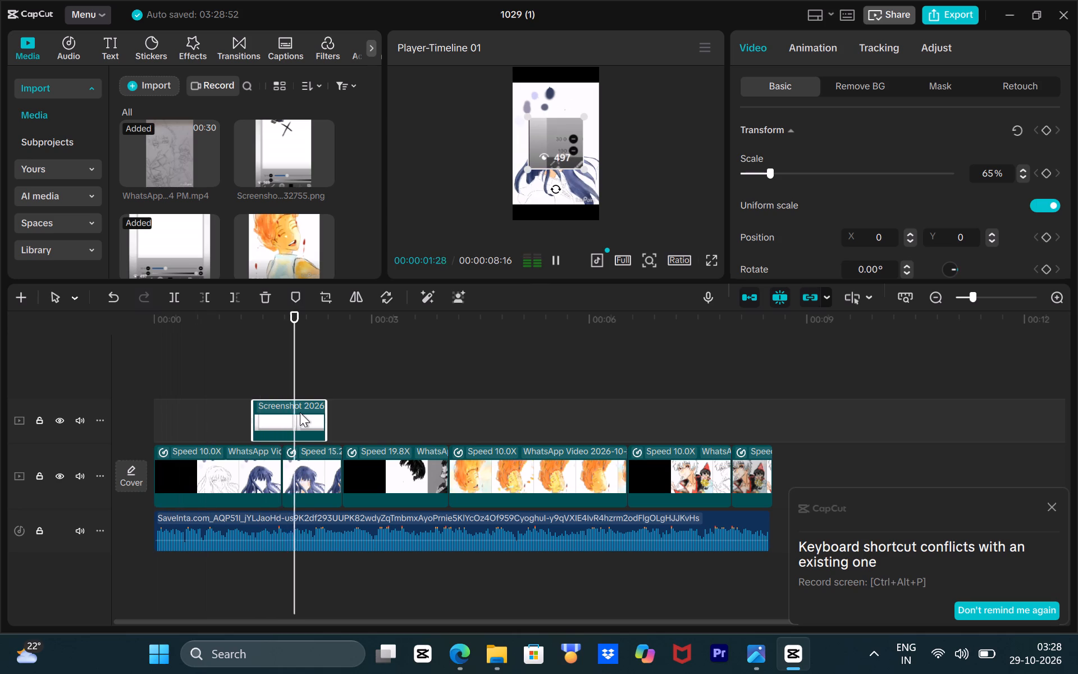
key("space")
left_click_drag(279, 414, 321, 413)
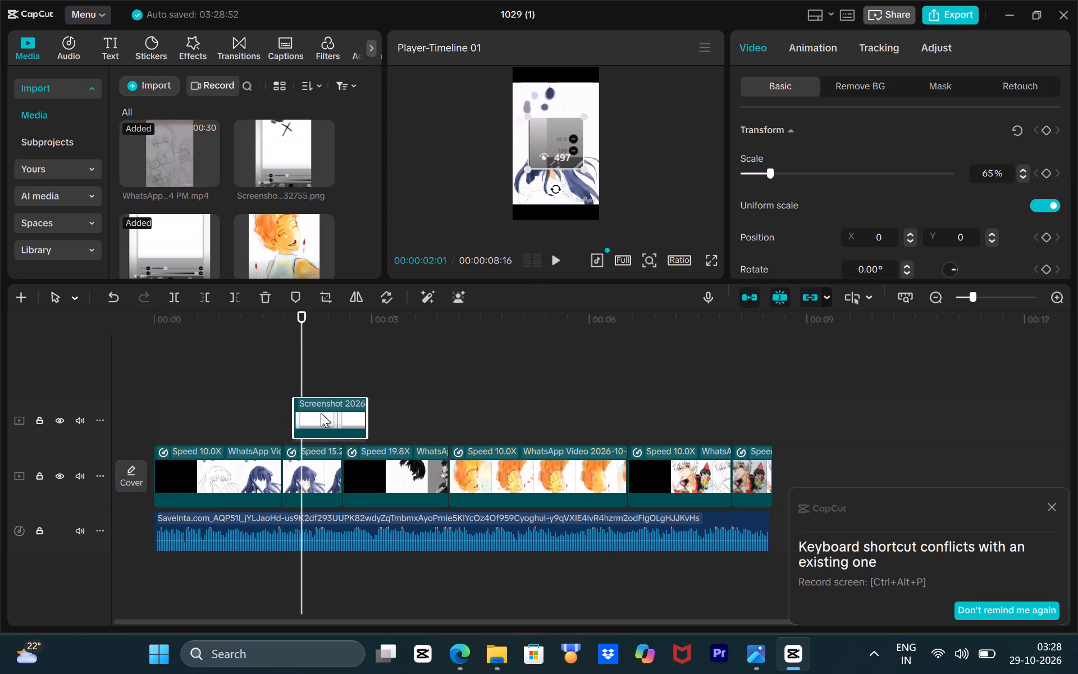
left_click_drag(321, 413, 320, 413)
left_click_drag(303, 331, 283, 336)
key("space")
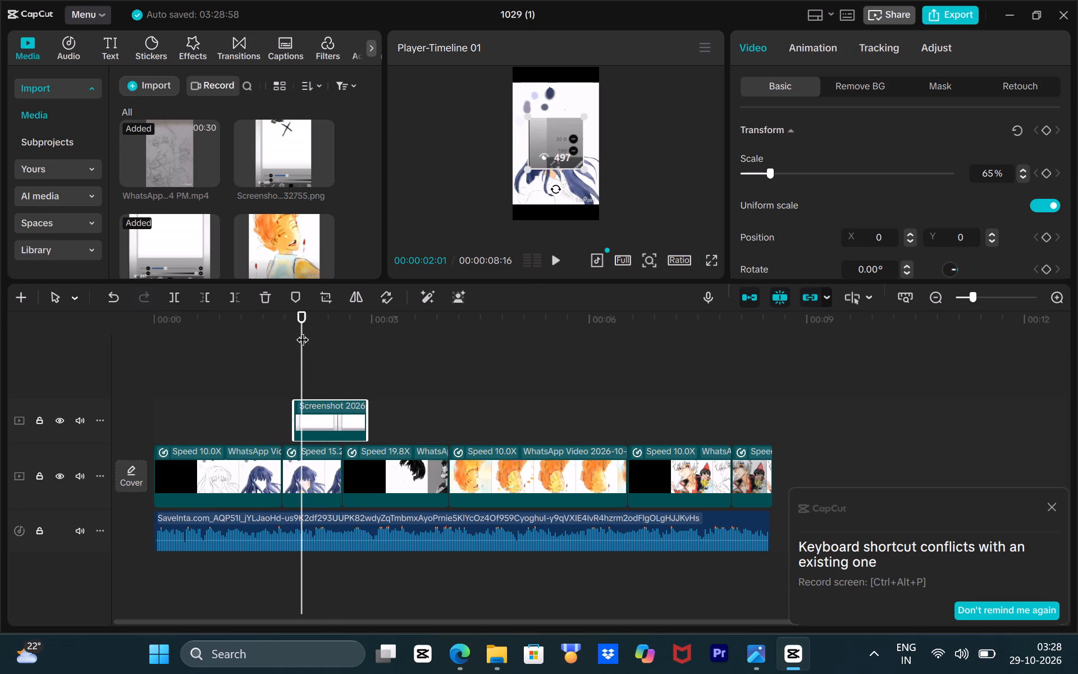
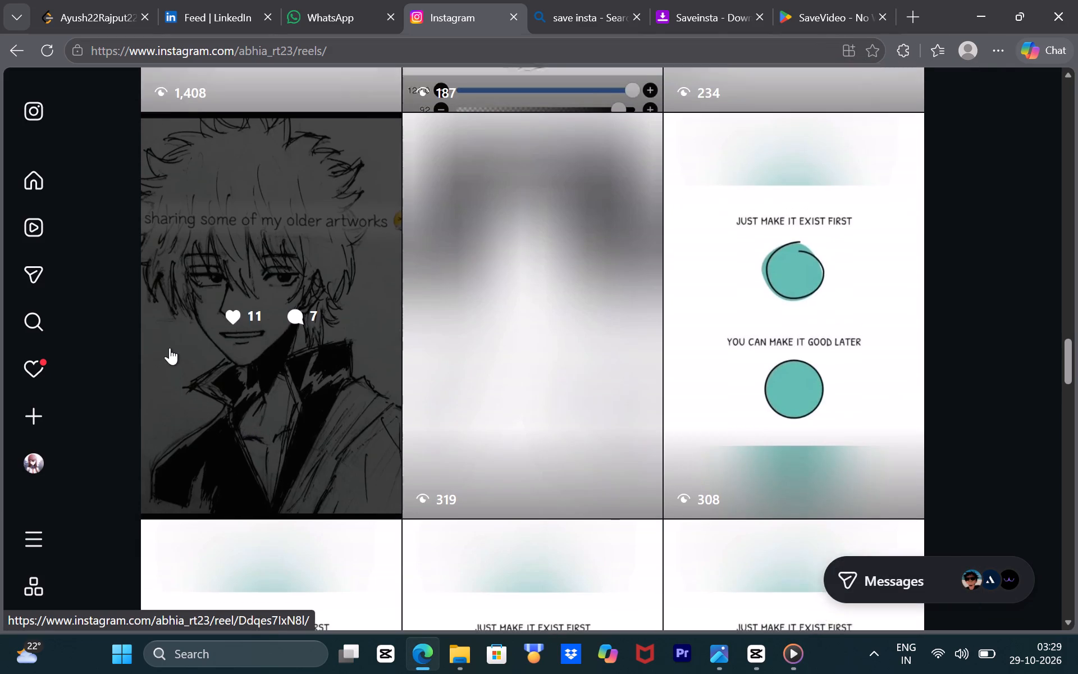
Capture a screenshot of the blue-haired chibi drawing reel with 569 views in the Instagram reels grid.
scroll(170, 344, "up", 9)
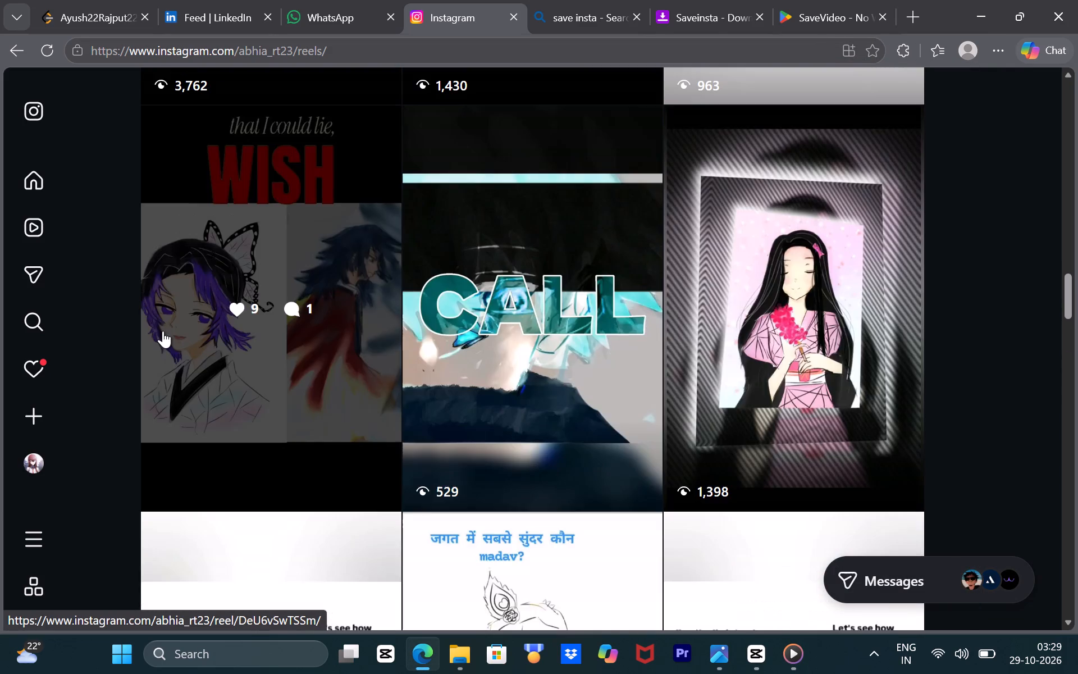
scroll(163, 331, "up", 4)
scroll(162, 334, "down", 13)
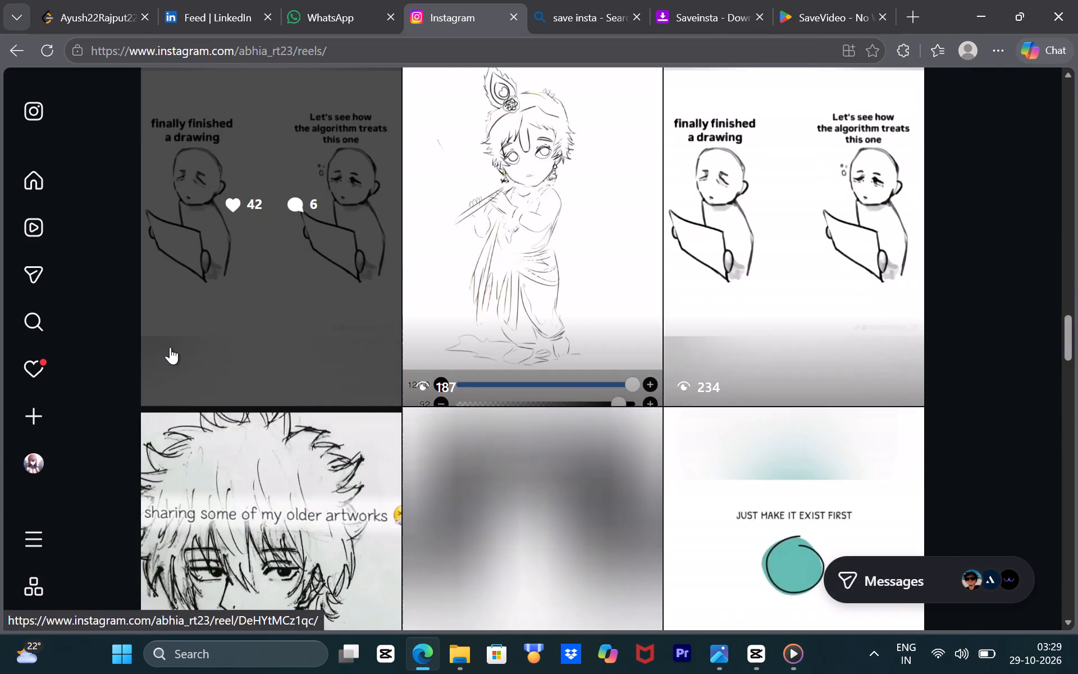
scroll(170, 347, "down", 12)
scroll(979, 244, "up", 3)
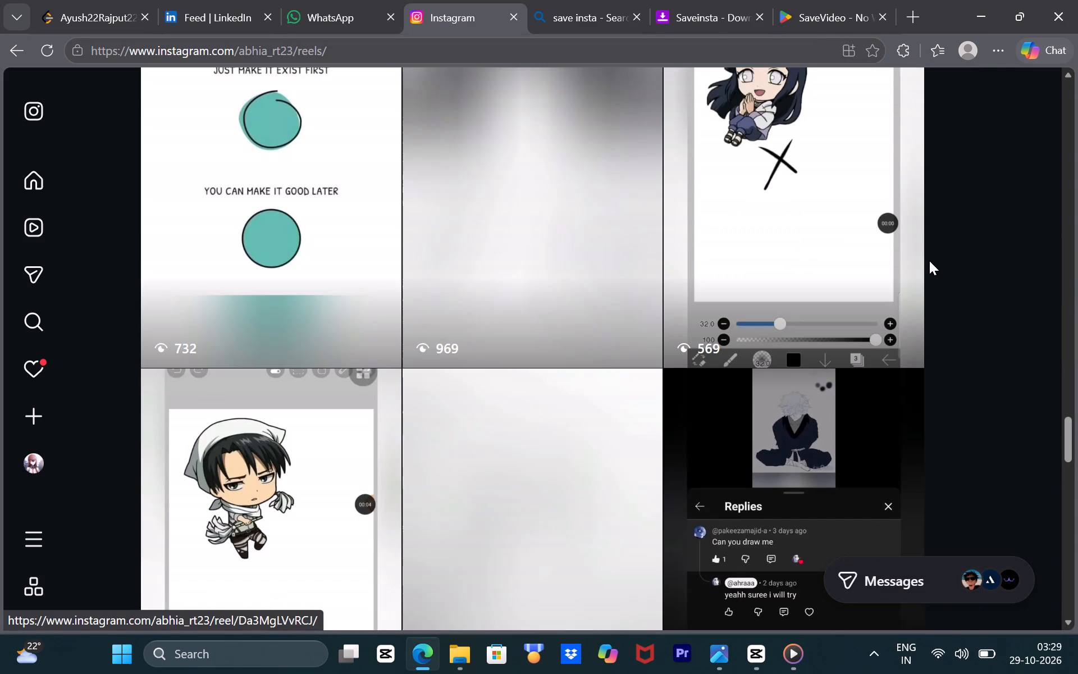
scroll(979, 244, "down", 2)
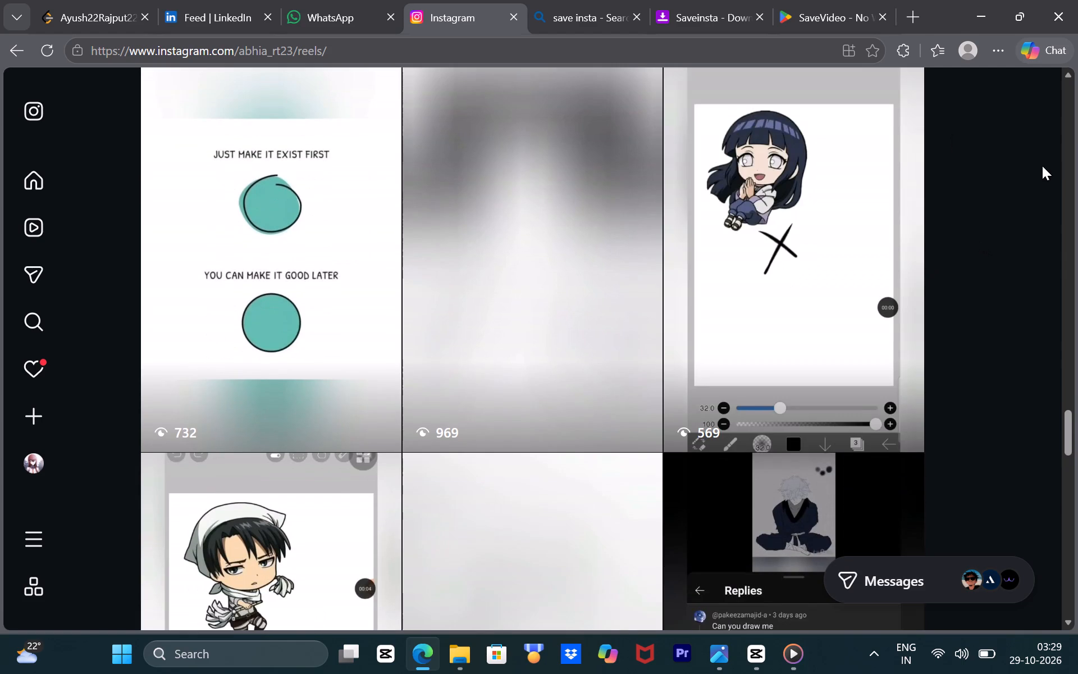
key("shift+super+s")
key("shift+super+s")
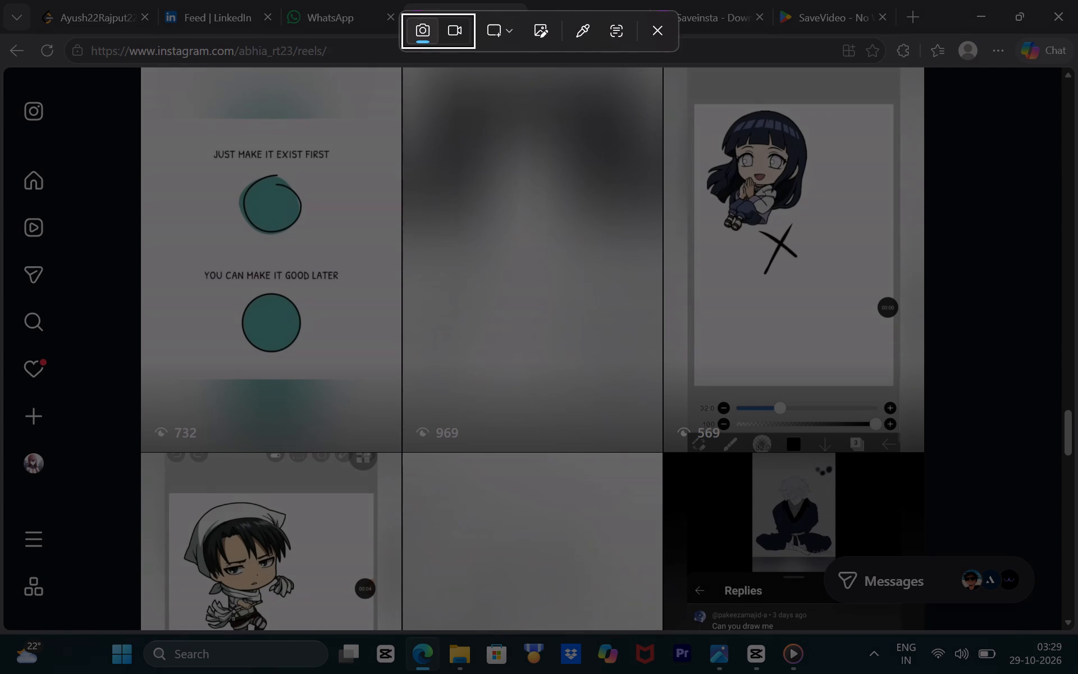
left_click_drag(670, 74, 917, 448)
Capture a screenshot of the chibi reel with the white headscarf, including its 497 view count.
scroll(225, 467, "down", 4)
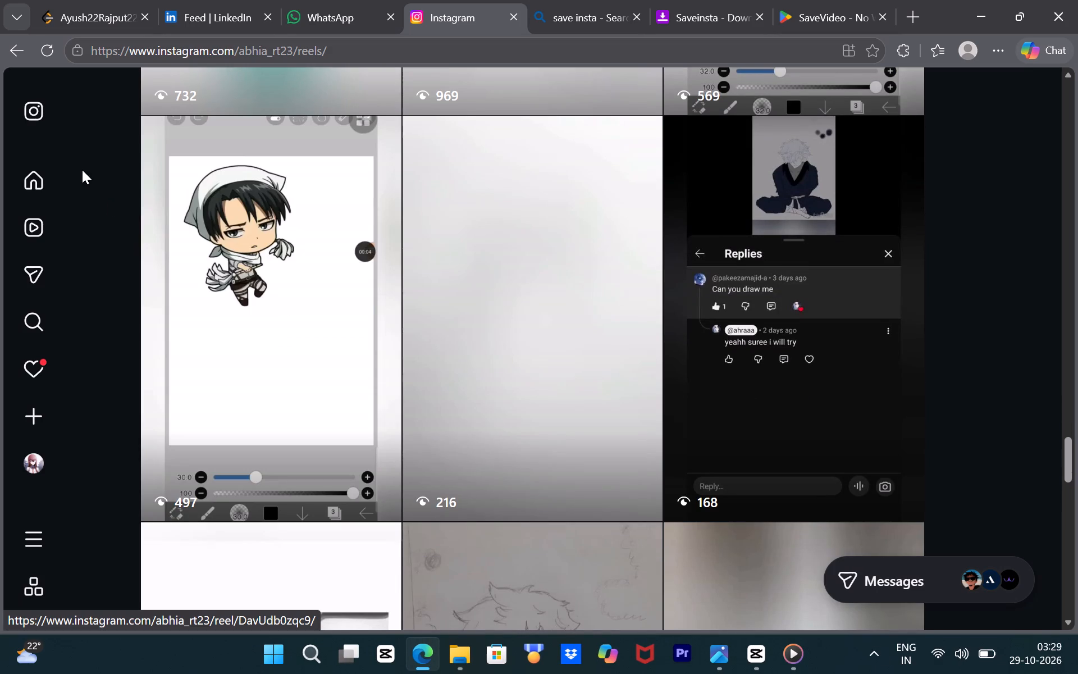
key("shift+super+s")
key("shift+super+s")
key("shift+super+s")
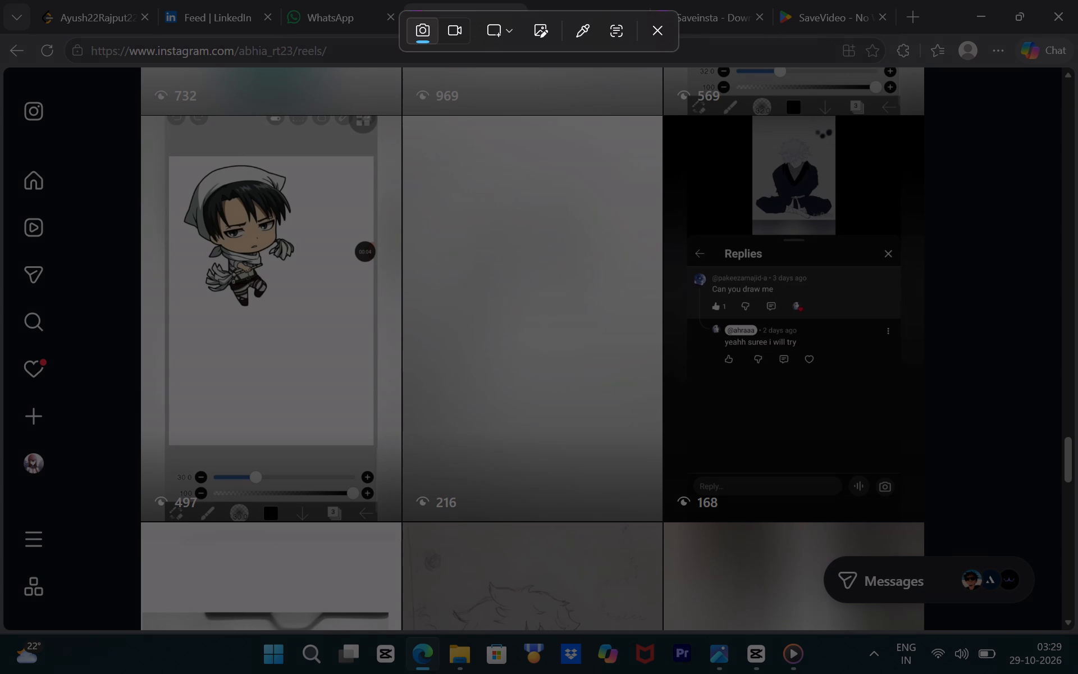
left_click_drag(143, 171, 397, 520)
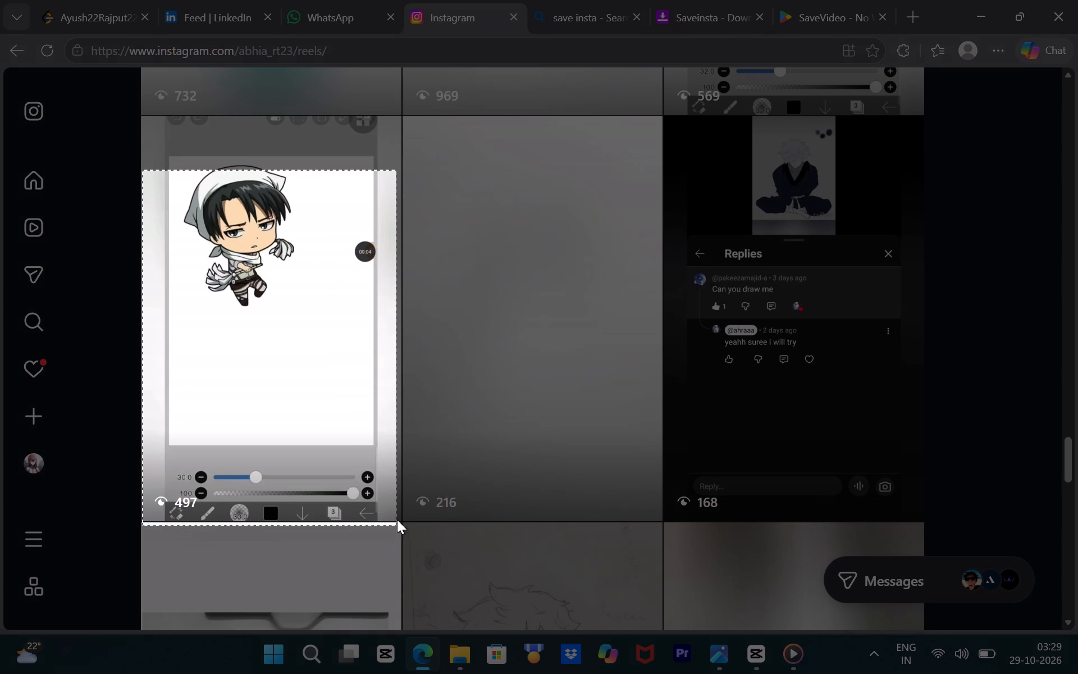
left_click_drag(397, 520, 397, 519)
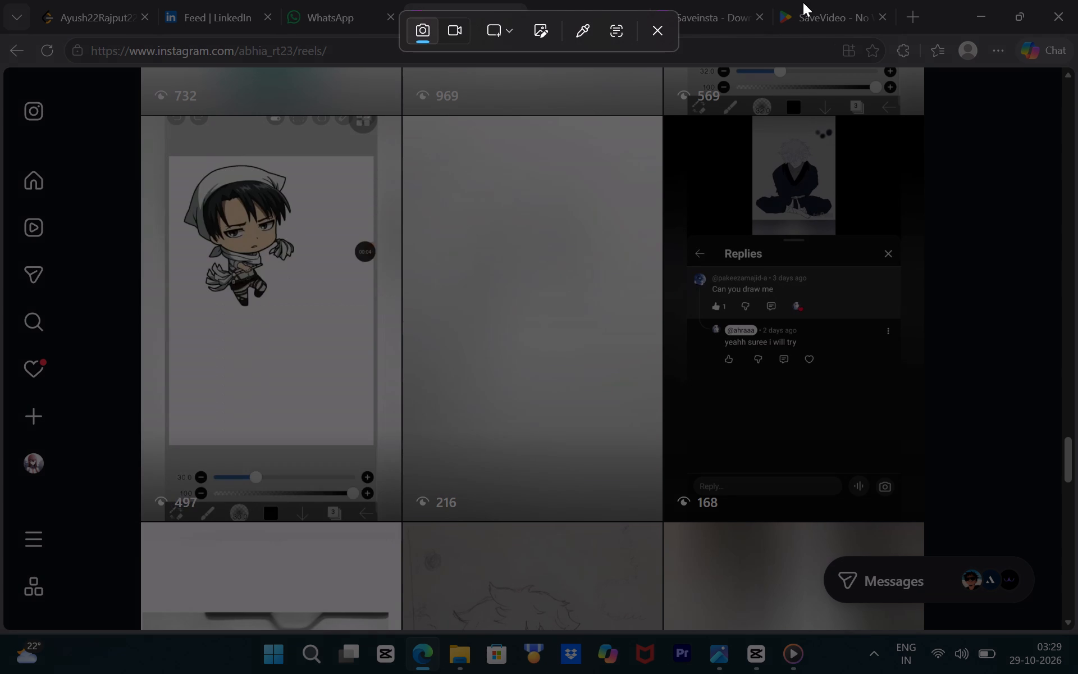
left_click(655, 33)
Switch from the browser back to the CapCut project timeline.
left_click(835, 0)
left_click(707, 0)
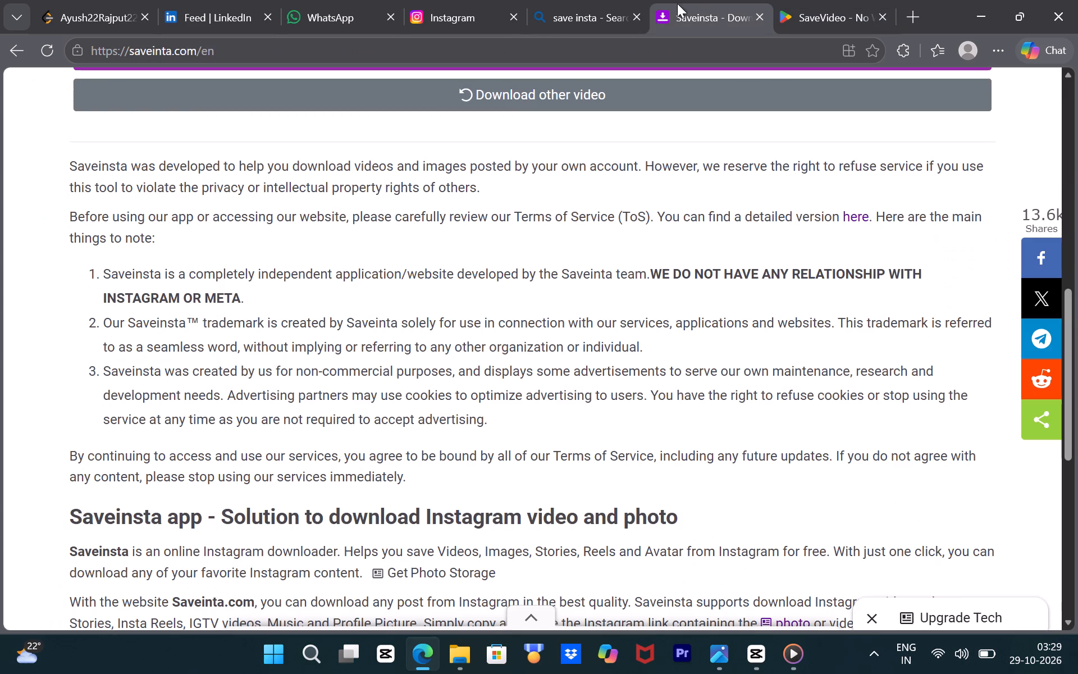
left_click(435, 0)
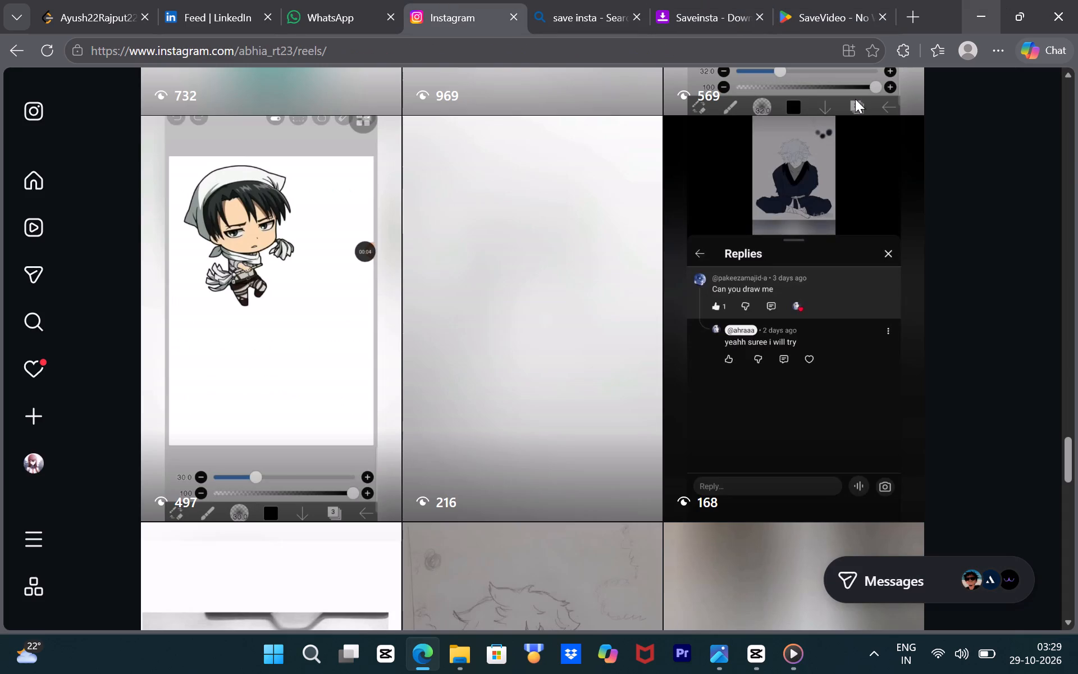
left_click(964, 0)
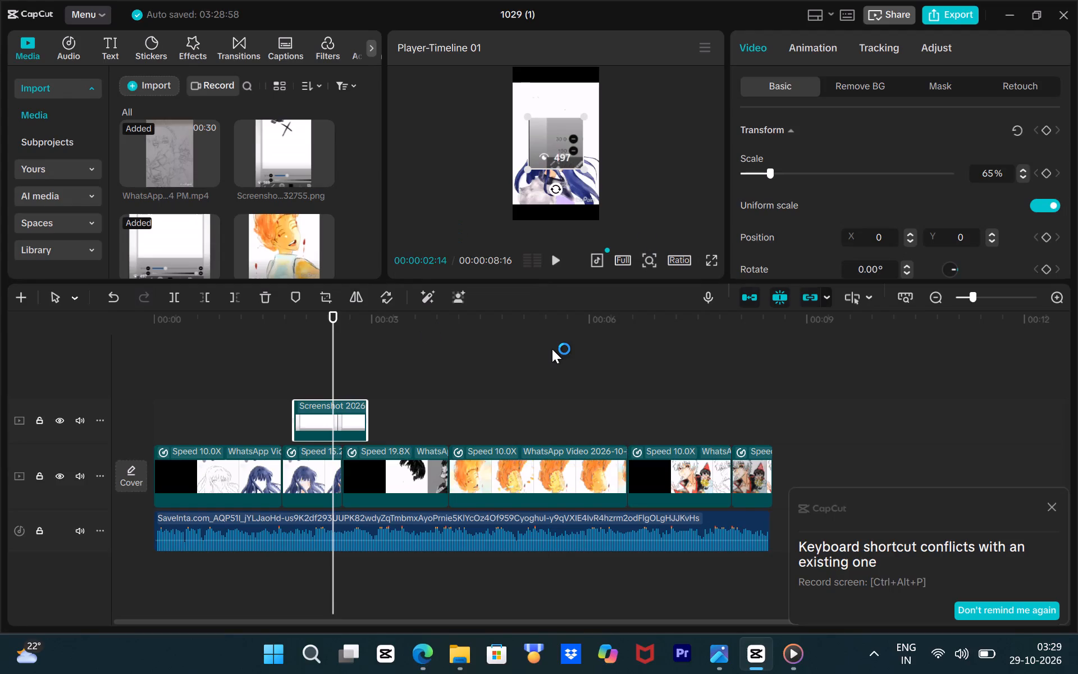
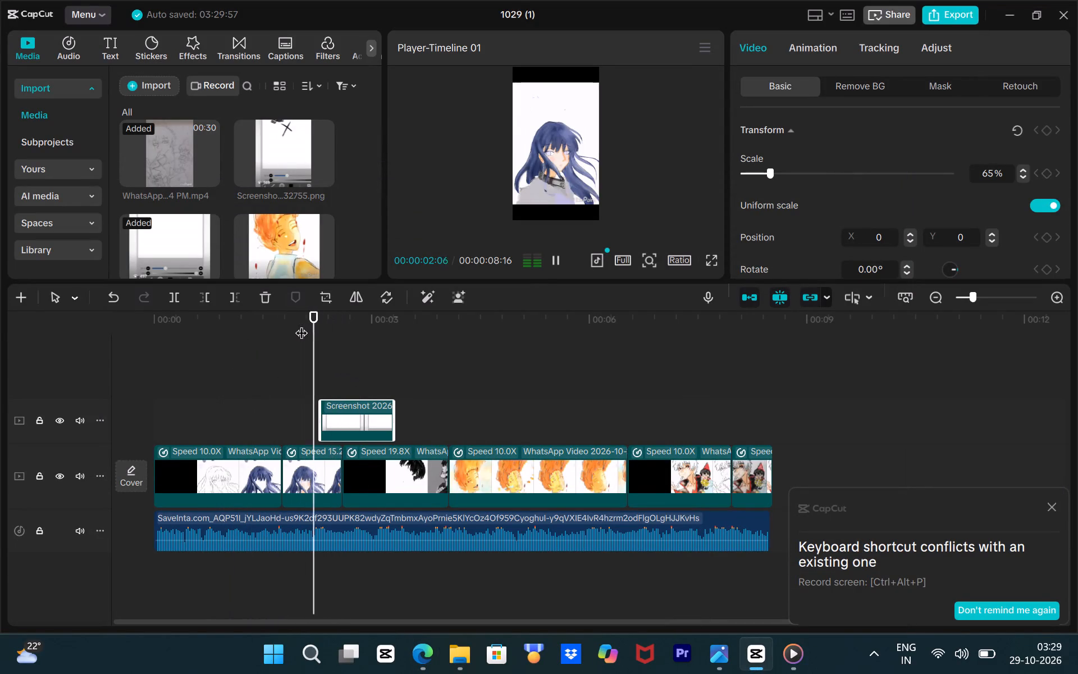
Shift the 497 view-count overlay slightly later so it spans the cut between the second blue-haired drawing clip and the next clip.
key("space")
left_click_drag(357, 347, 291, 347)
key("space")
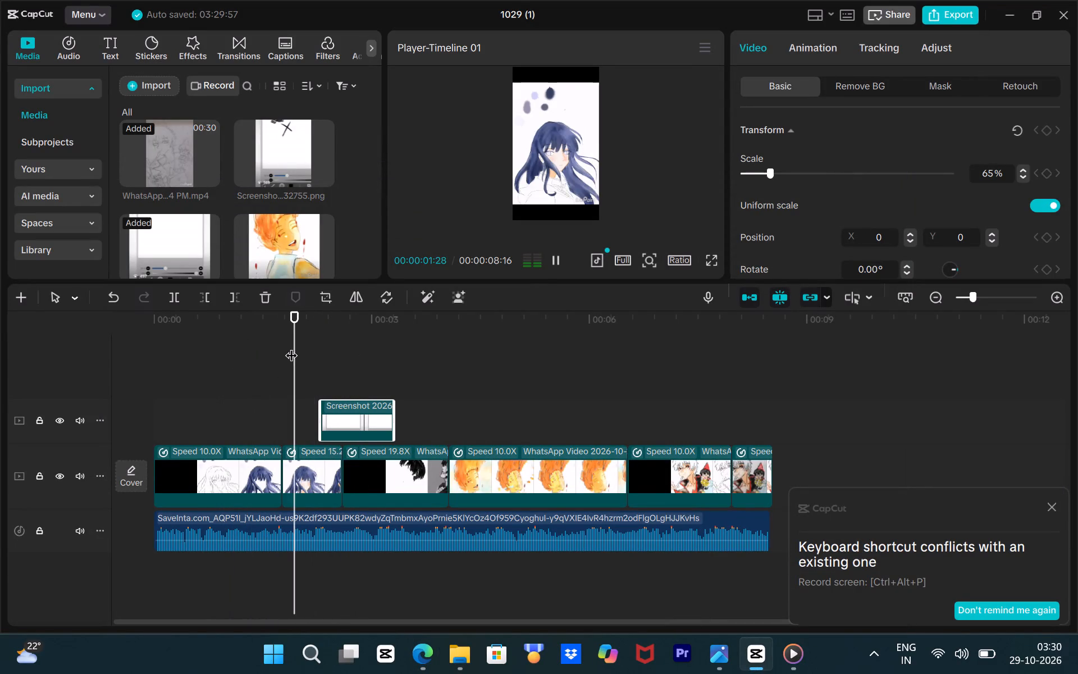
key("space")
left_click_drag(366, 420, 374, 420)
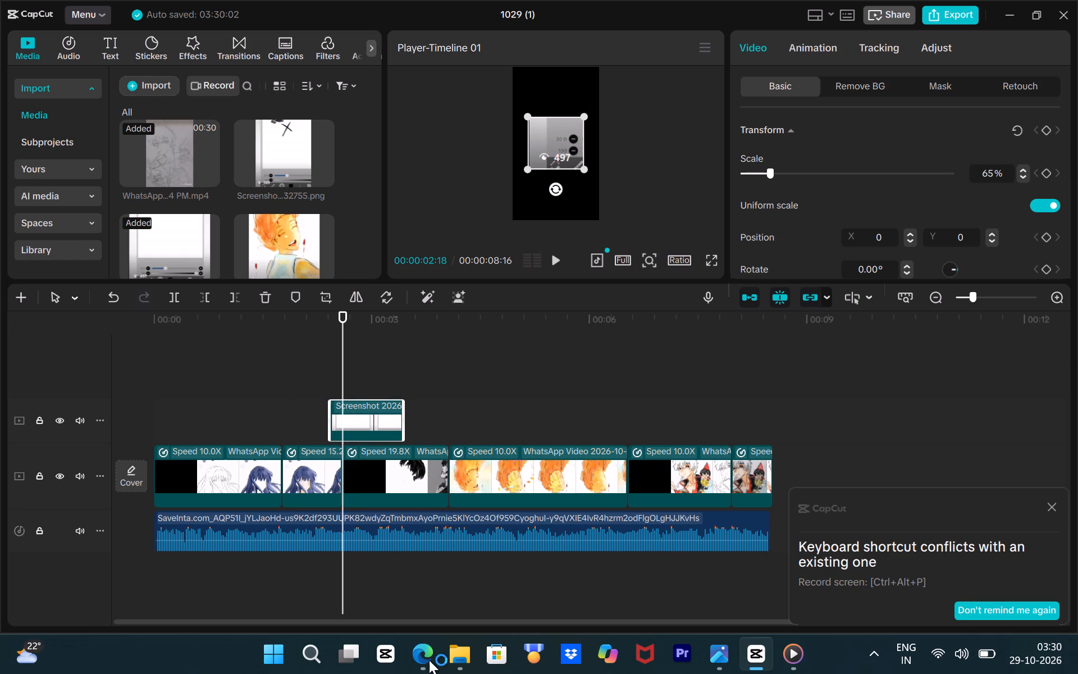
Open the downloaded SaveInta reference video in Media Player and examine how its view-count shot appears, then return to CapCut.
left_click(430, 660)
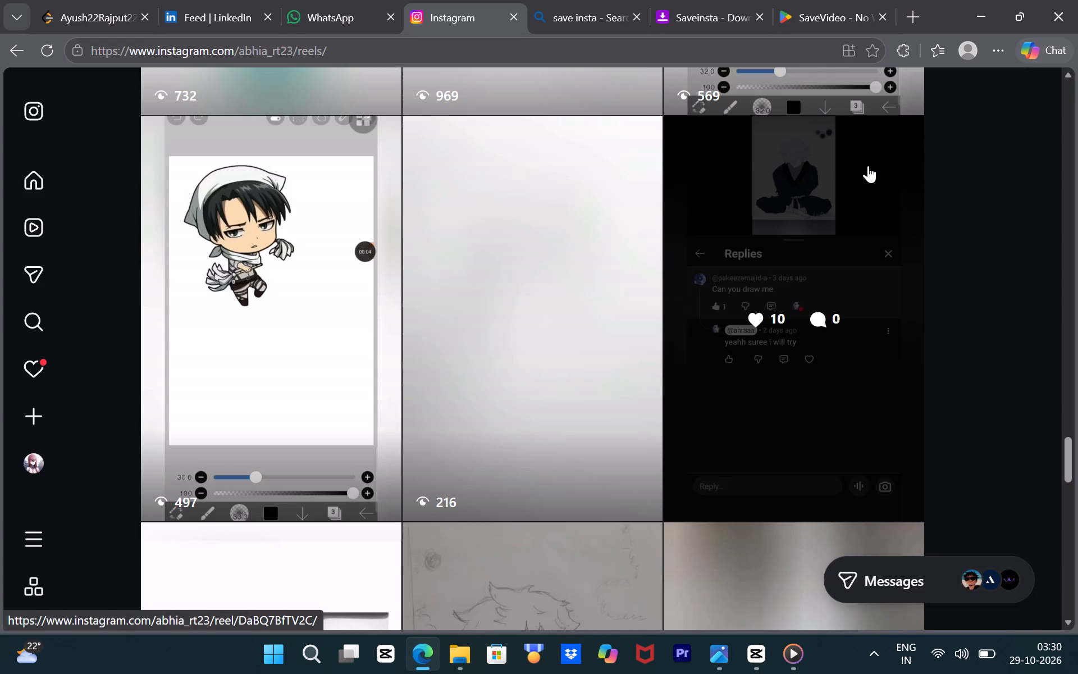
key("ctrl+j")
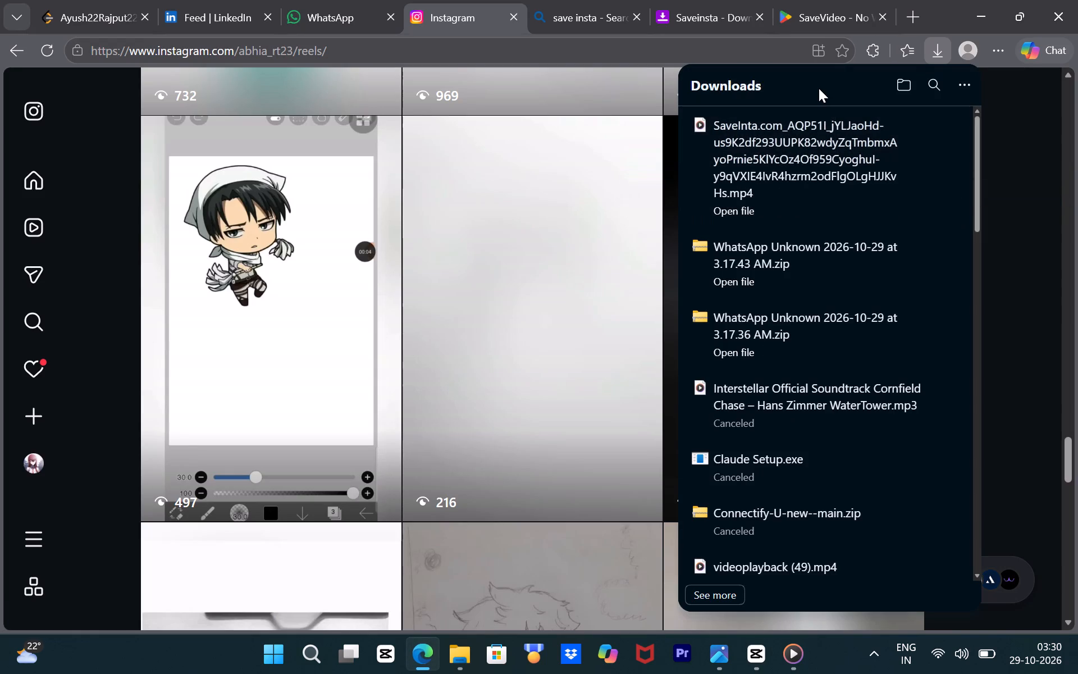
left_click(738, 211)
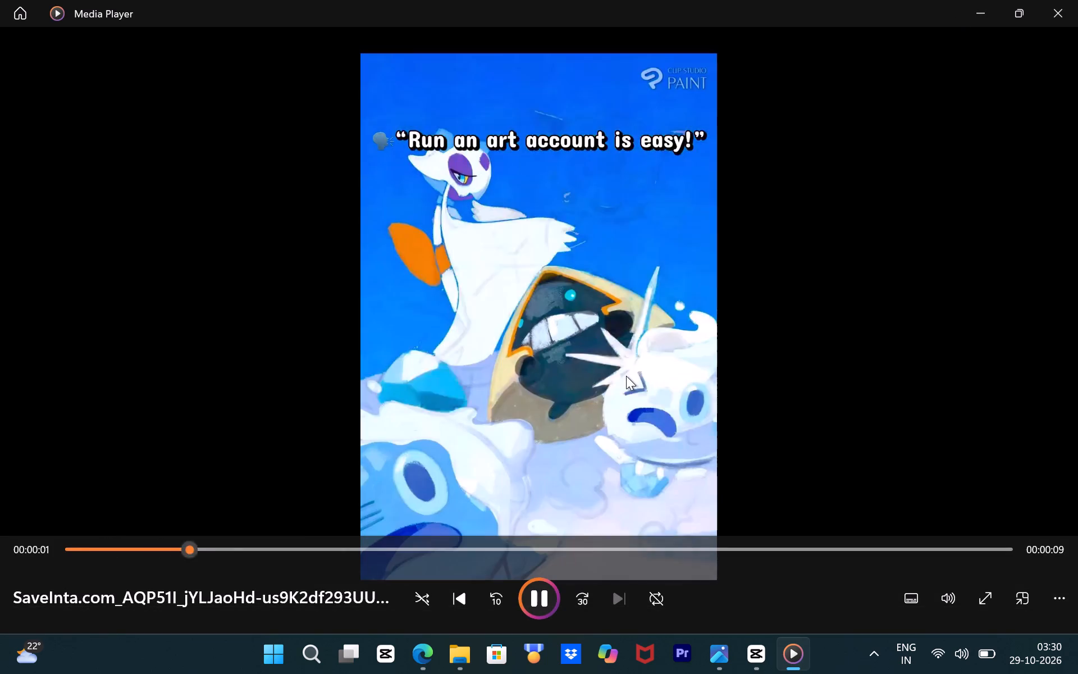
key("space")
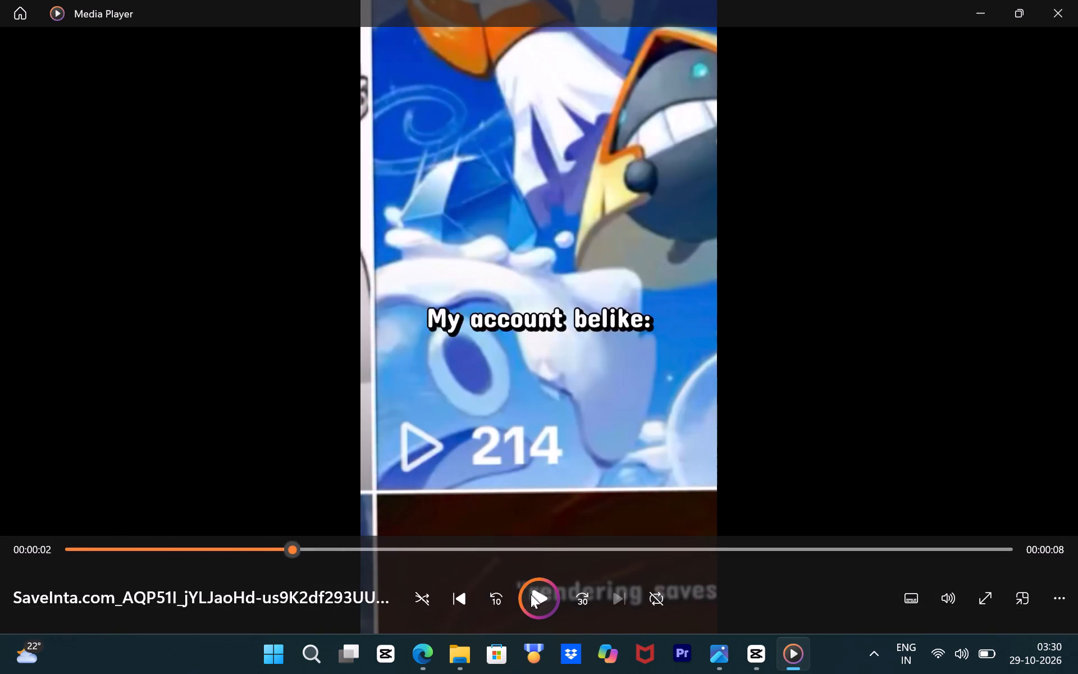
left_click(533, 595)
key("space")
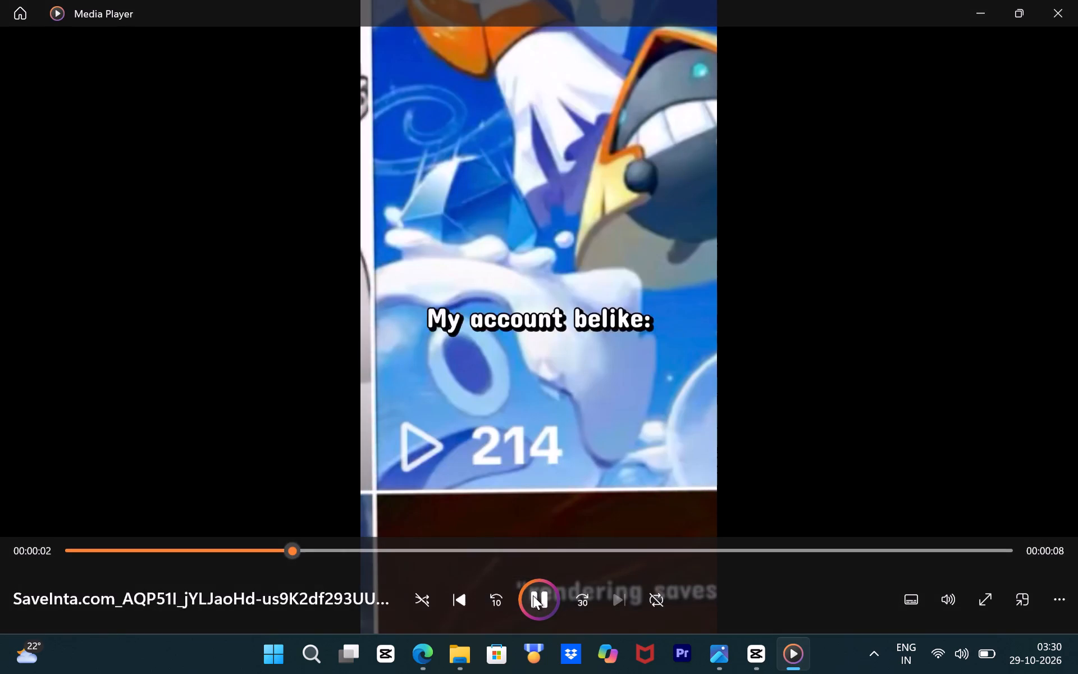
left_click(983, 13)
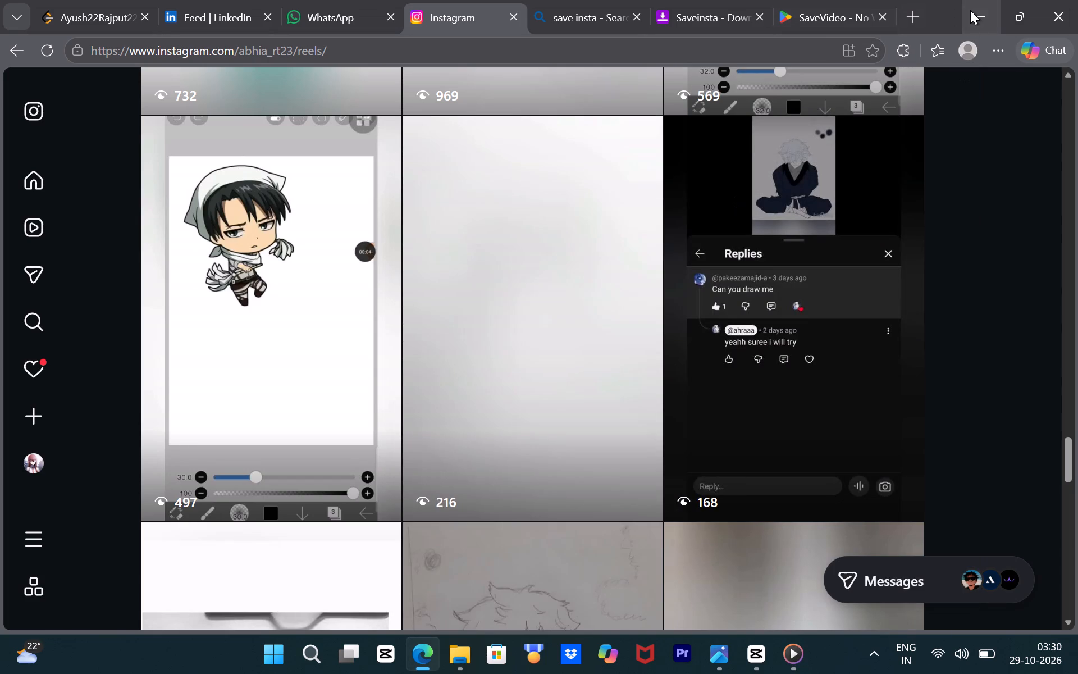
left_click(972, 11)
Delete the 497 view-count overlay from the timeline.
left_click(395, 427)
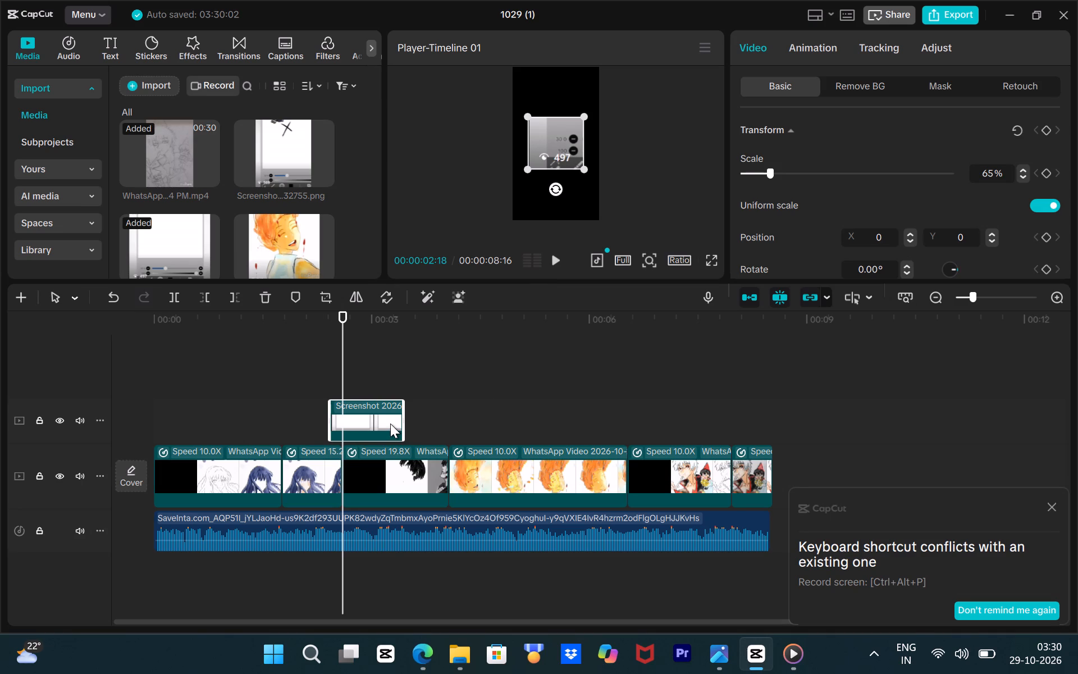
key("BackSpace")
Switch to Edge and watch the Levi Ackerman reel with sound, then return to CapCut.
left_click(417, 657)
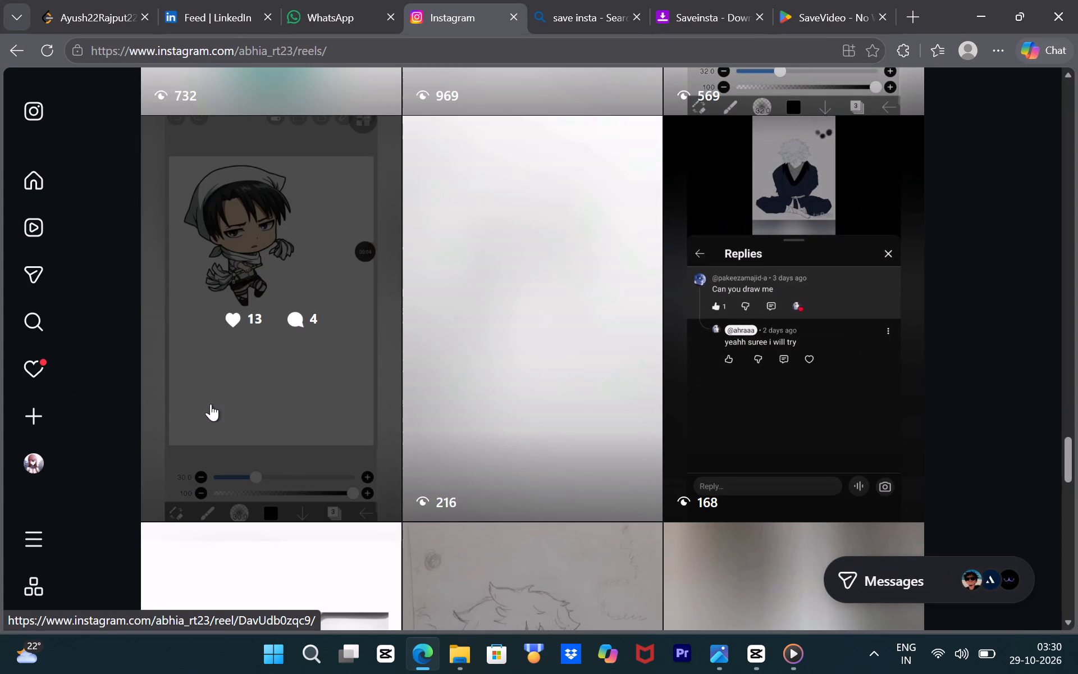
left_click(231, 416)
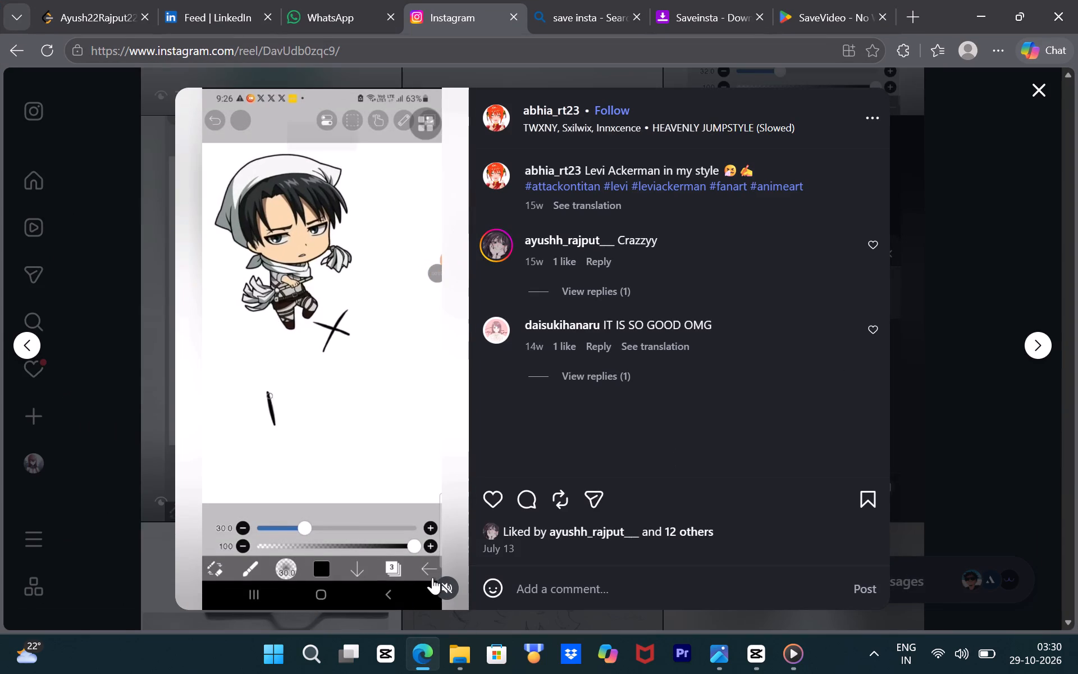
left_click(446, 582)
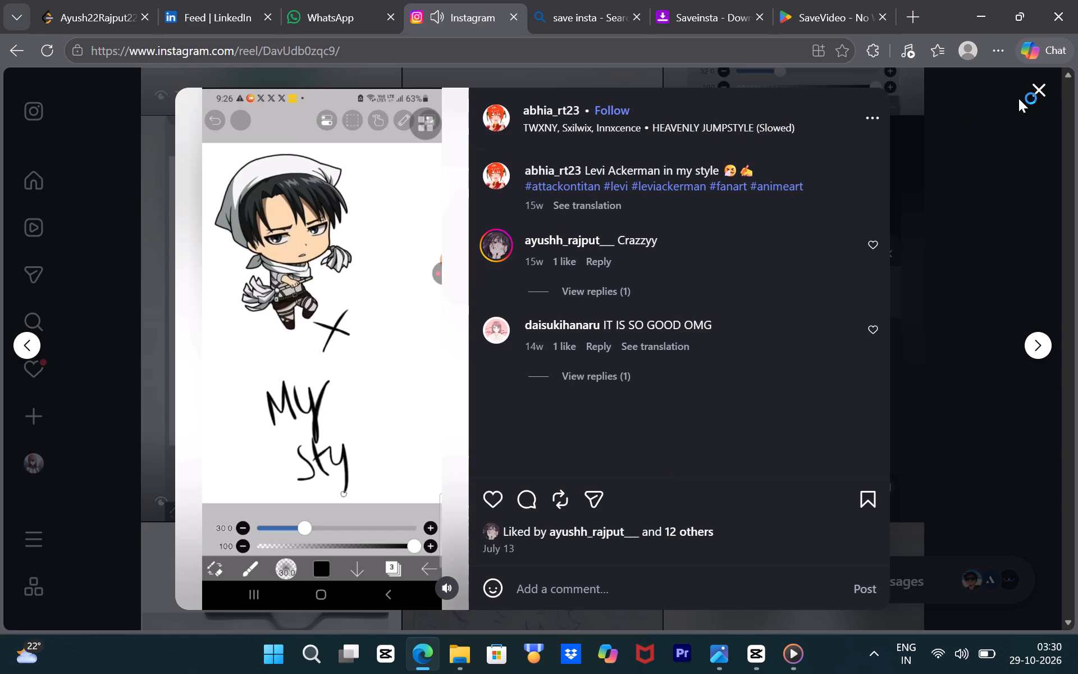
left_click(1024, 88)
left_click(970, 147)
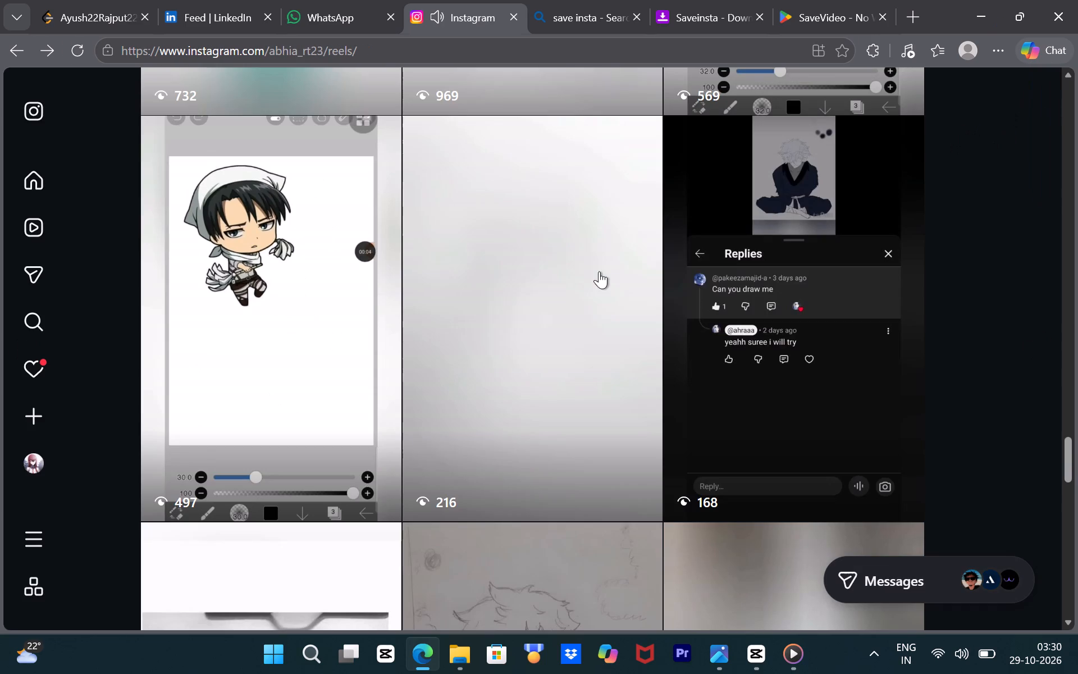
left_click(972, 11)
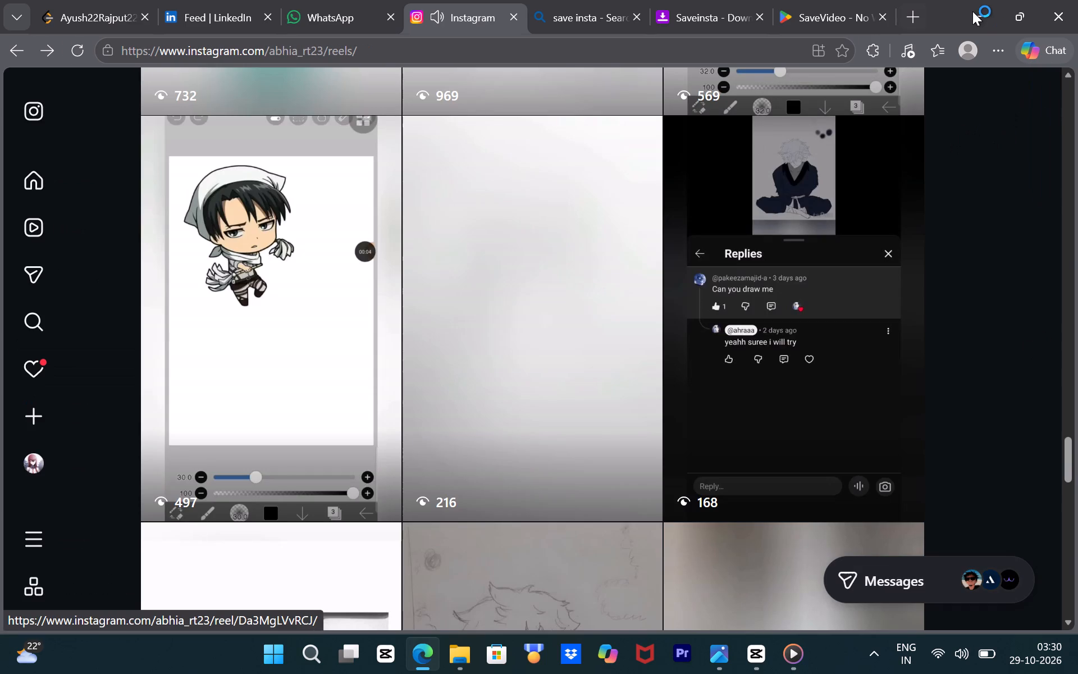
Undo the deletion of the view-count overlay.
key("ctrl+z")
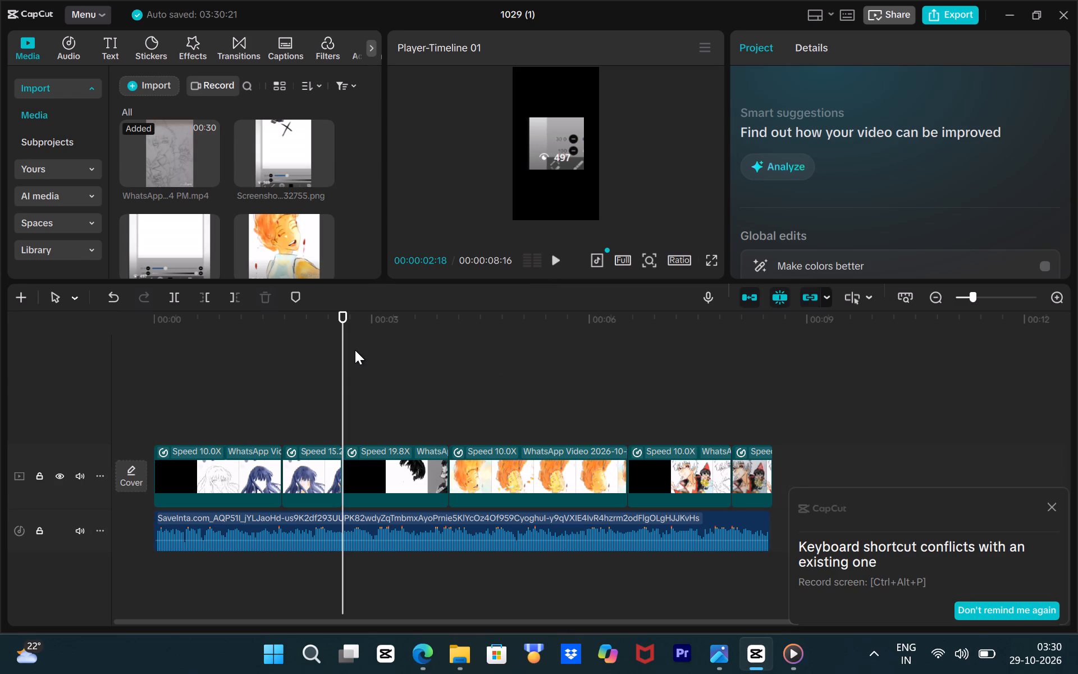
Preview the view-count overlay's timing from the blue-haired drawing and open its entrance animations.
left_click_drag(346, 338, 355, 350)
left_click_drag(355, 350, 287, 347)
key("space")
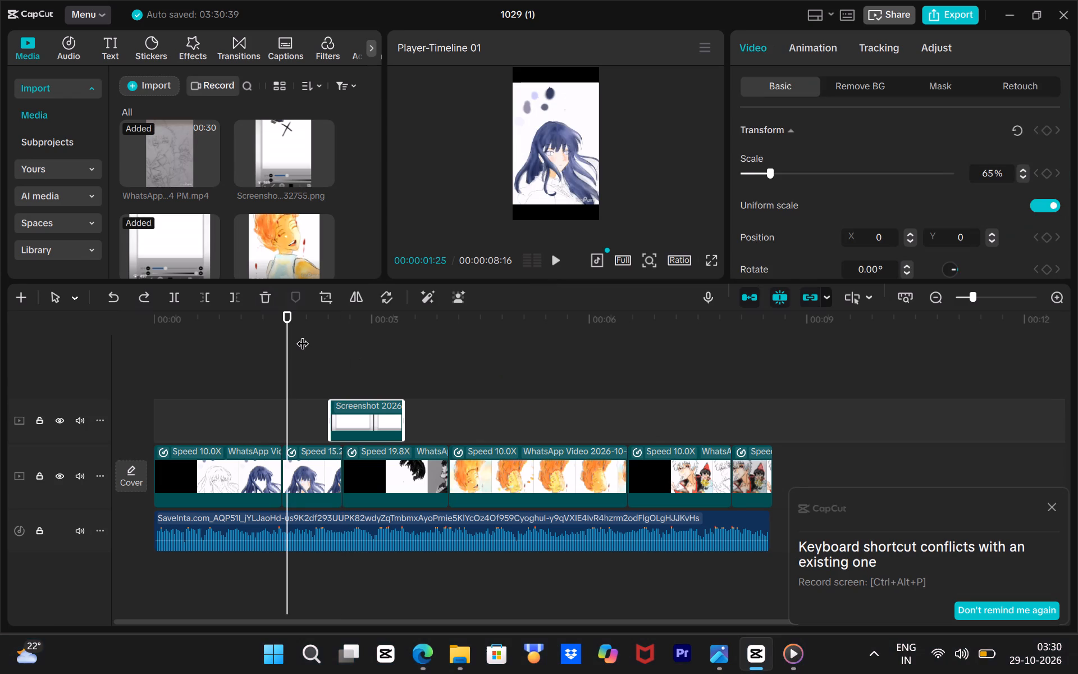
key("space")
left_click(366, 431)
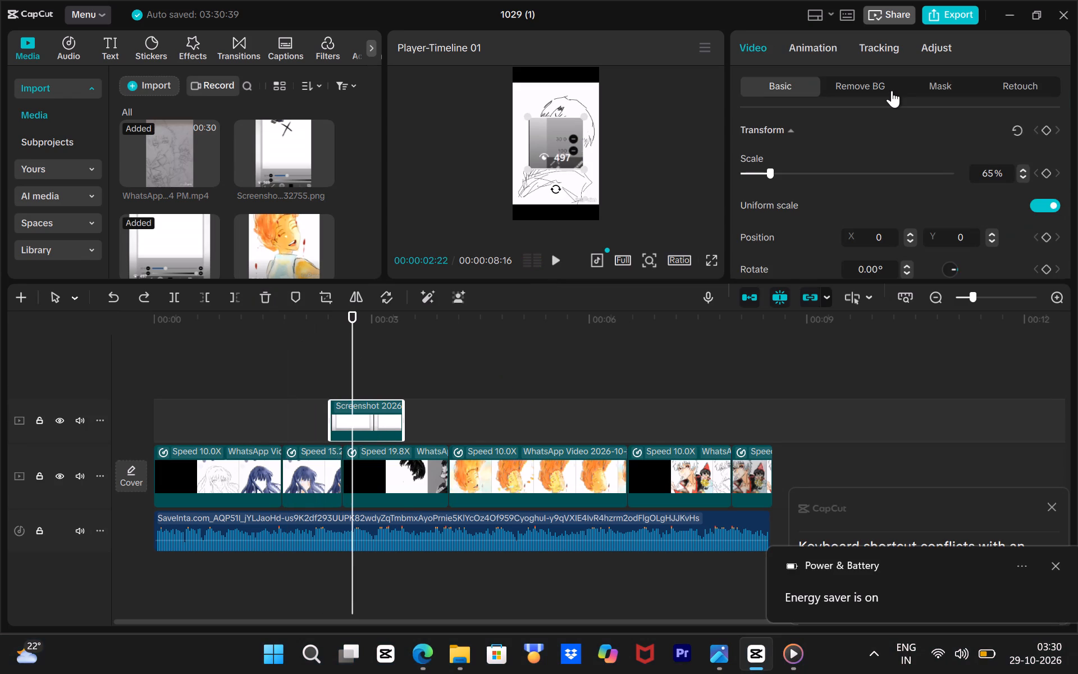
left_click(828, 49)
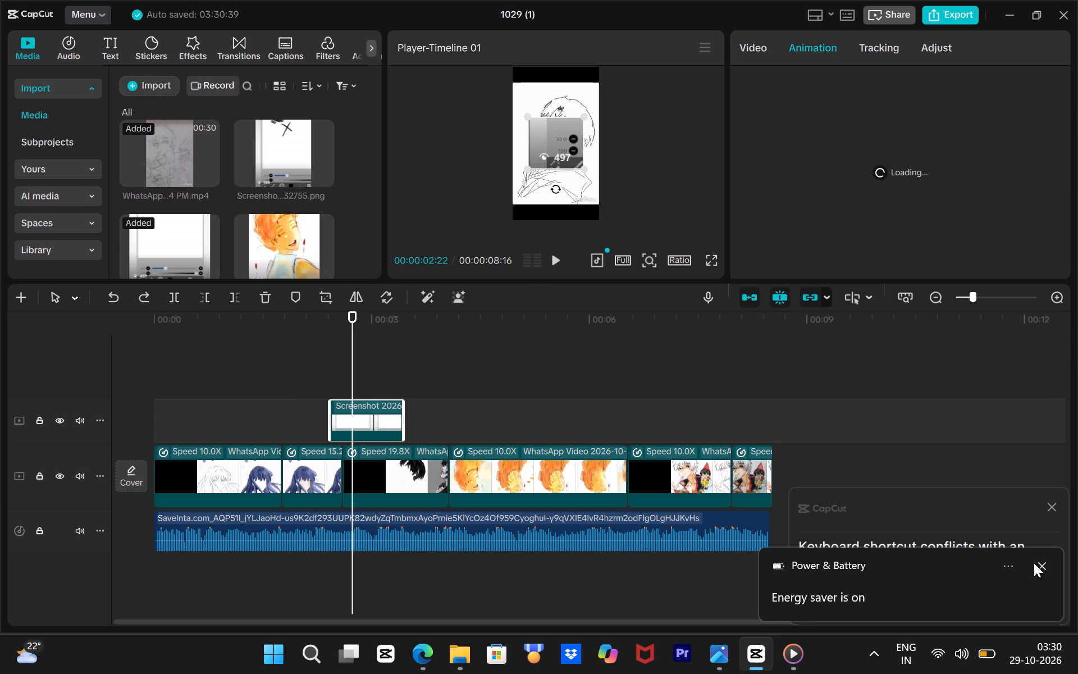
left_click(1040, 565)
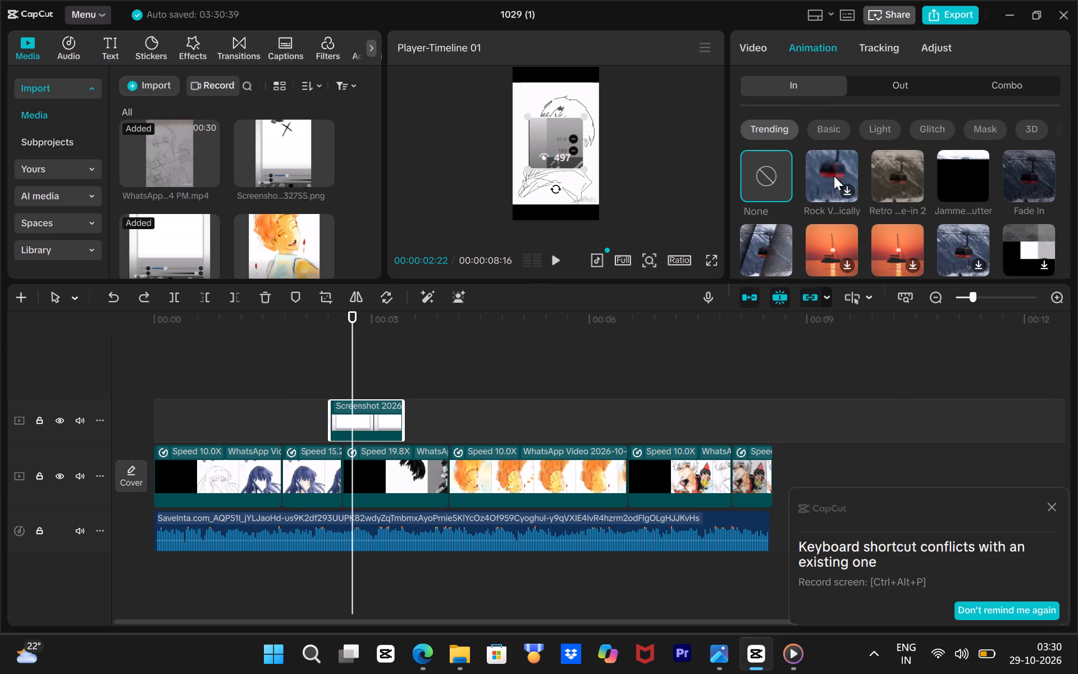
Browse the Basic entrance animations available for the view-count overlay.
left_click(825, 126)
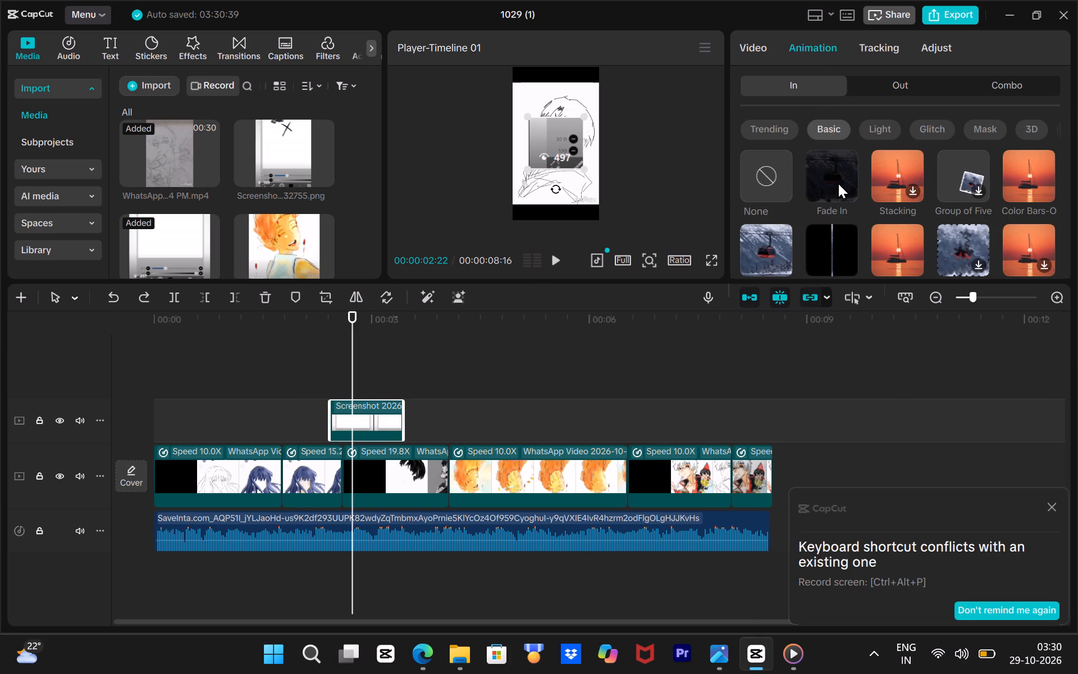
scroll(771, 236, "down", 1)
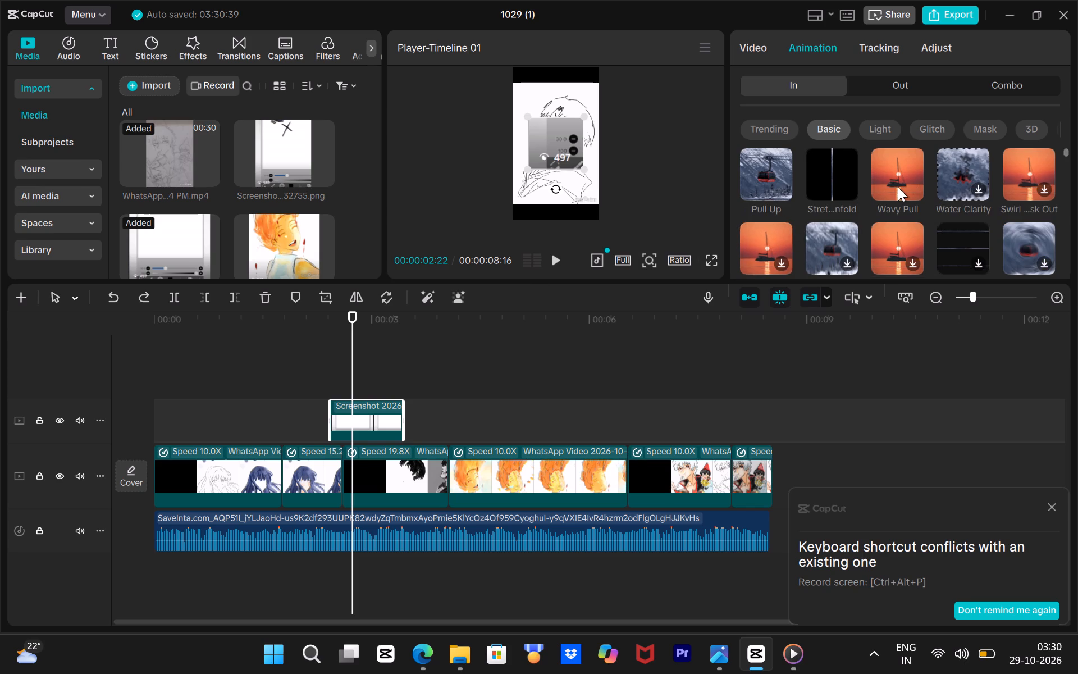
scroll(898, 187, "up", 1)
scroll(889, 189, "down", 2)
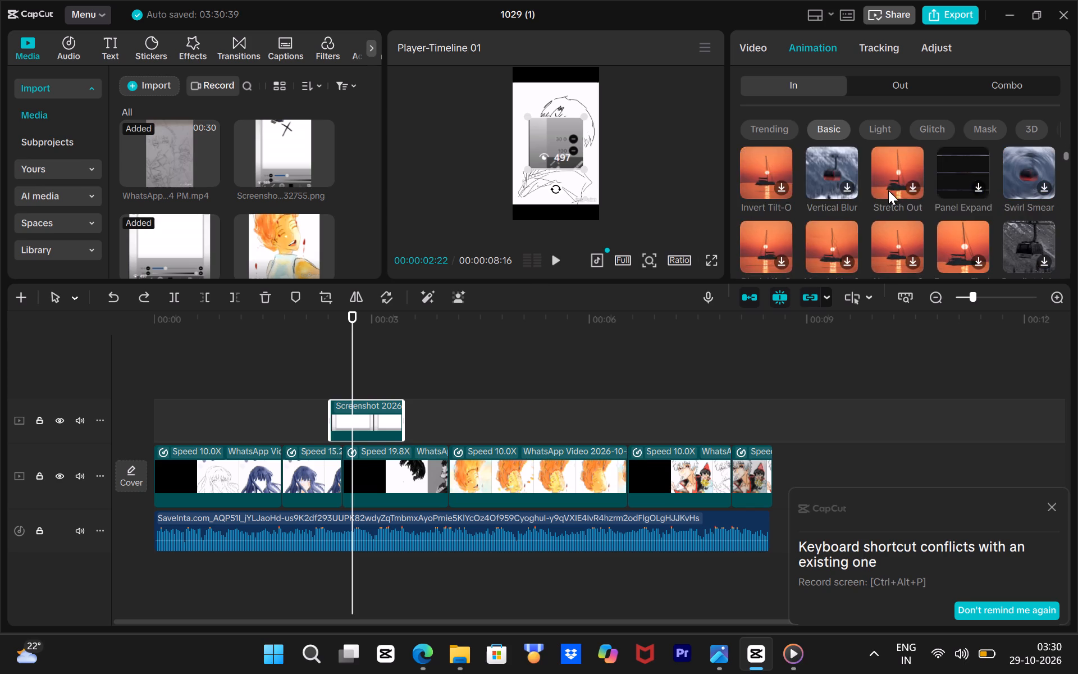
scroll(888, 190, "down", 6)
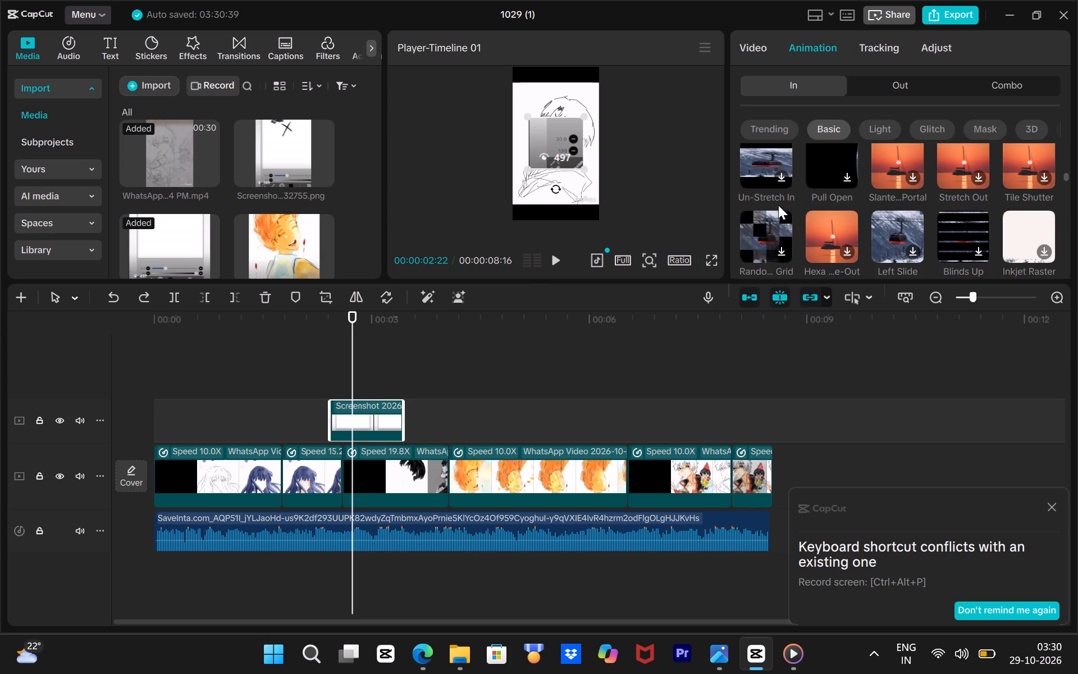
scroll(771, 206, "up", 3)
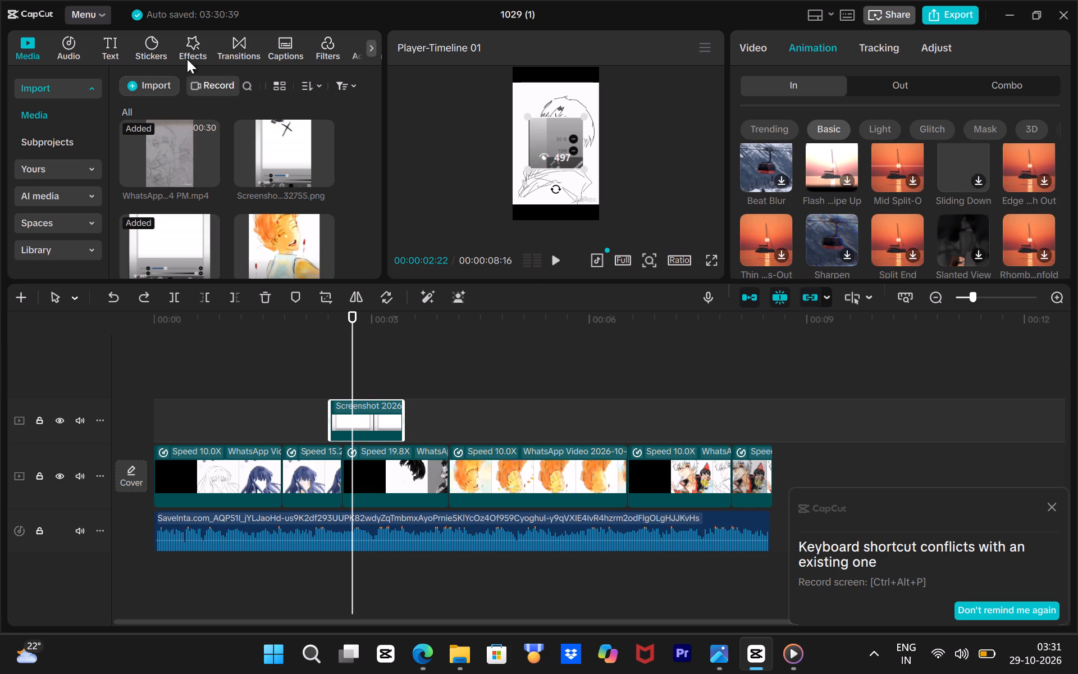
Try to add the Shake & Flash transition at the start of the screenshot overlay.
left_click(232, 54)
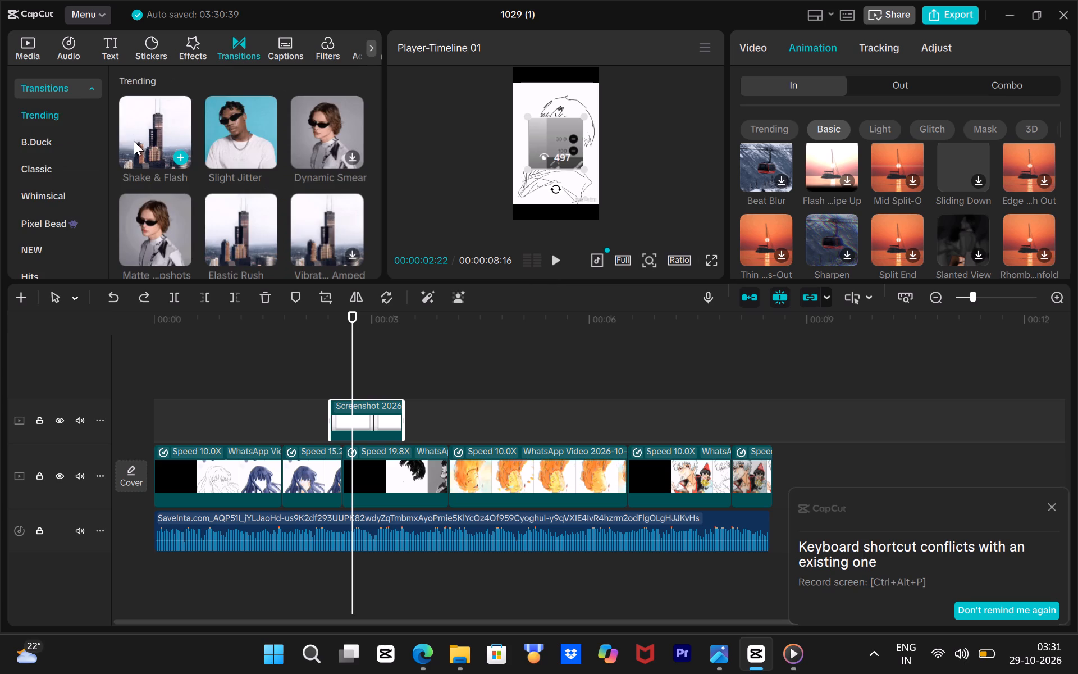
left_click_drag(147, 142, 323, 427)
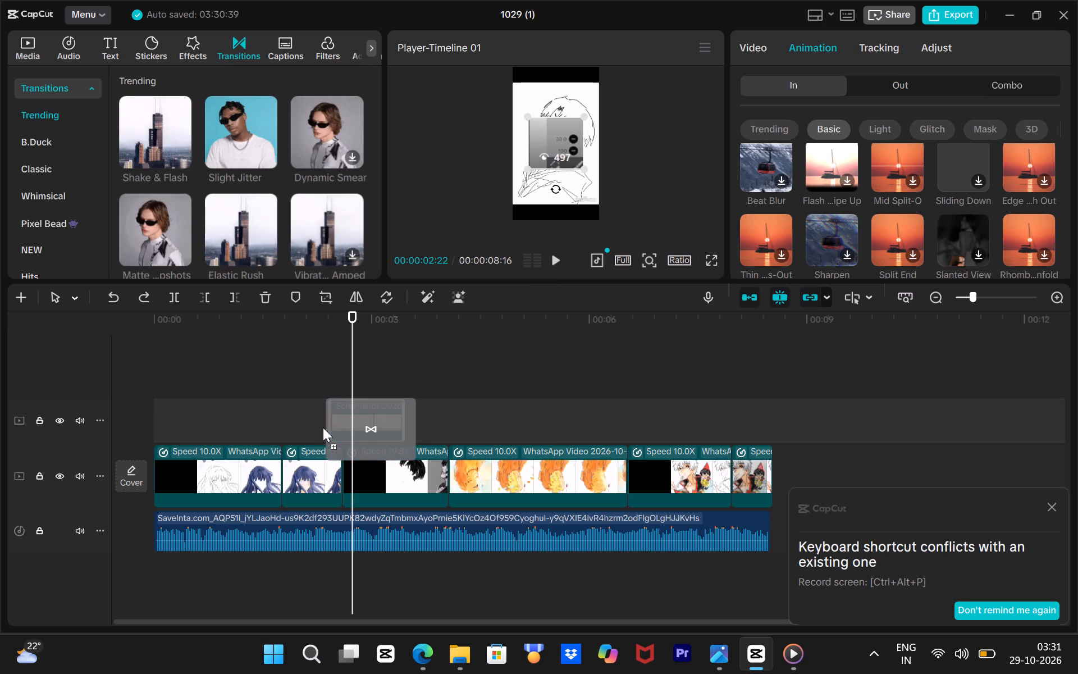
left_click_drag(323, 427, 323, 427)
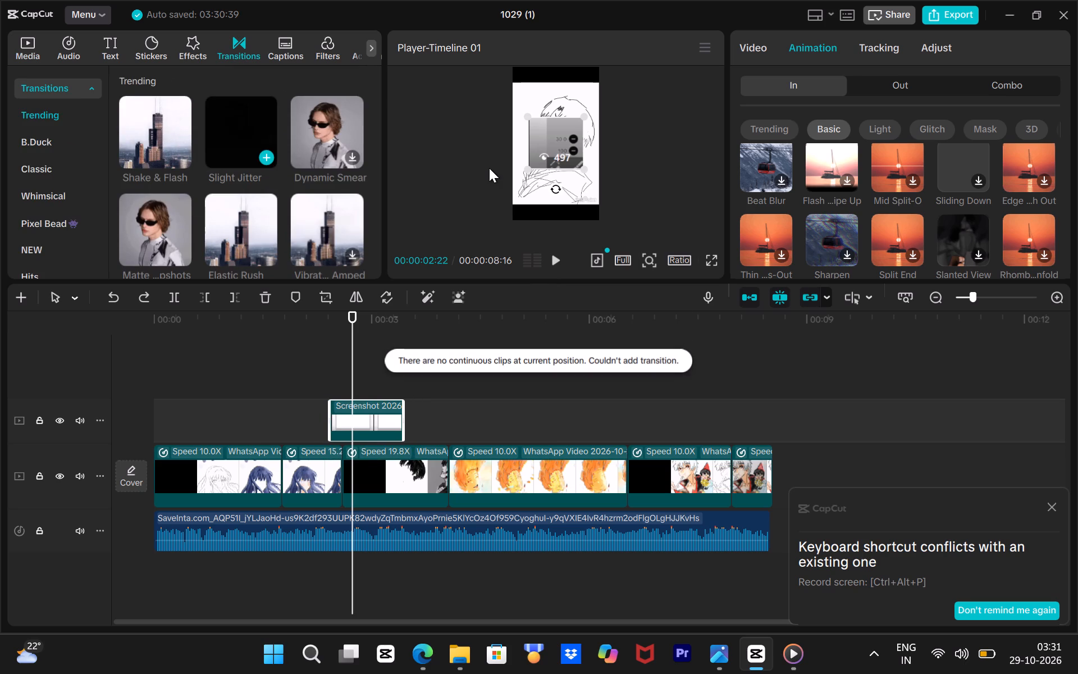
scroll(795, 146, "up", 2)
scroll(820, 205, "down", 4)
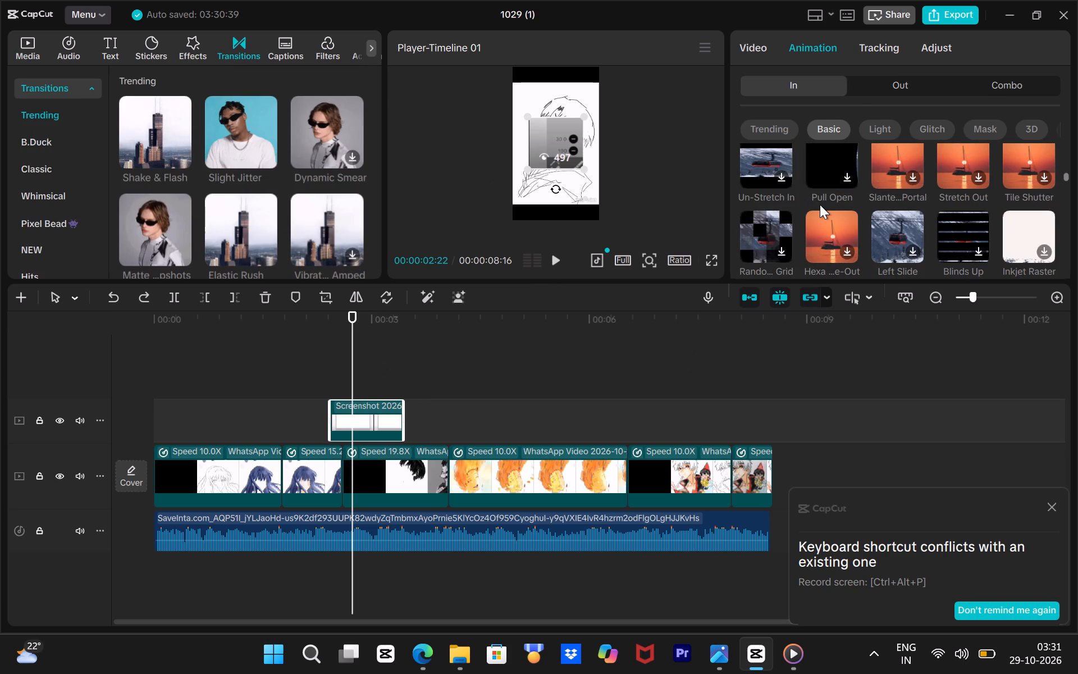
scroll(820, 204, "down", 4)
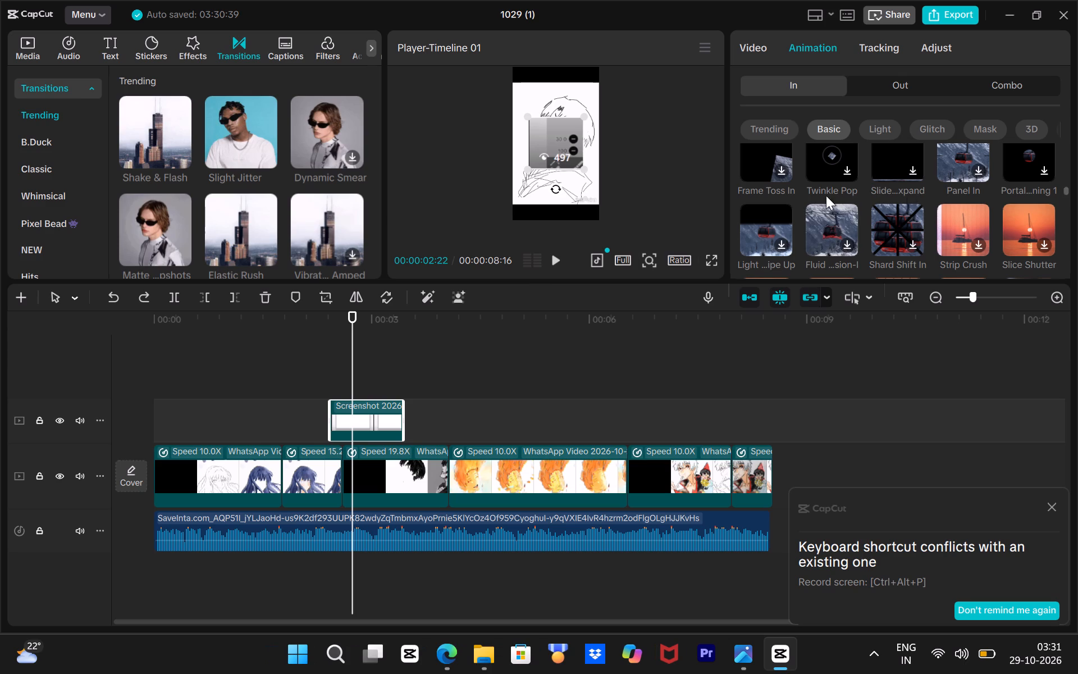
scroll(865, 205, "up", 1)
Shift the 497 view-count overlay about one frame later over the end of the blue-haired clip and preview its timing.
left_click_drag(355, 326, 284, 359)
key("space")
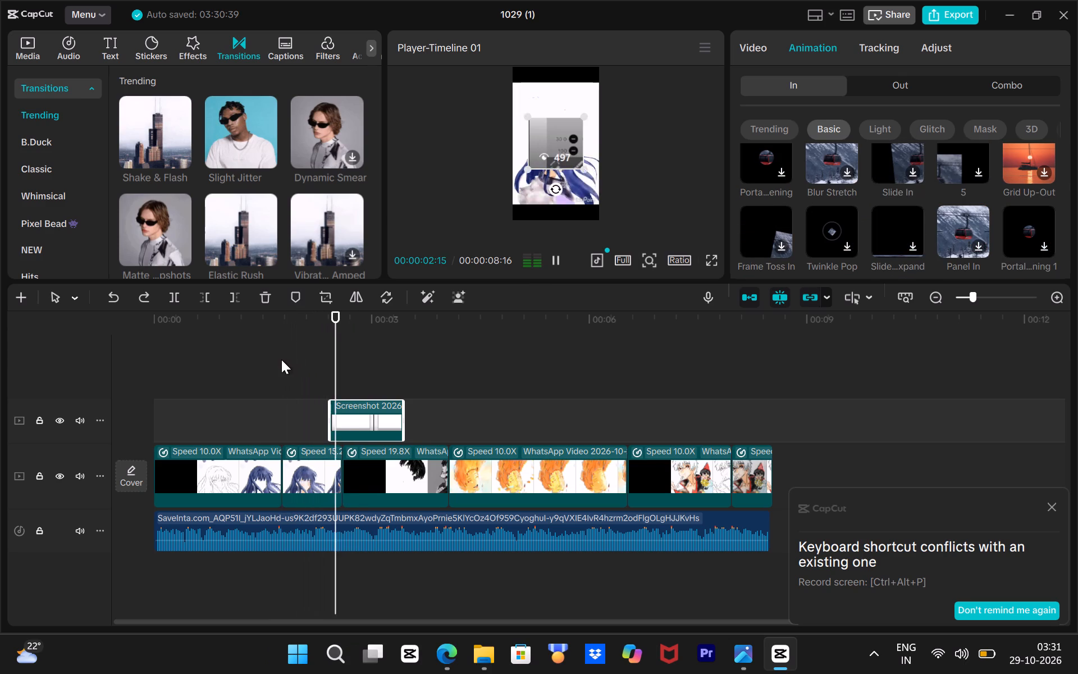
key("space")
scroll(338, 410, "up", 14, "ctrl")
scroll(349, 354, "up", 8, "ctrl")
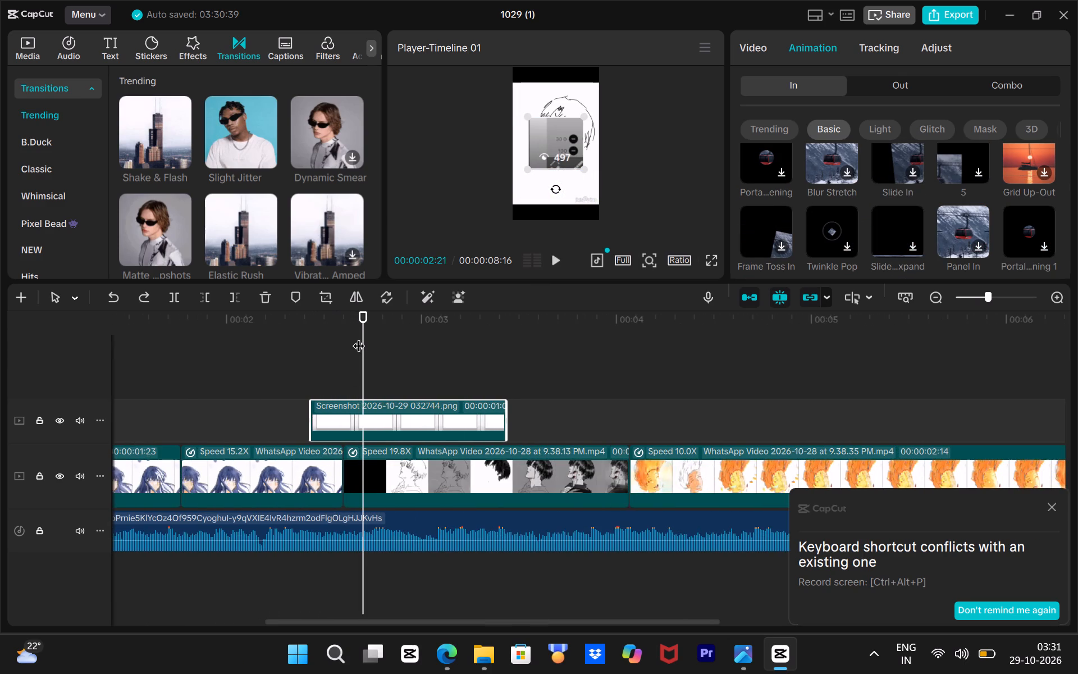
scroll(360, 336, "up", 6, "ctrl")
left_click_drag(350, 336, 237, 352)
left_click_drag(366, 333, 276, 340)
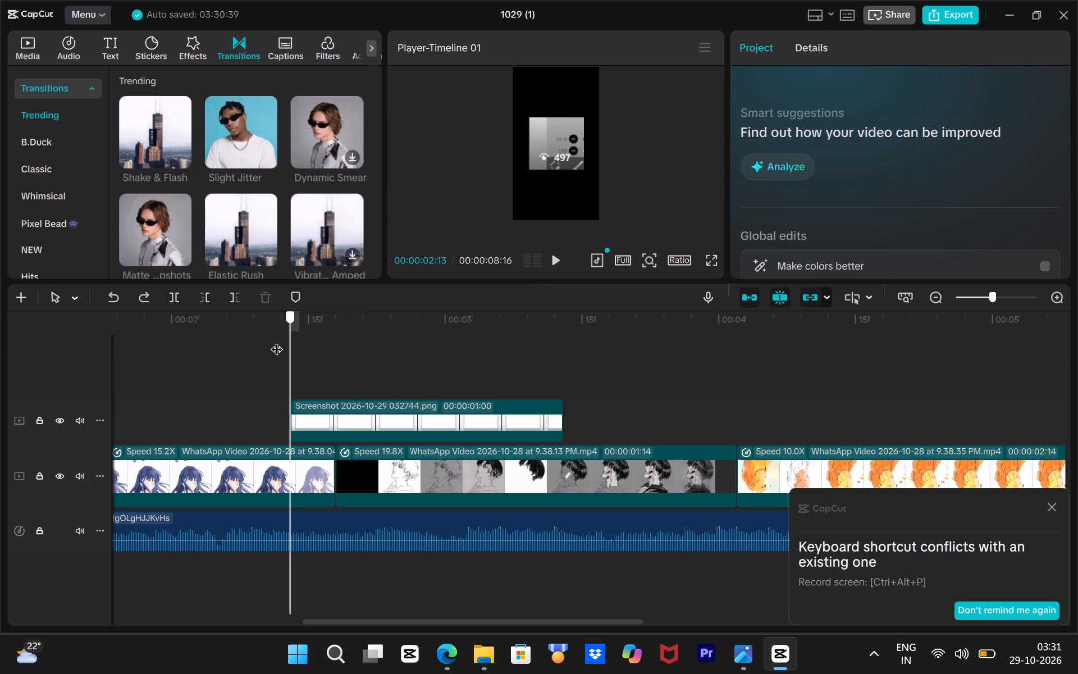
left_click_drag(276, 340, 231, 344)
key("space")
key("space")
left_click_drag(363, 407, 375, 408)
left_click_drag(346, 324, 245, 343)
key("space")
key("space")
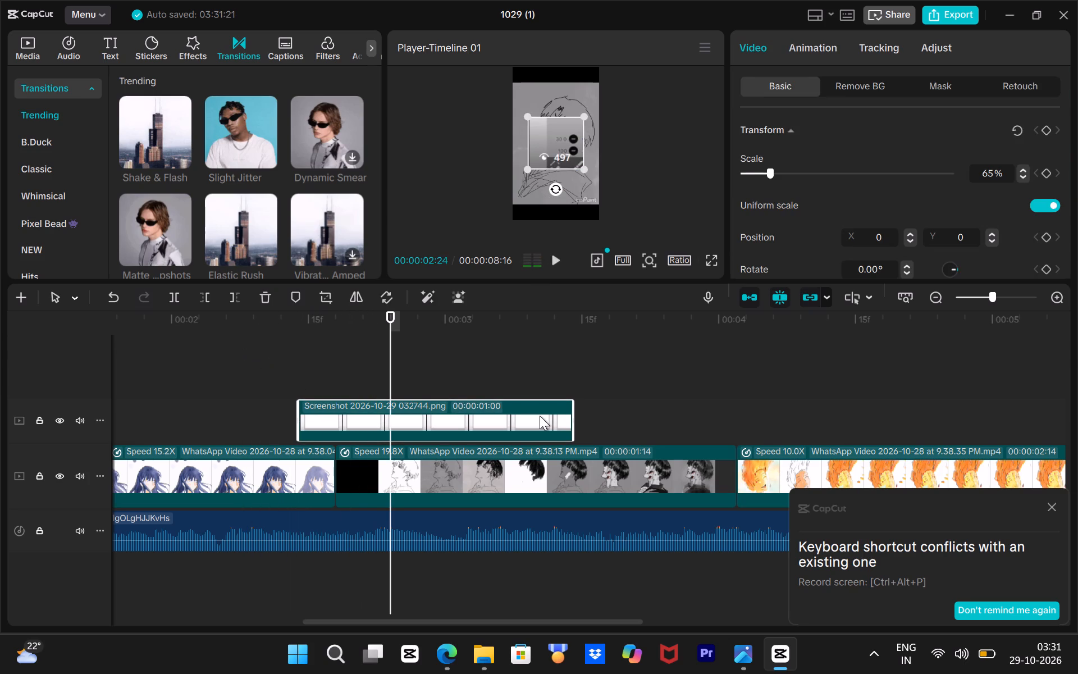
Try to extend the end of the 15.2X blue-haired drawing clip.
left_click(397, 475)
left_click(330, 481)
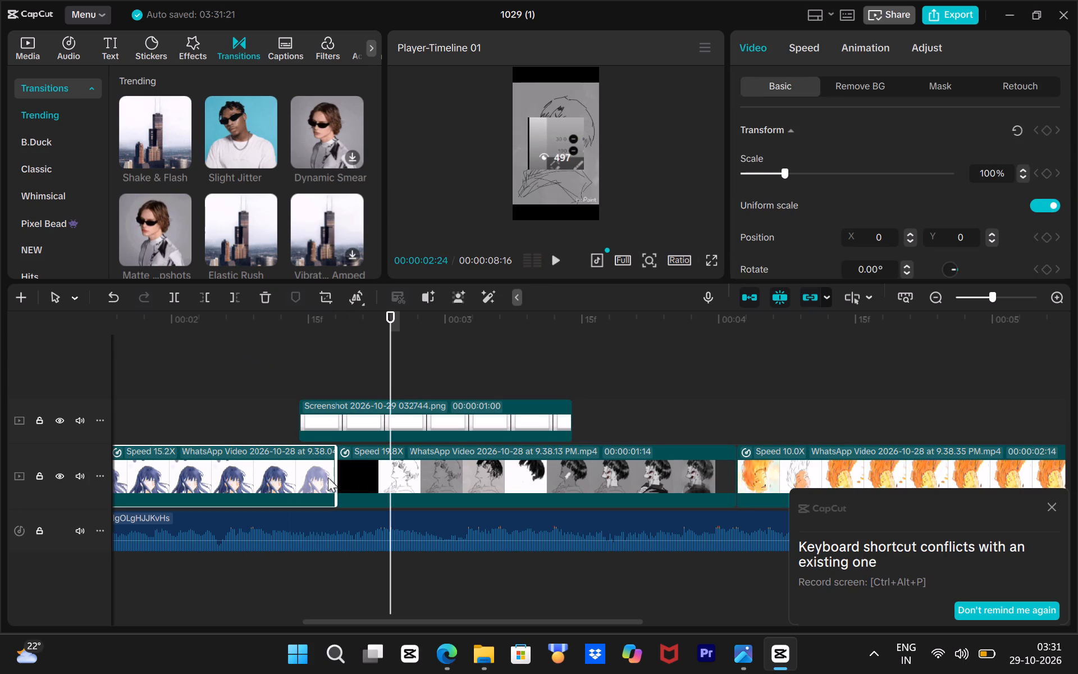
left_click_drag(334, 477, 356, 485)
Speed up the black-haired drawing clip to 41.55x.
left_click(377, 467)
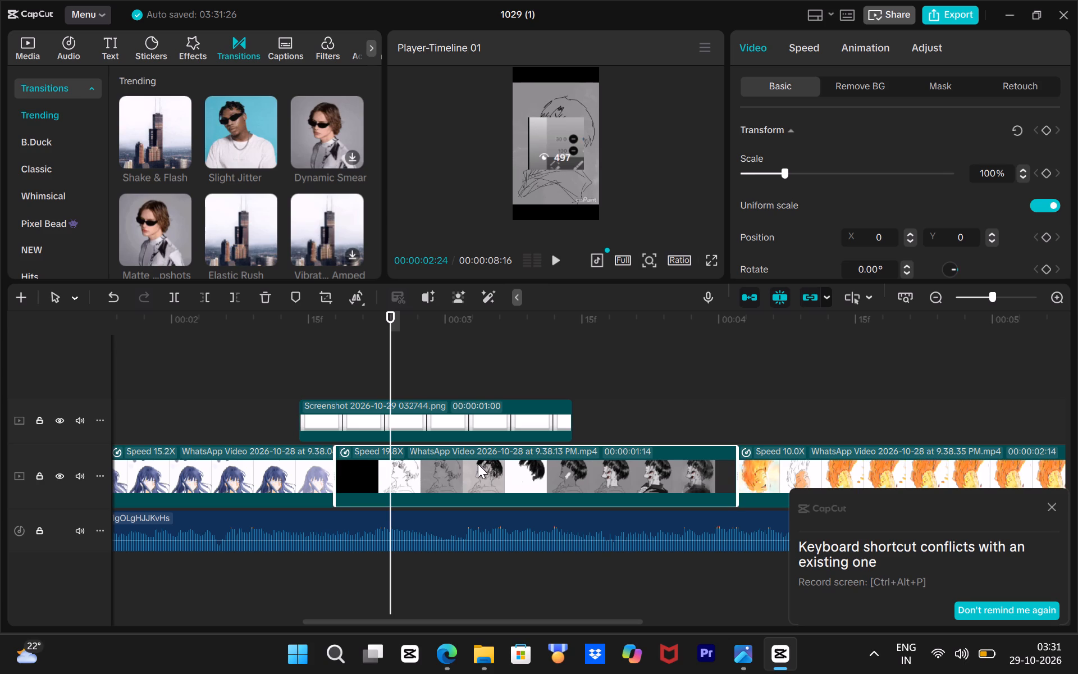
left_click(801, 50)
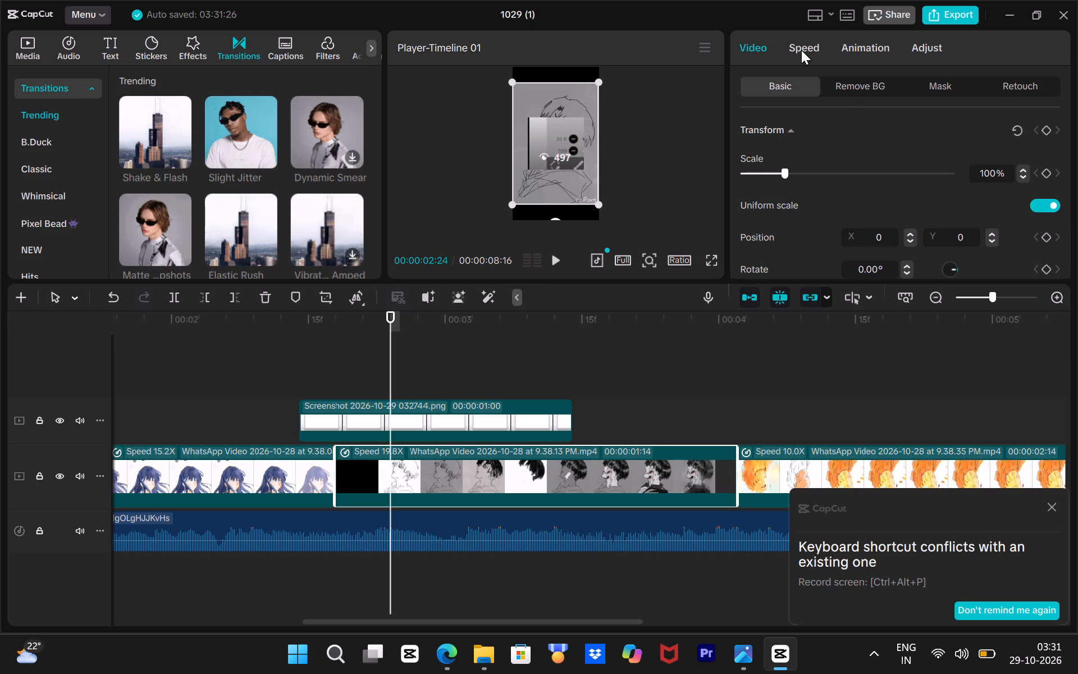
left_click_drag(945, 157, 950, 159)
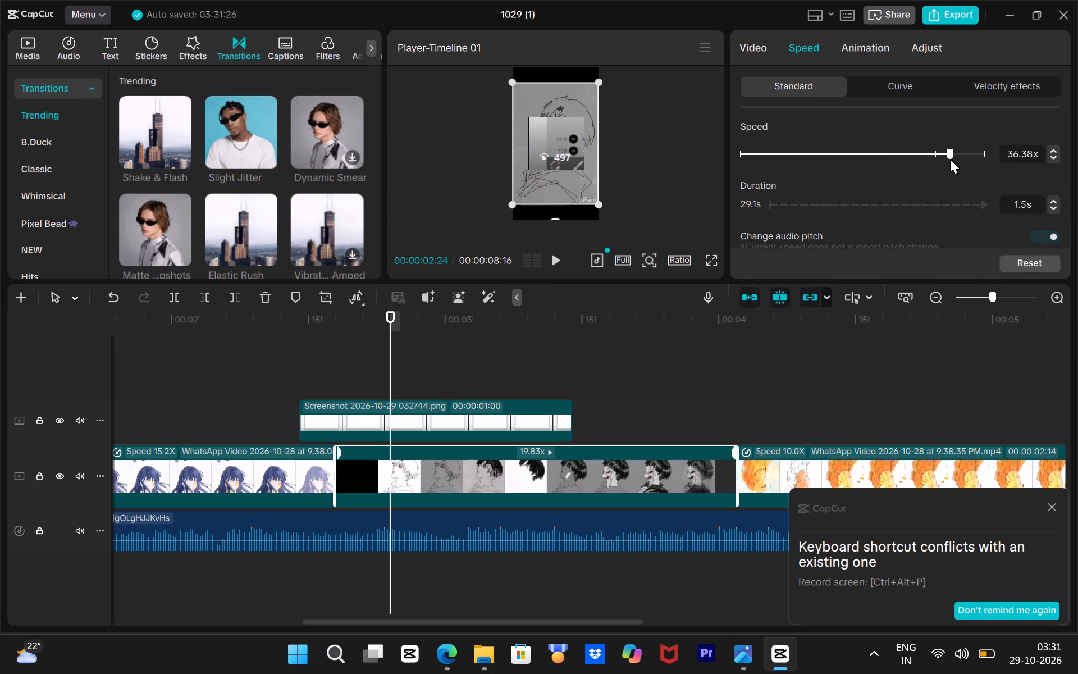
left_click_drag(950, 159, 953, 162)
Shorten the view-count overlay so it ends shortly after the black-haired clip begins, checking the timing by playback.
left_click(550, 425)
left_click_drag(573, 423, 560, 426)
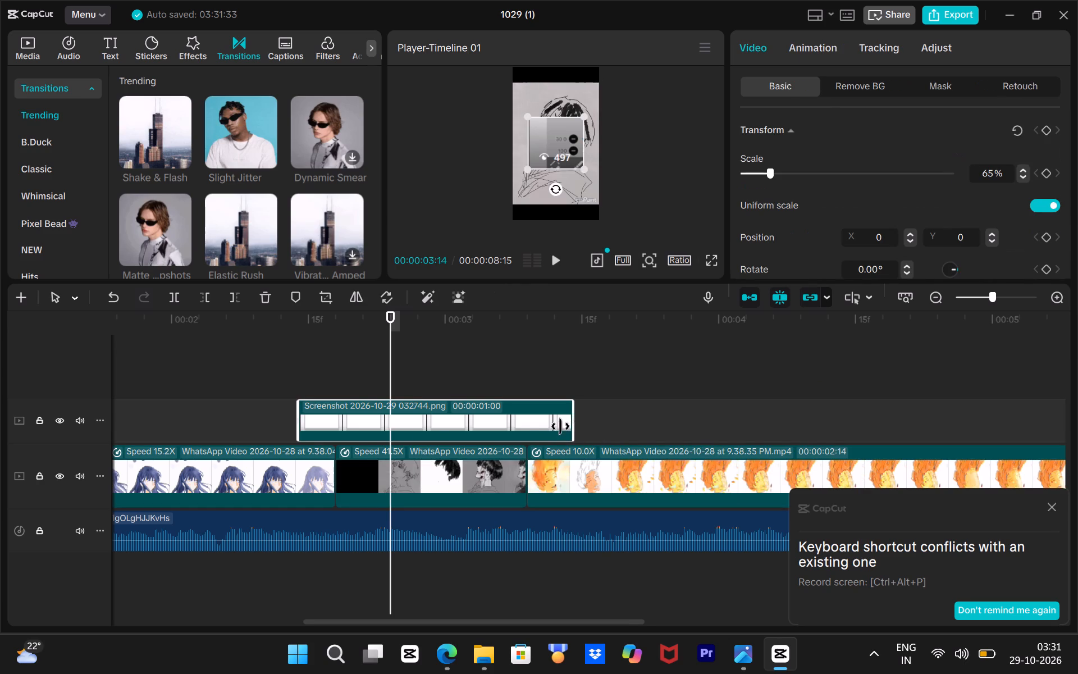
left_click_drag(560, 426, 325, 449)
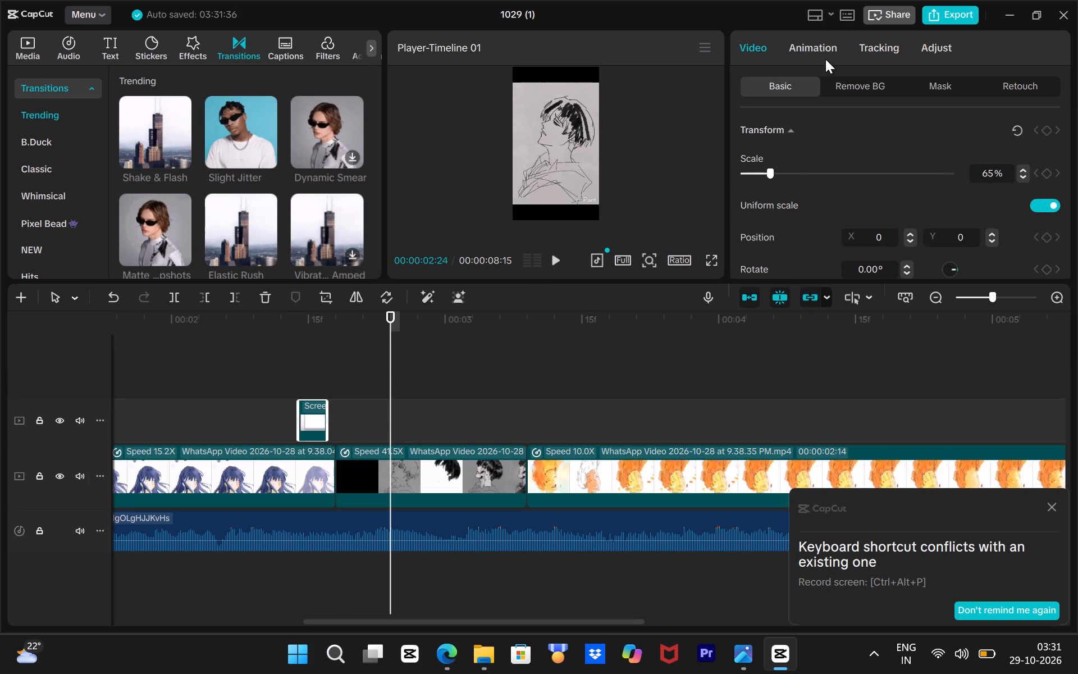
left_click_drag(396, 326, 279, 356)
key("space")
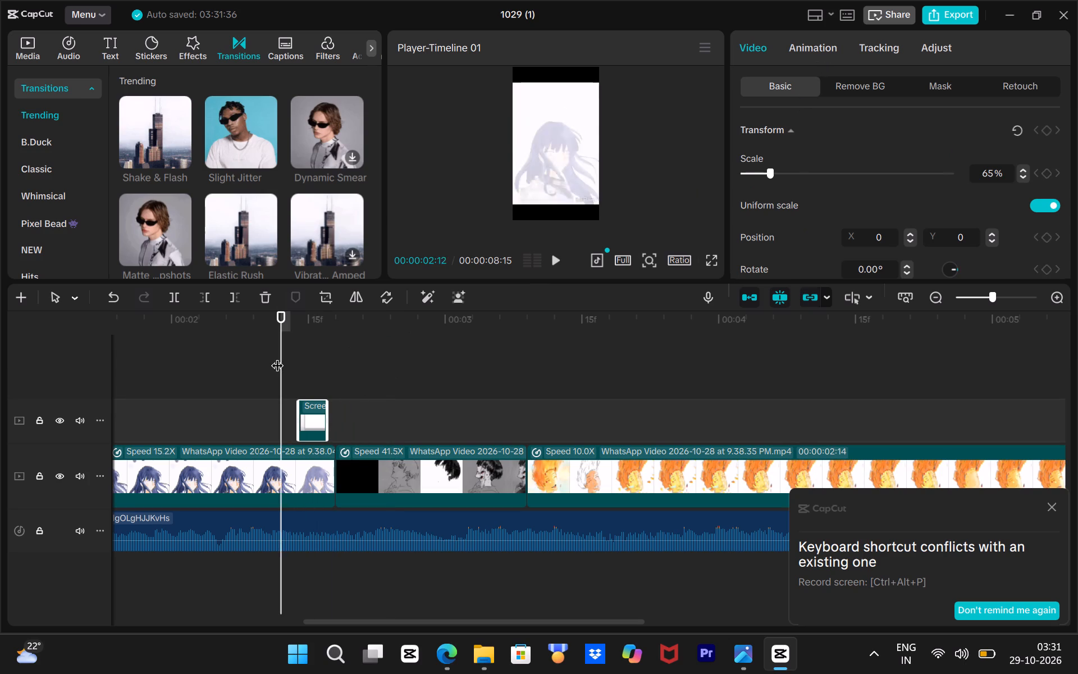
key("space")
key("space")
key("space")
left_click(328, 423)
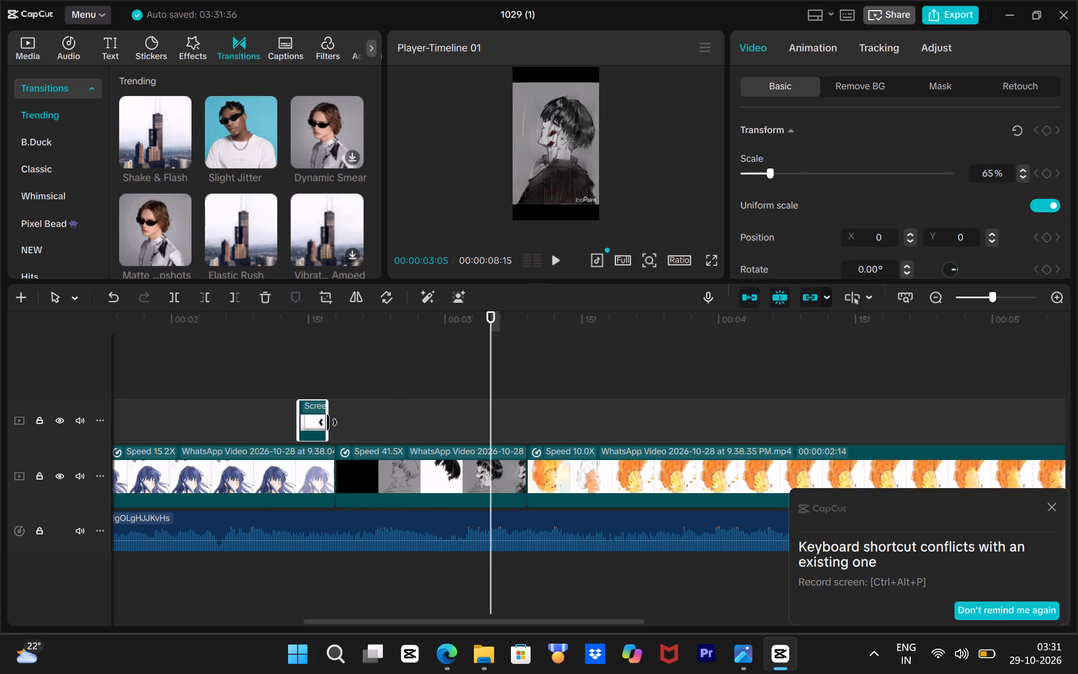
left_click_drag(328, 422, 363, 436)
Slow the second blue-haired drawing clip to 8.71x and preview it with the overlay.
left_click(299, 473)
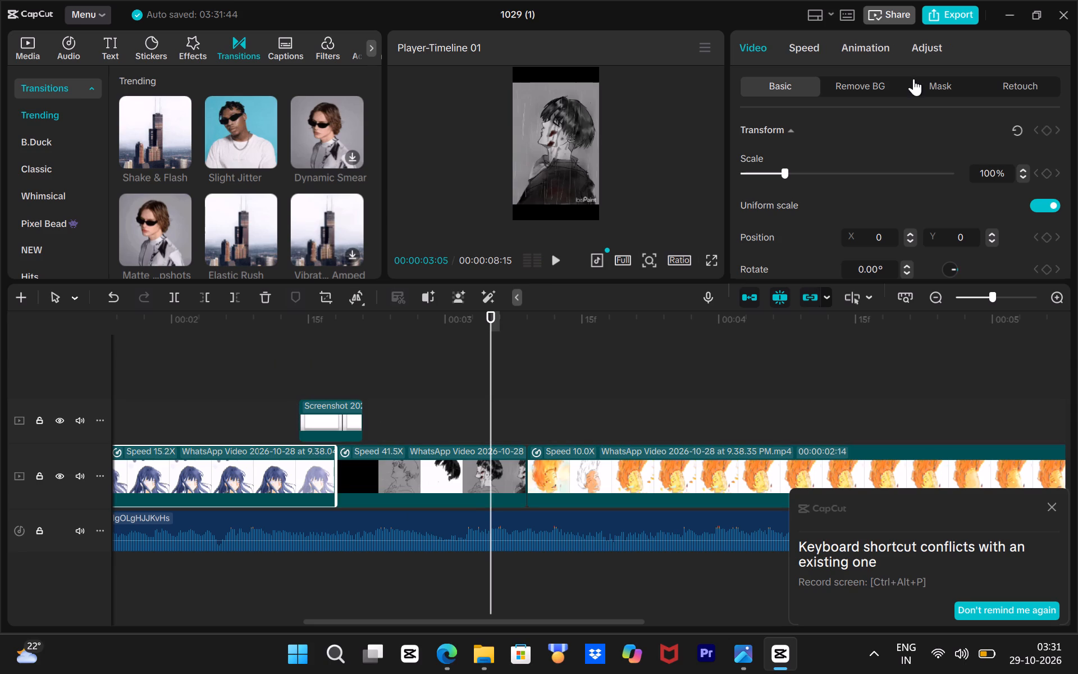
left_click(805, 52)
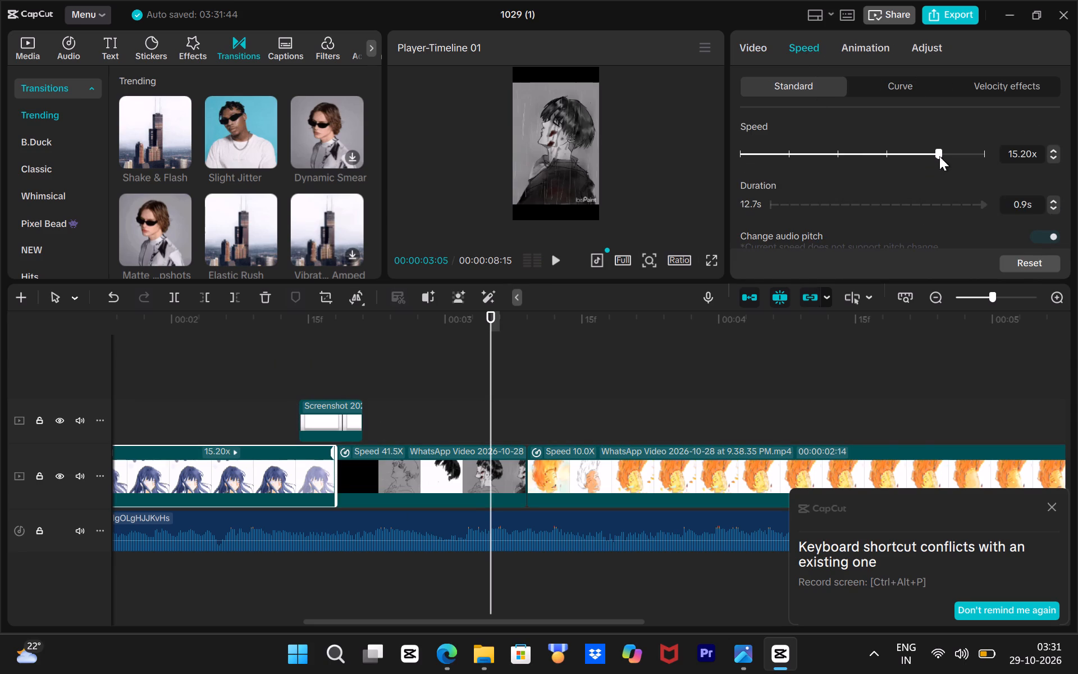
left_click_drag(935, 154, 923, 155)
left_click_drag(487, 336, 476, 340)
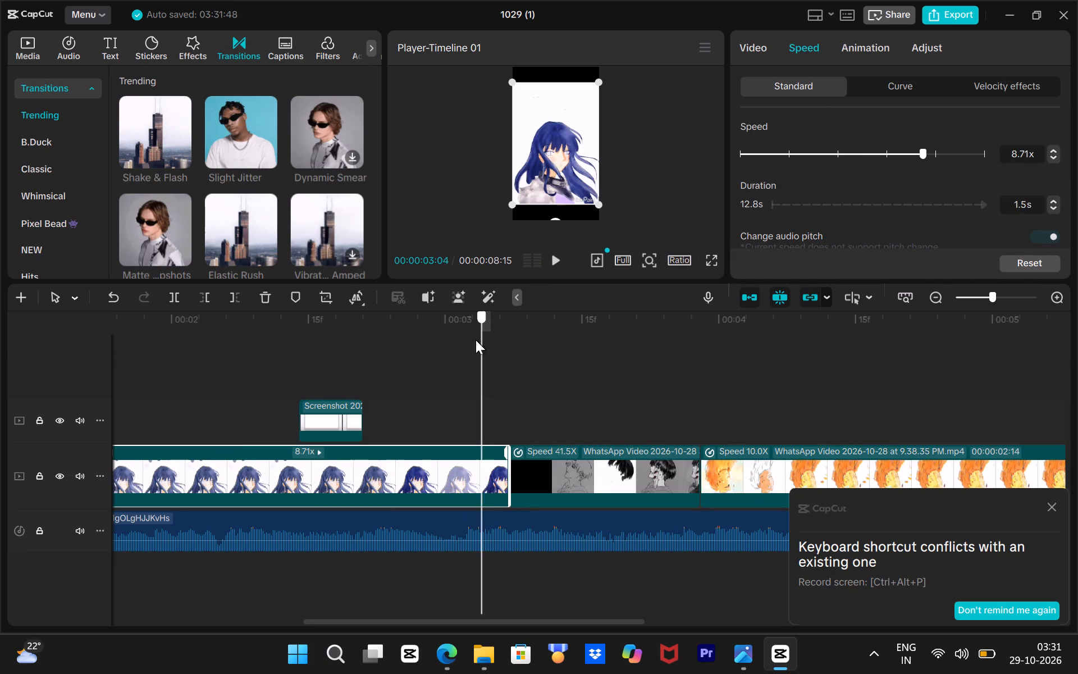
left_click_drag(476, 340, 217, 398)
key("space")
key("space")
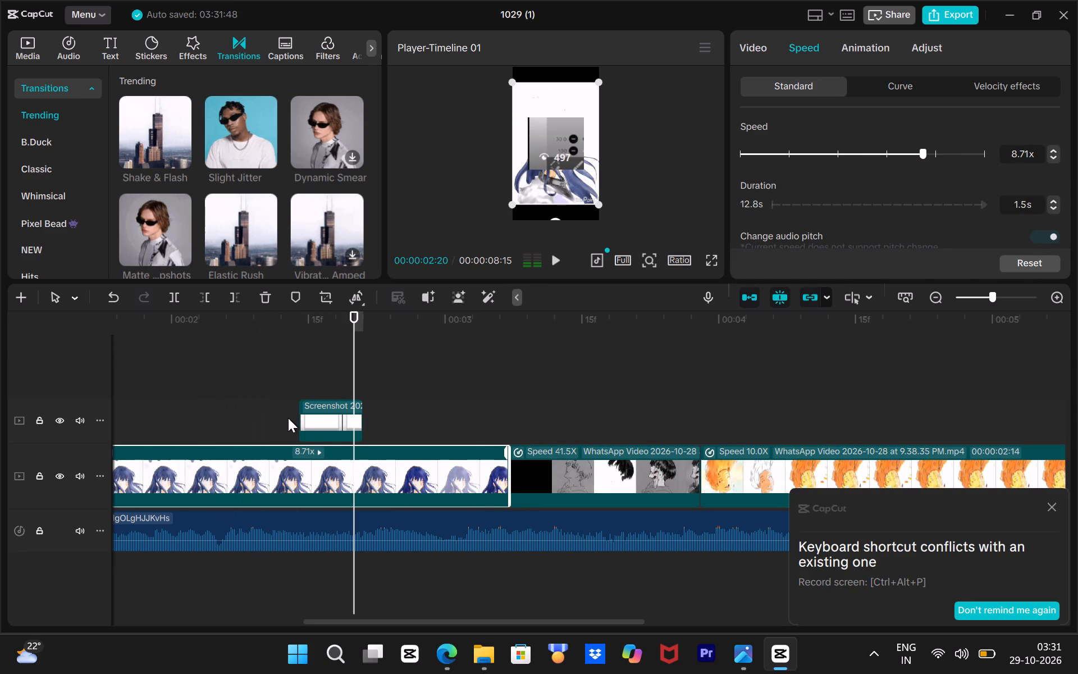
key("space")
key("space")
Set the end of the view-count overlay to about 00:00:02:27.
left_click(339, 421)
left_click_drag(366, 428, 400, 432)
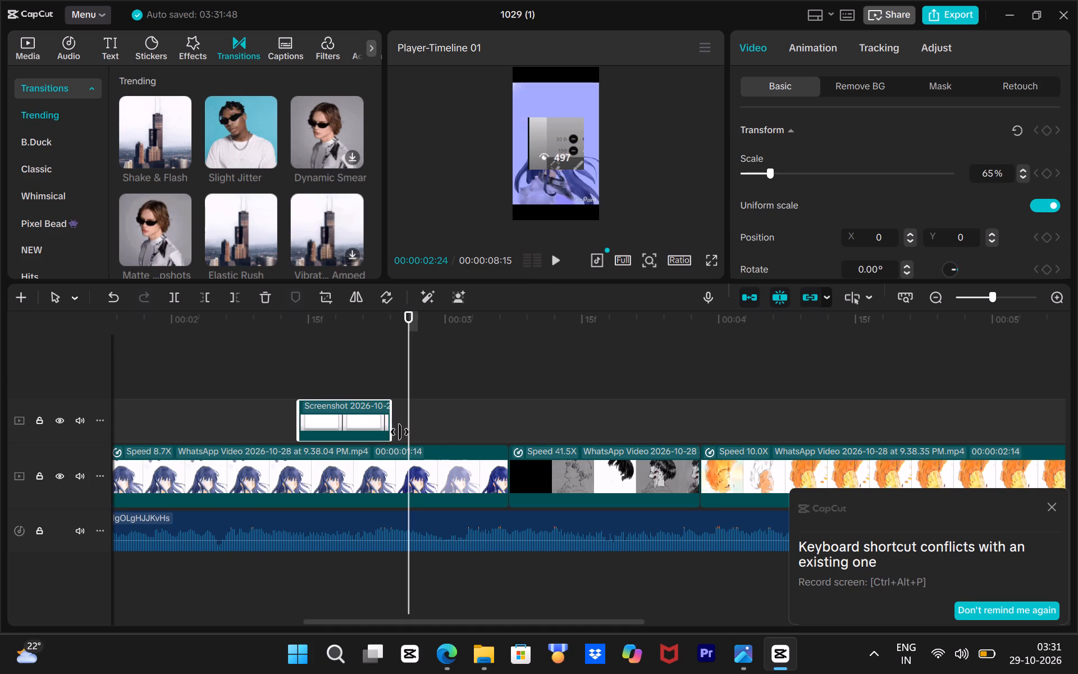
left_click_drag(400, 432, 413, 437)
Trim the end of the 8.7X blue-haired clip to line up with the end of the view-count overlay.
left_click(466, 468)
left_click_drag(506, 479, 413, 480)
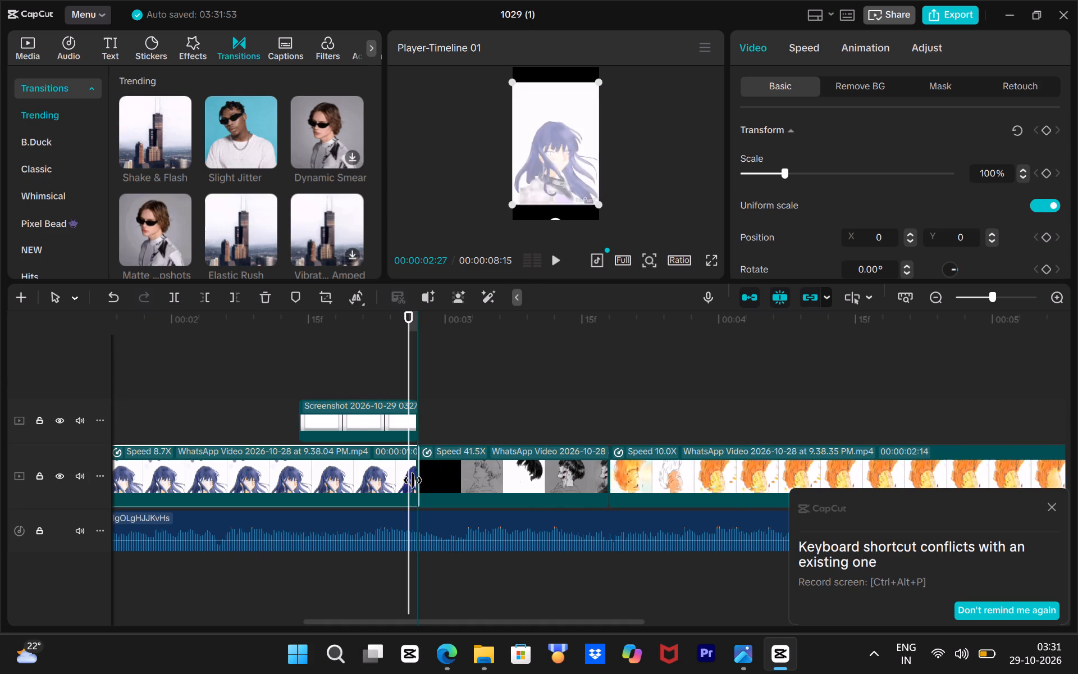
left_click_drag(413, 480, 412, 480)
Play back from before the overlay through the black-haired clip to check the timing against the audio.
left_click_drag(411, 340, 193, 355)
key("space")
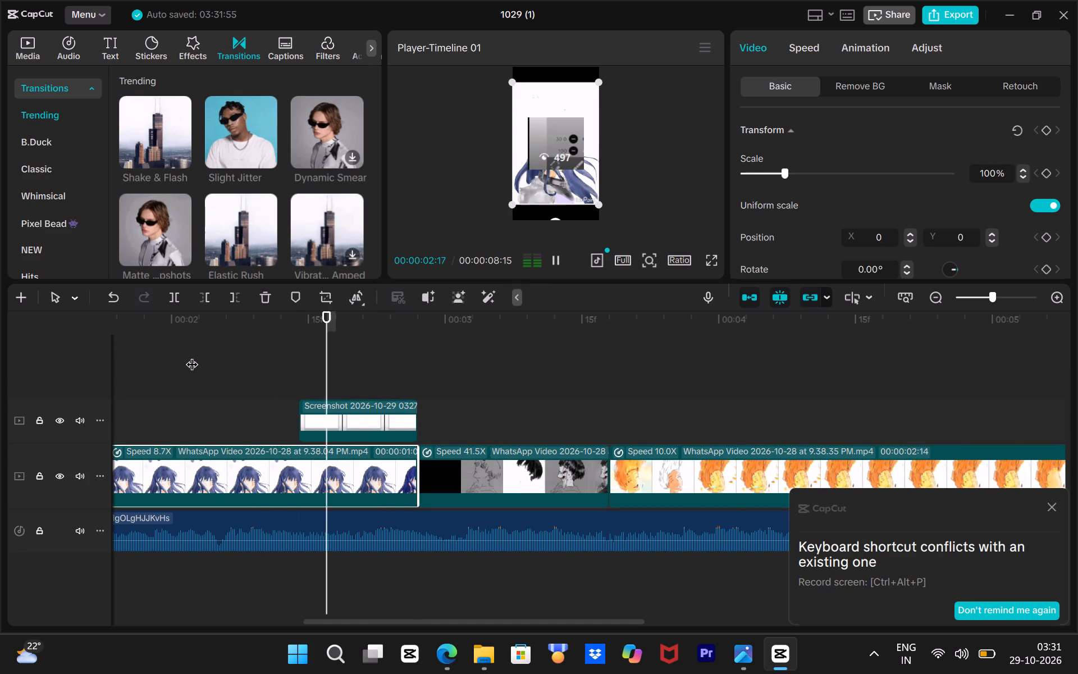
key("space")
key("space")
key("space")
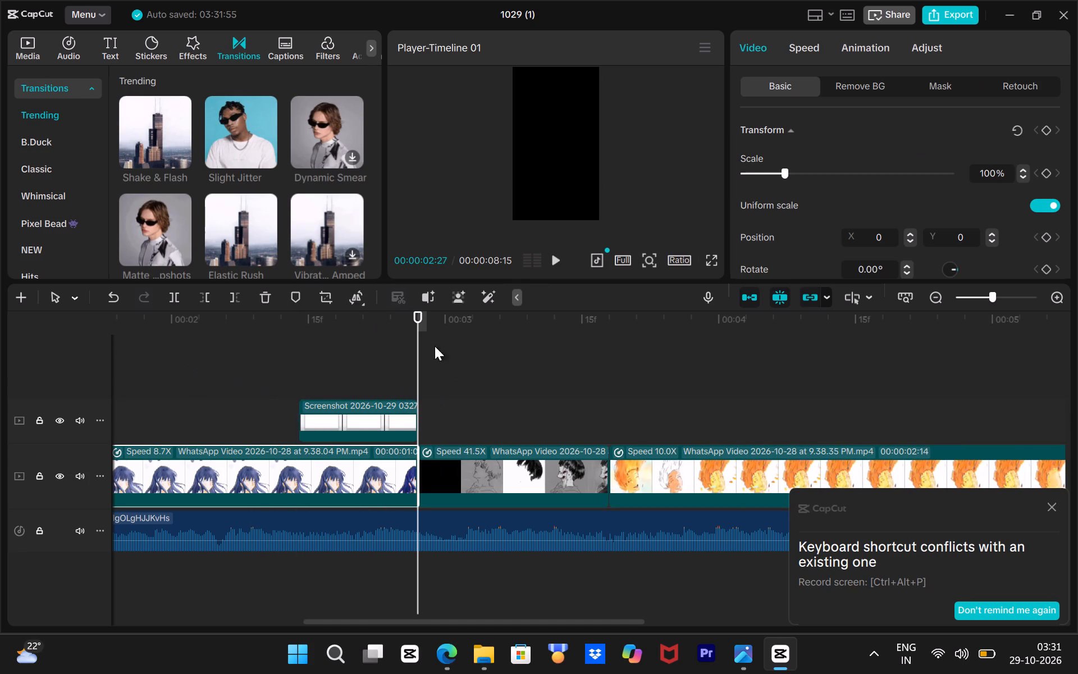
key("space")
key("space")
key("space")
key("space")
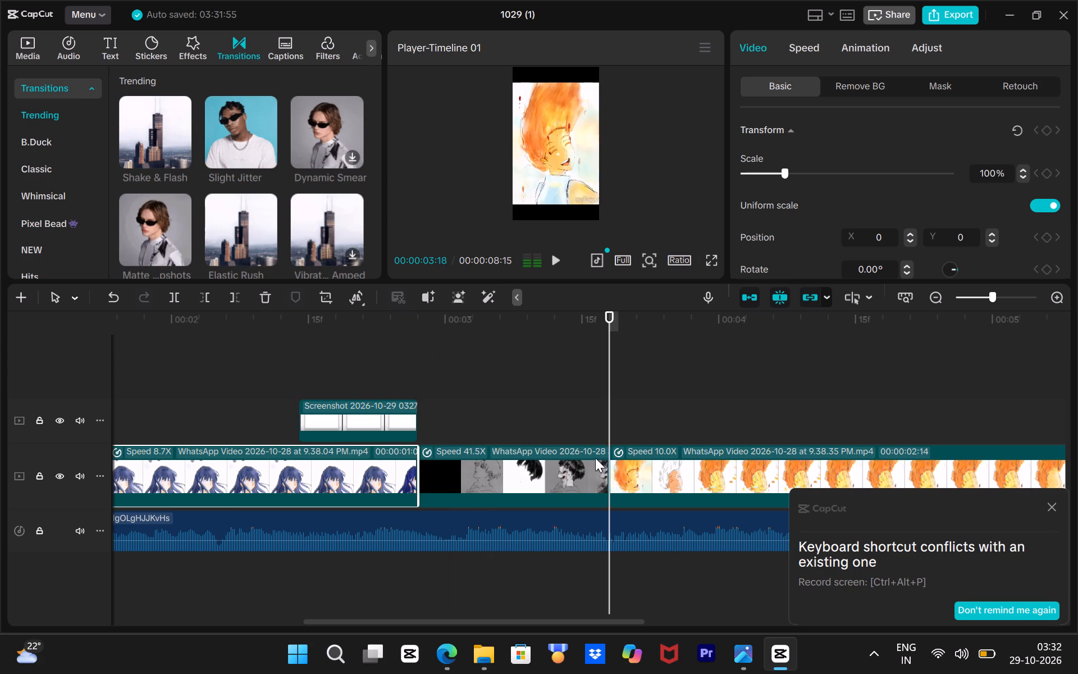
Slow the black-haired drawing clip to 10.00x and preview it to its end.
left_click(605, 477)
left_click(806, 44)
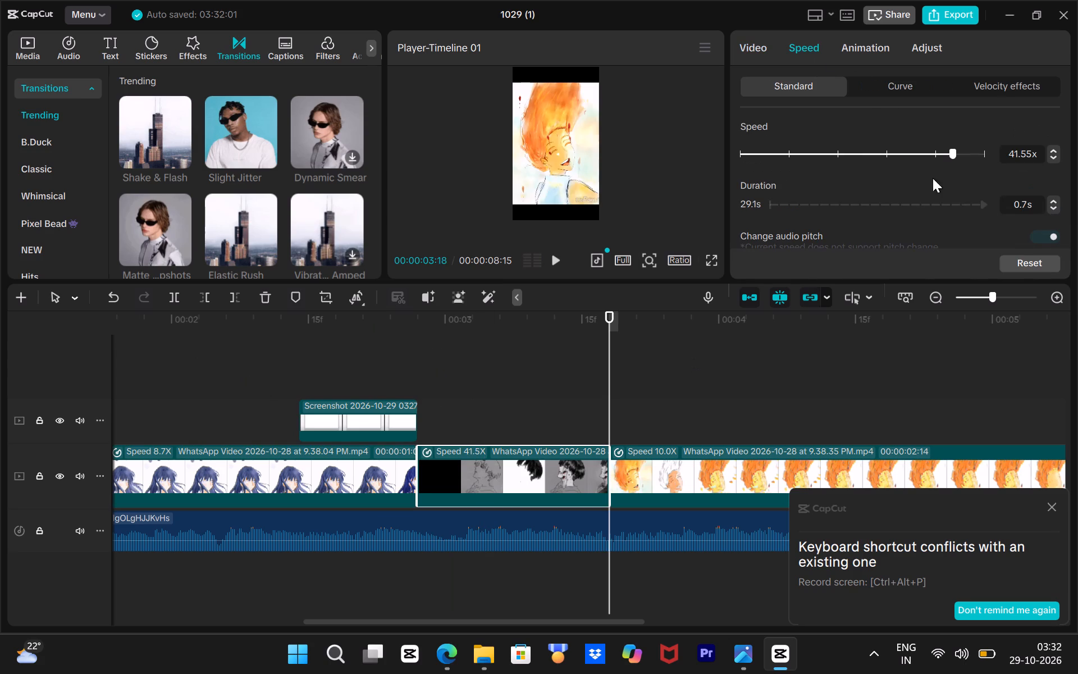
left_click(945, 157)
left_click_drag(946, 157, 941, 160)
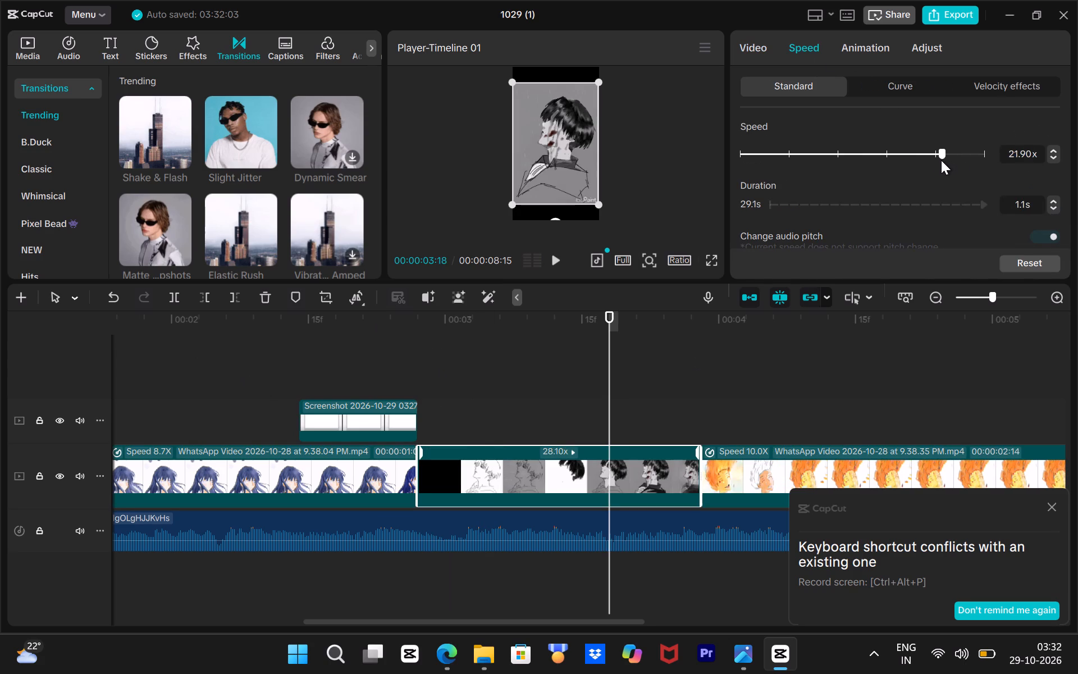
left_click_drag(941, 160, 939, 161)
key("space")
scroll(880, 275, "left", 2)
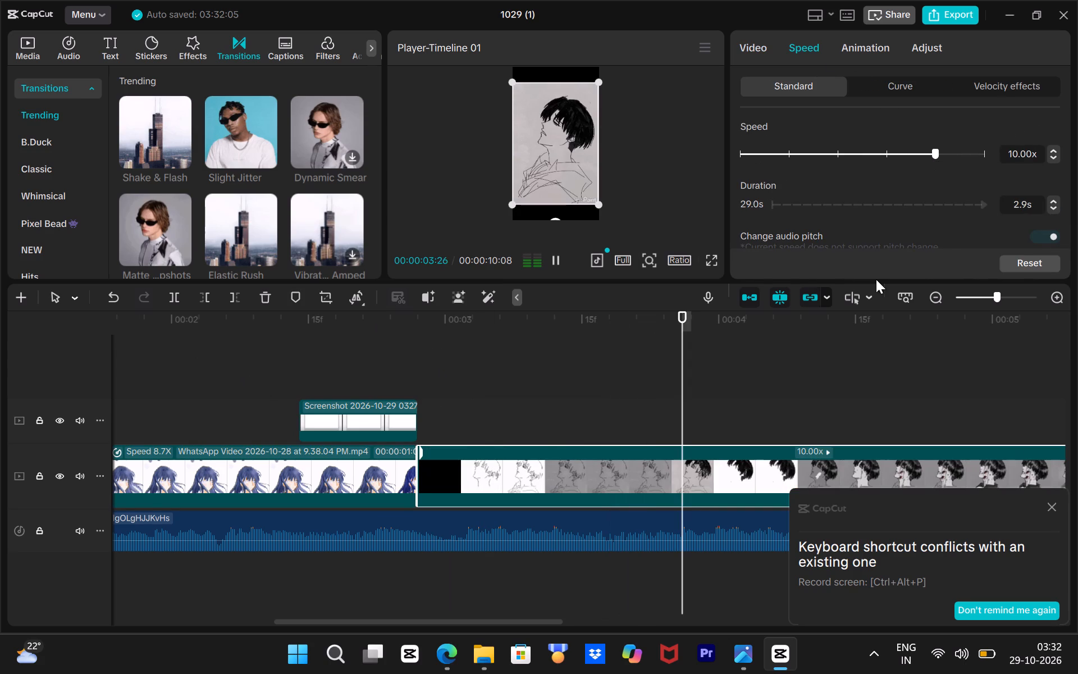
scroll(767, 345, "left", 1)
key("space")
left_click_drag(594, 338, 334, 402)
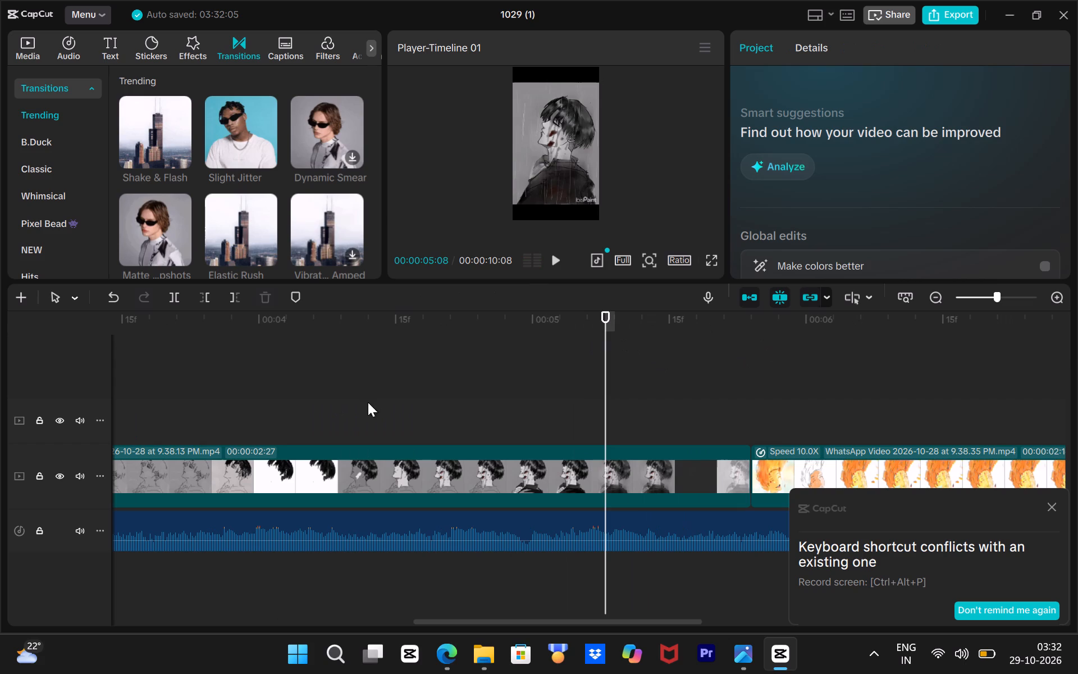
Split the black-haired drawing clip at about 00:00:04:01.
left_click_drag(599, 332, 271, 393)
left_click(169, 298)
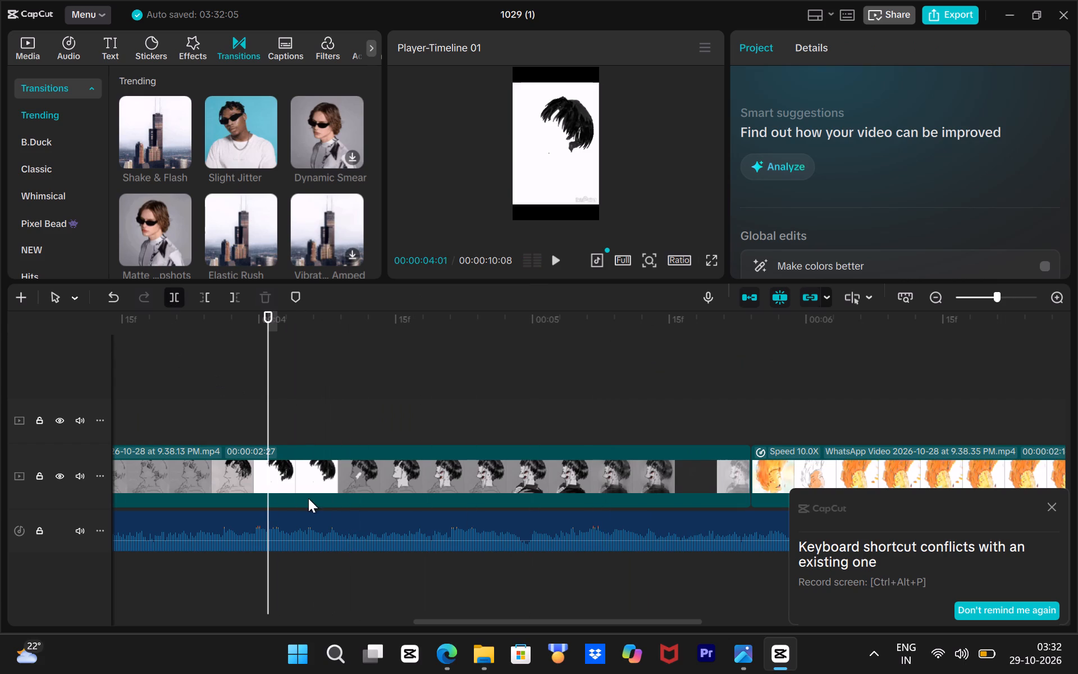
Trim the start of the second black-haired part in stages to about one second long, replaying the cut after each trim.
left_click(308, 498)
left_click_drag(268, 470, 355, 507)
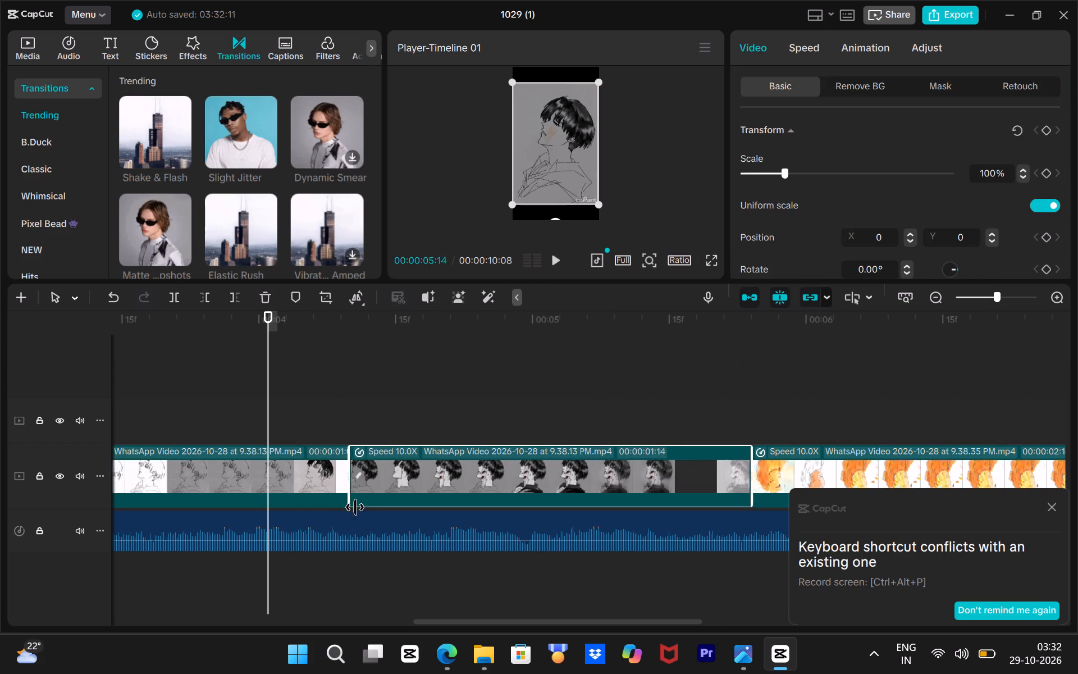
left_click_drag(355, 507, 361, 512)
left_click_drag(268, 345, 231, 354)
key("space")
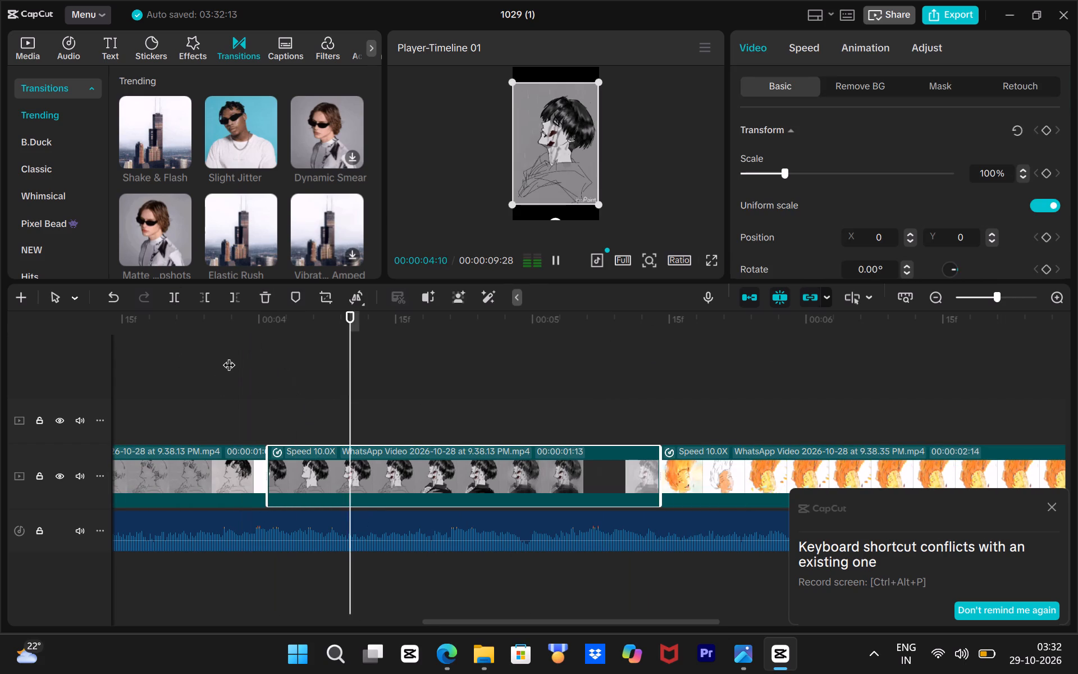
key("space")
left_click_drag(269, 472, 356, 497)
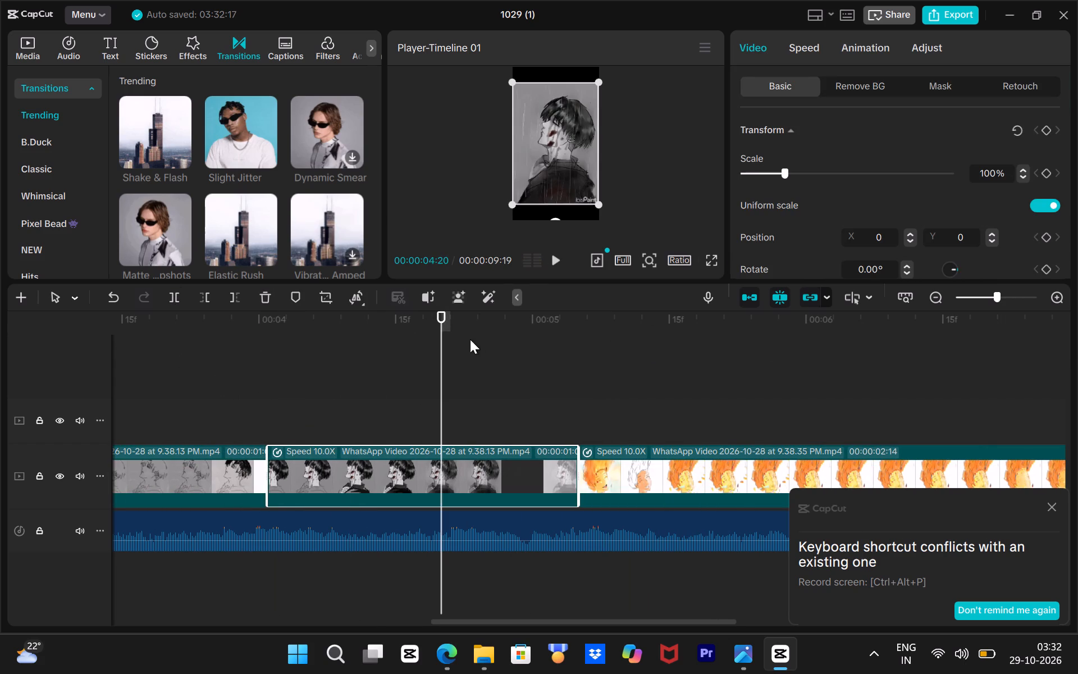
left_click_drag(445, 318, 205, 393)
key("space")
key("space")
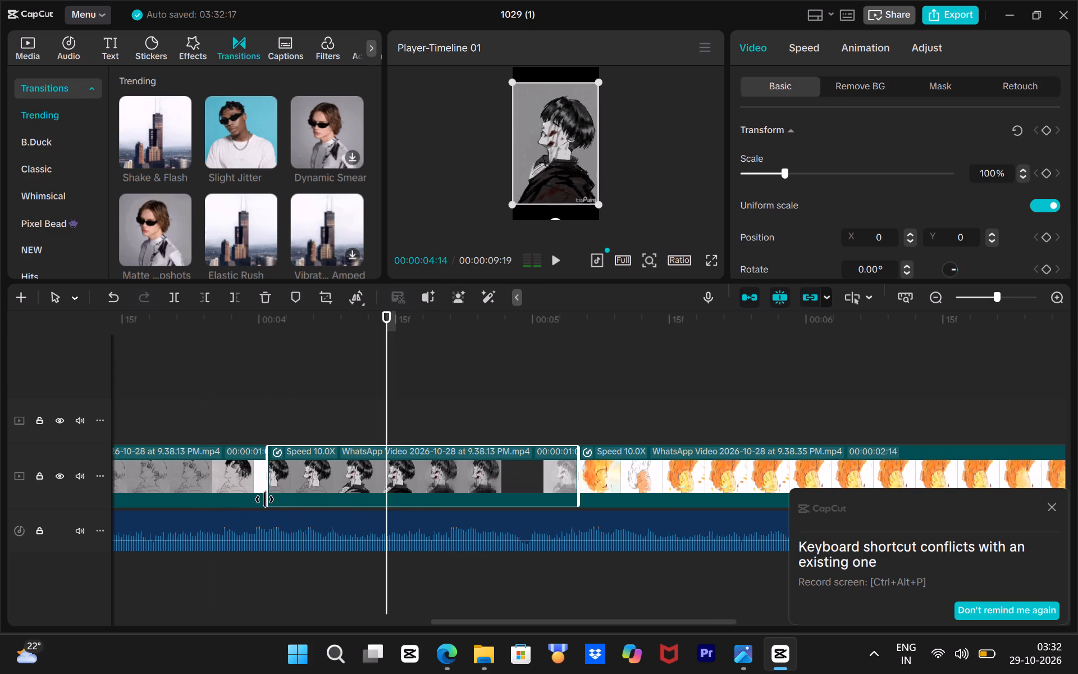
left_click_drag(270, 482, 319, 503)
left_click_drag(384, 329, 204, 365)
key("space")
key("space")
Trim the end of the first black-haired part in stages to about 00:00:03:10, replaying the jump into the second part each time.
left_click(173, 480)
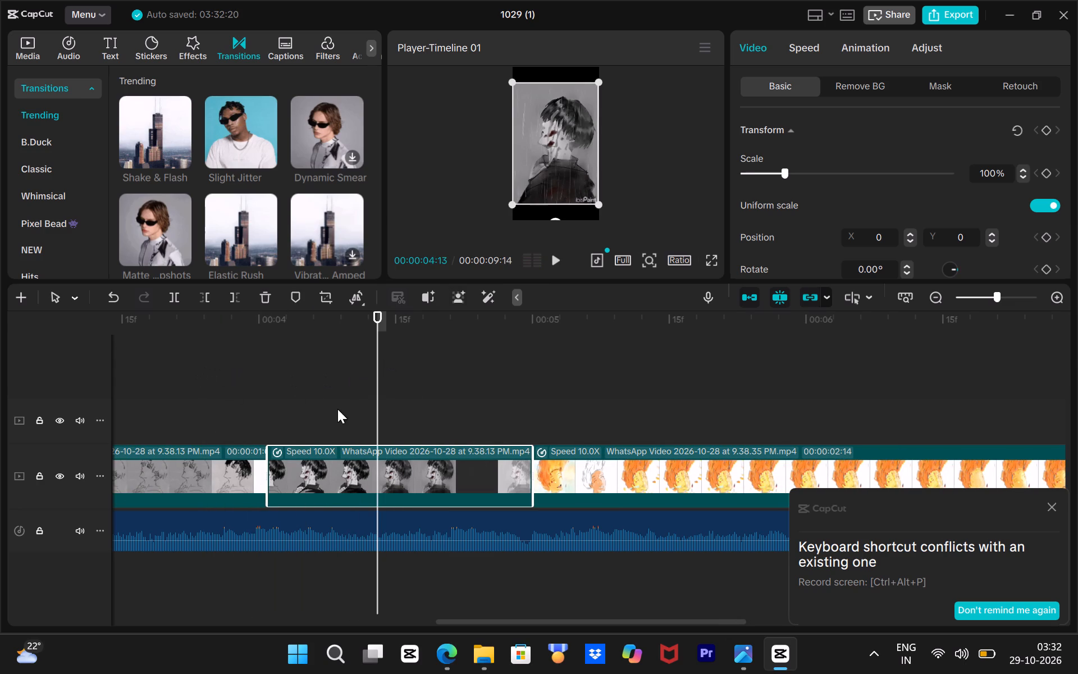
left_click_drag(267, 478, 220, 477)
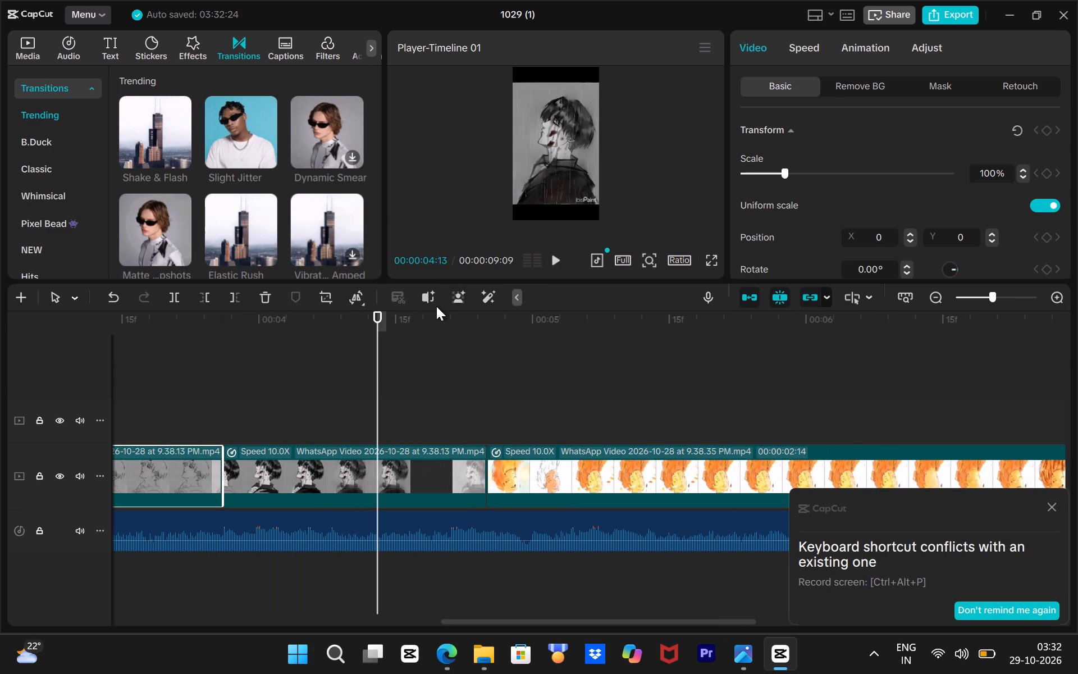
left_click_drag(381, 325, 166, 378)
key("space")
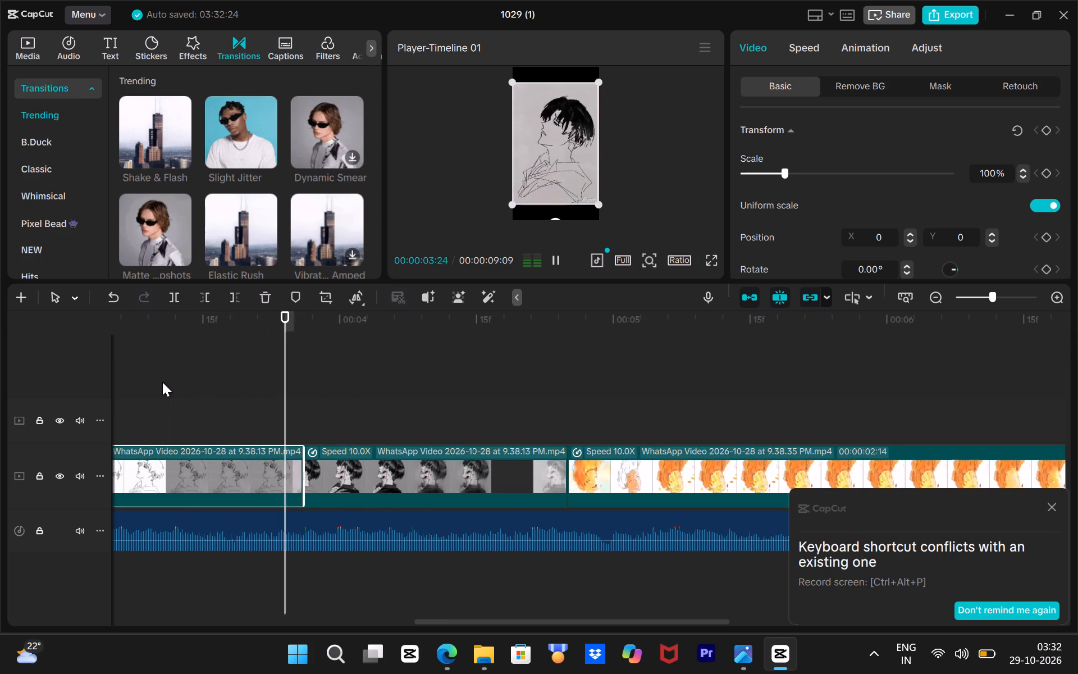
key("space")
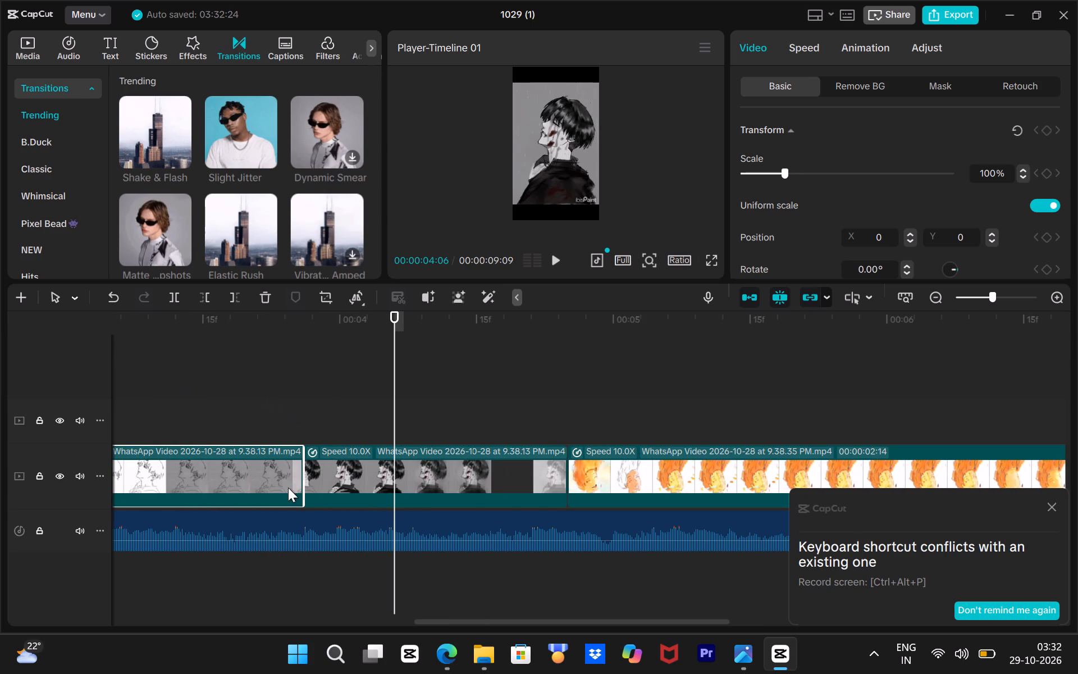
left_click_drag(301, 476, 218, 476)
left_click_drag(390, 336, 221, 377)
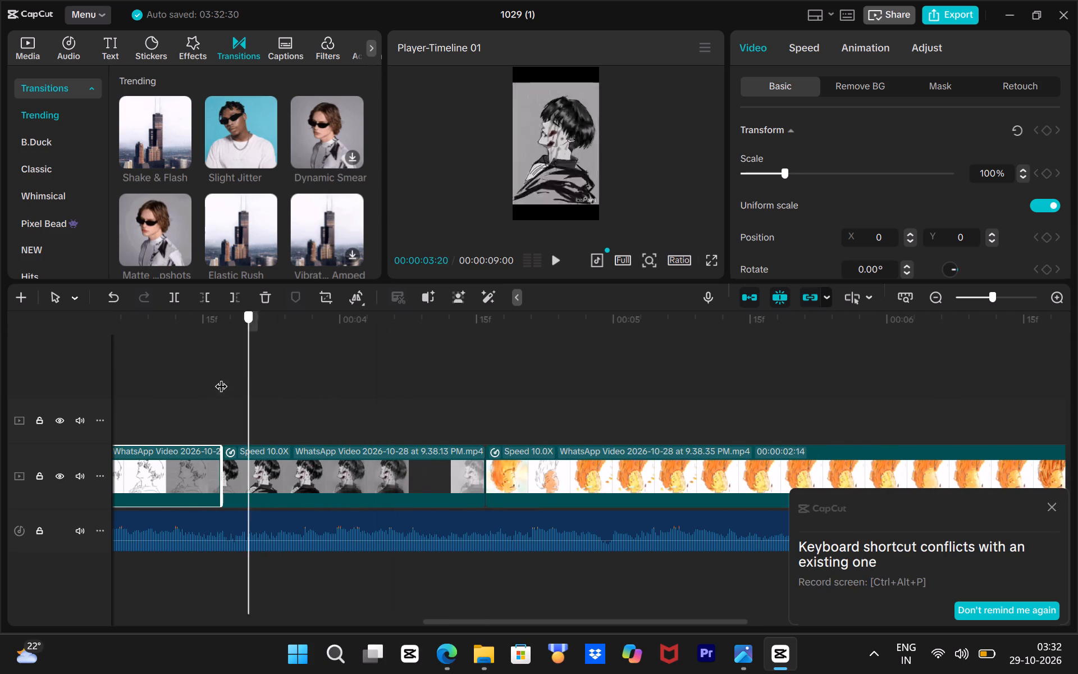
left_click_drag(221, 377, 182, 385)
key("space")
key("space")
key("space")
key("space")
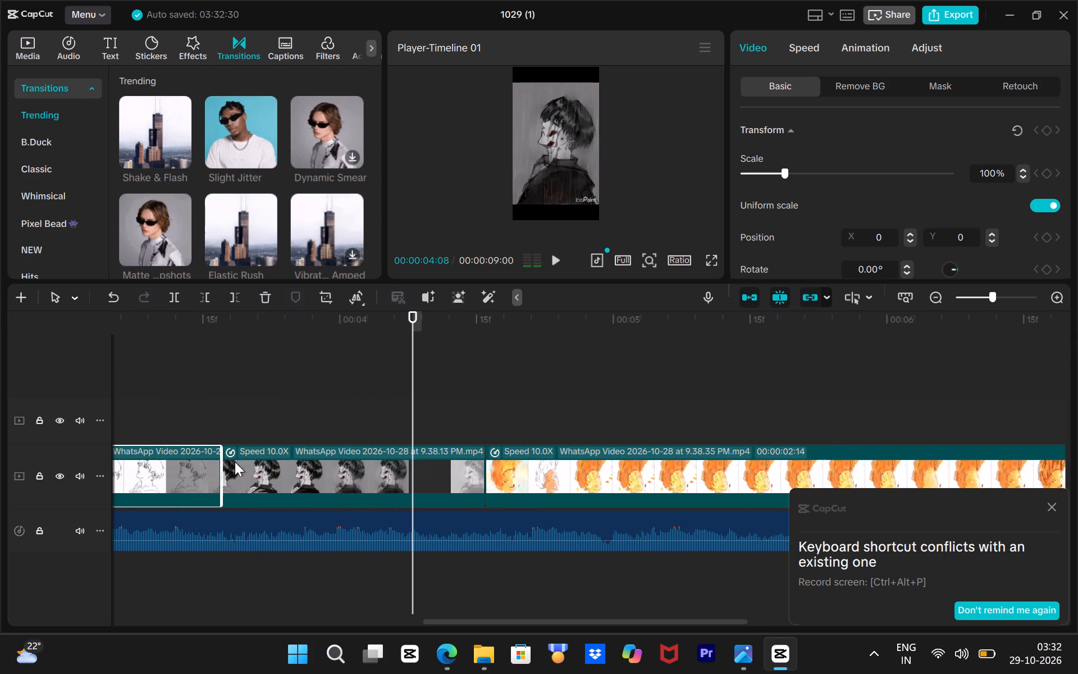
left_click_drag(222, 471, 158, 473)
left_click_drag(405, 323, 243, 371)
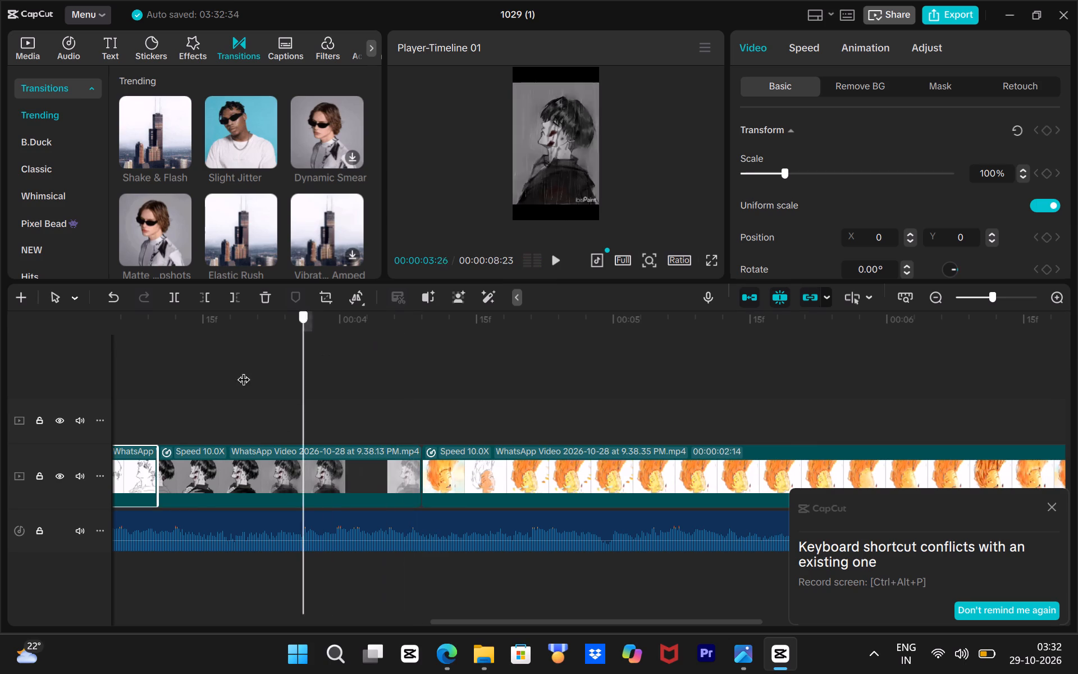
left_click_drag(243, 371, 240, 443)
key("space")
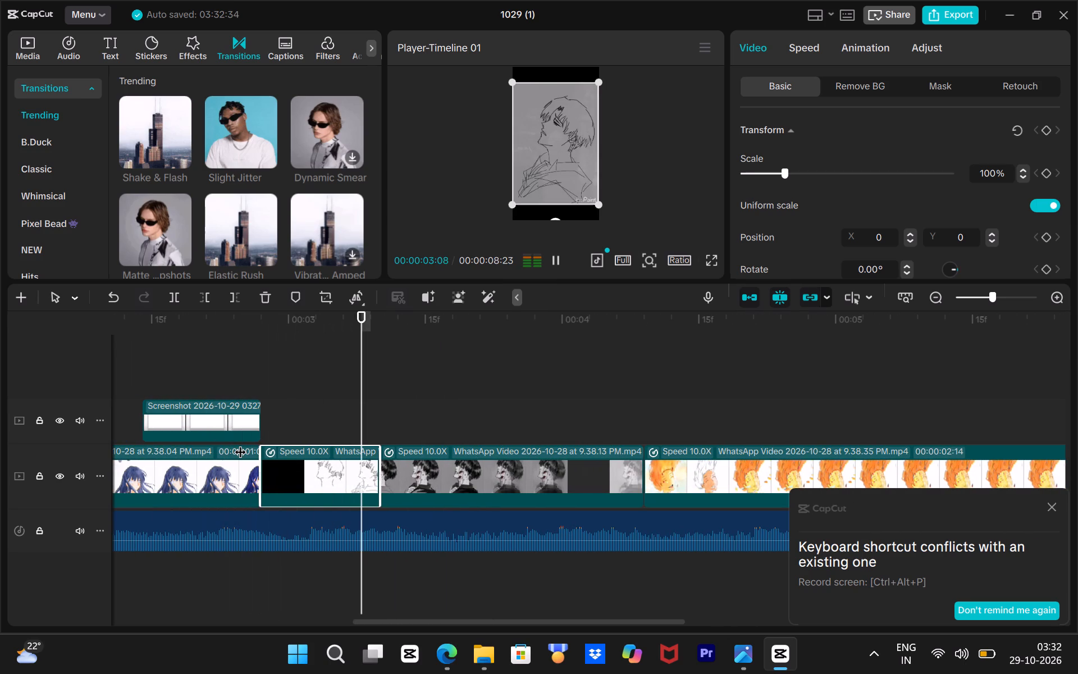
key("space")
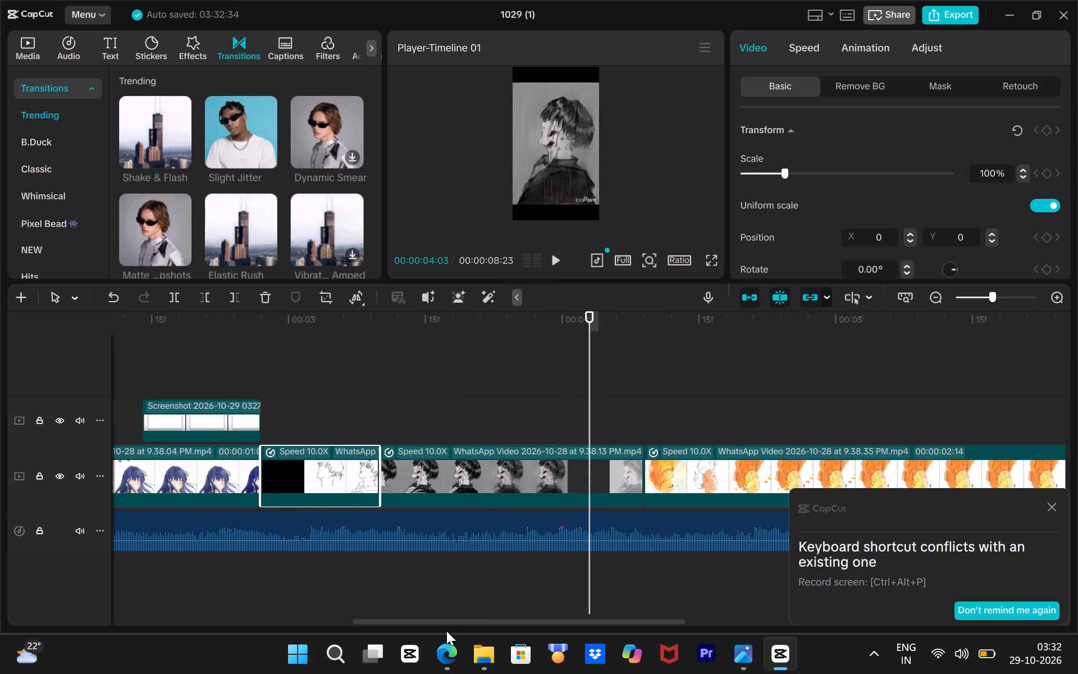
Place screenshot 032744.png from the project media on the overlay track, starting at about 00:00:04:01 over the end of the black-haired drawing.
left_click(30, 49)
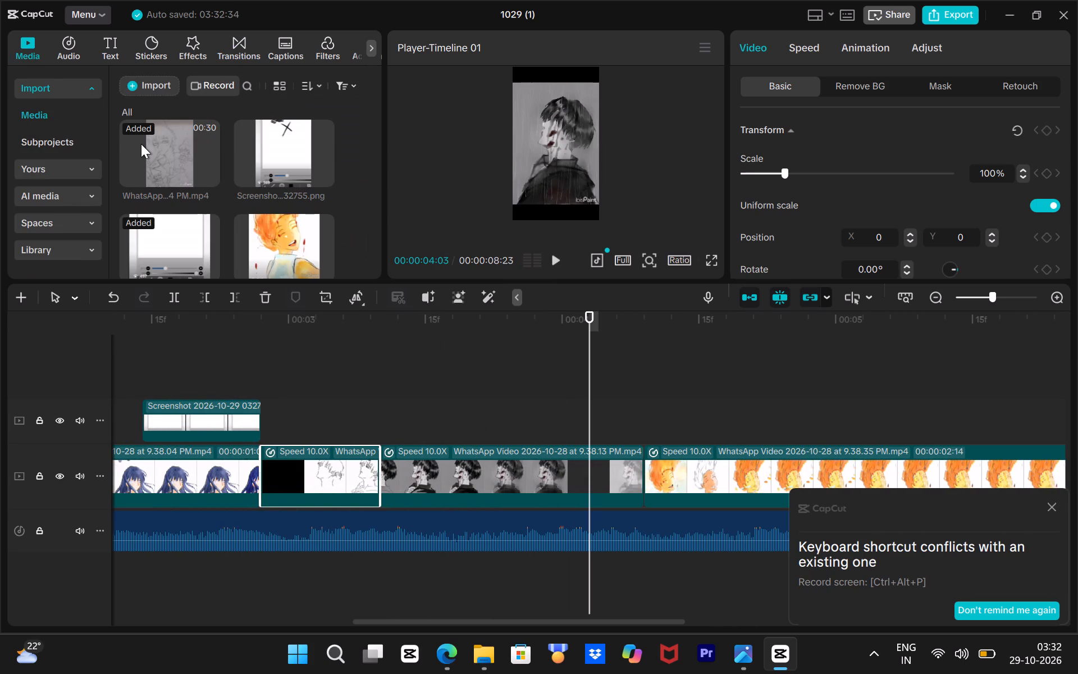
scroll(263, 227, "down", 1)
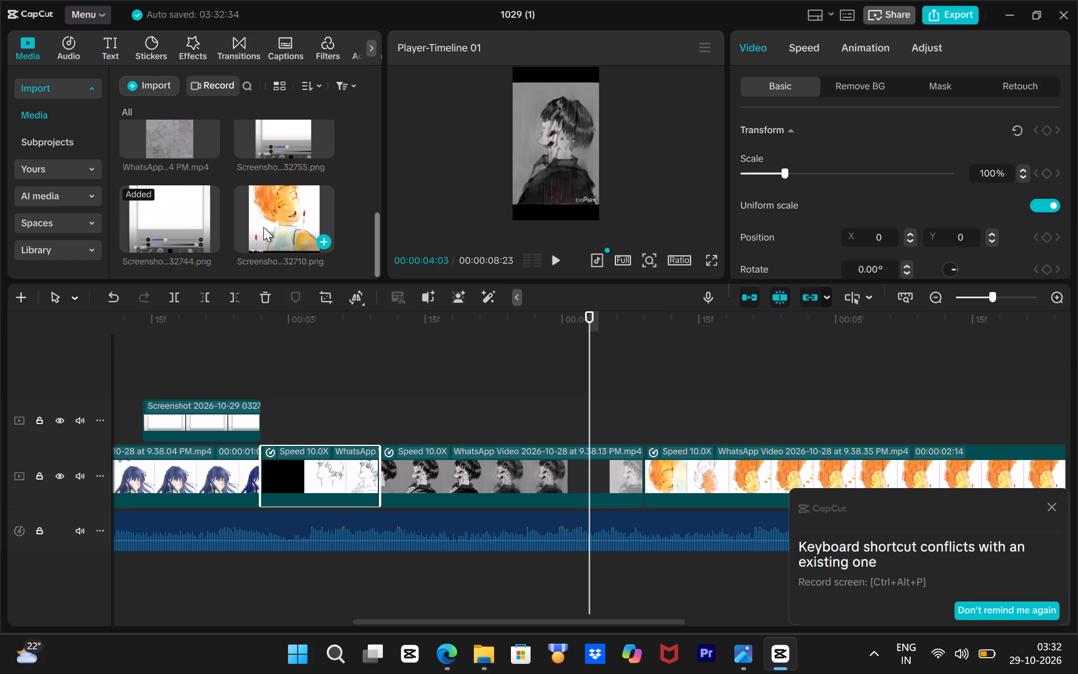
scroll(197, 227, "up", 2)
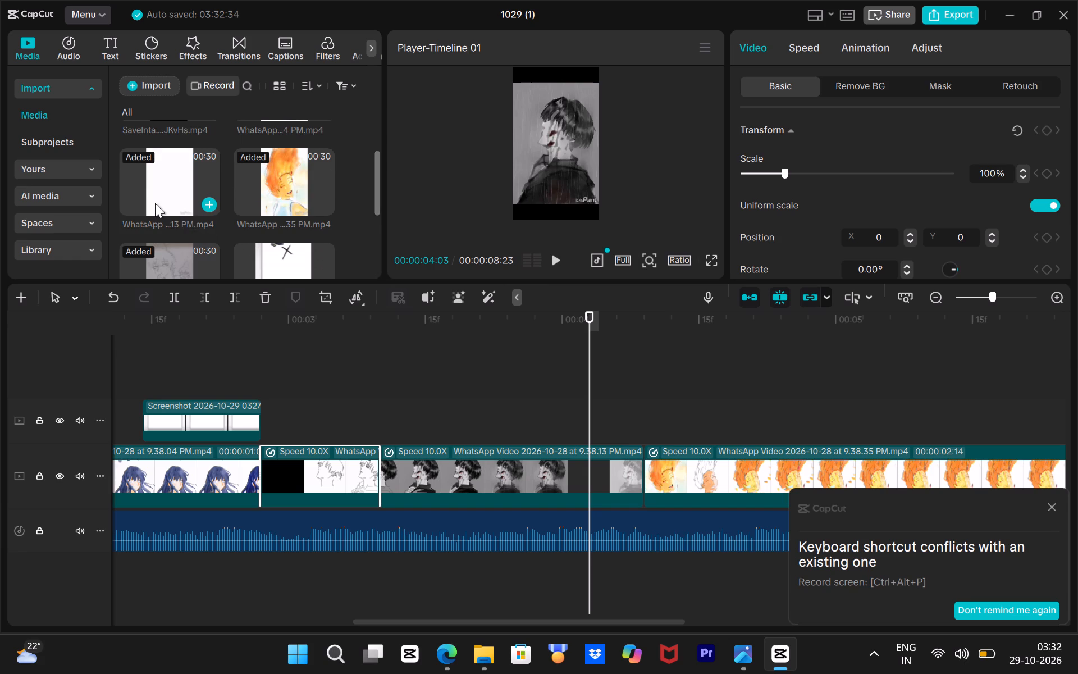
scroll(152, 203, "up", 6)
scroll(160, 203, "down", 7)
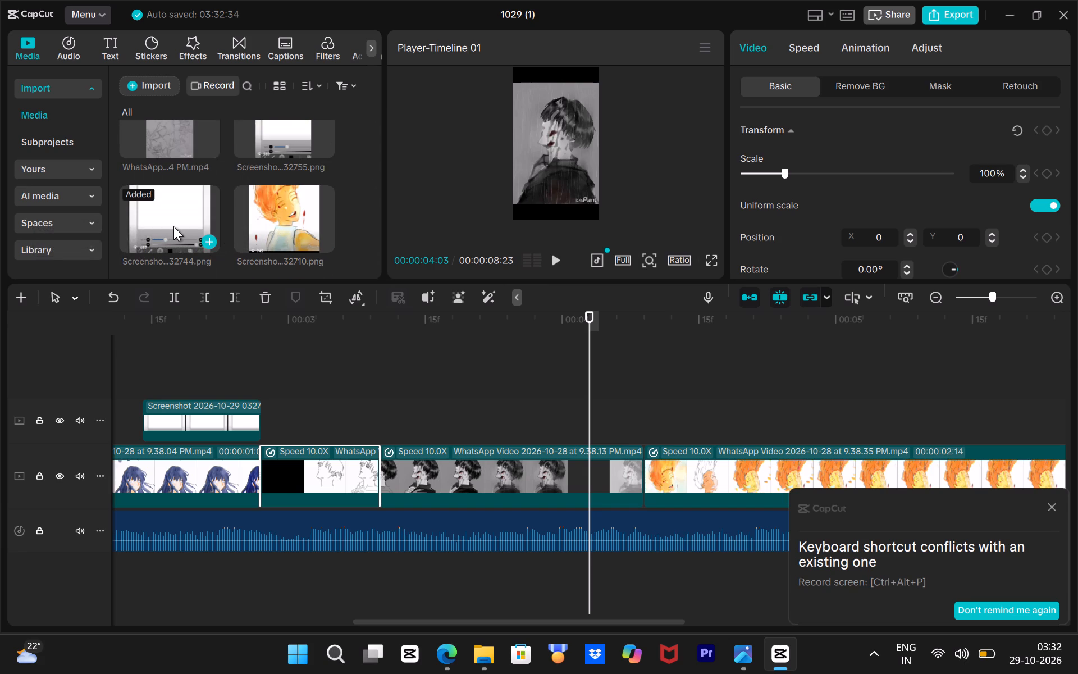
scroll(173, 226, "up", 1)
scroll(173, 226, "down", 1)
left_click_drag(171, 221, 572, 418)
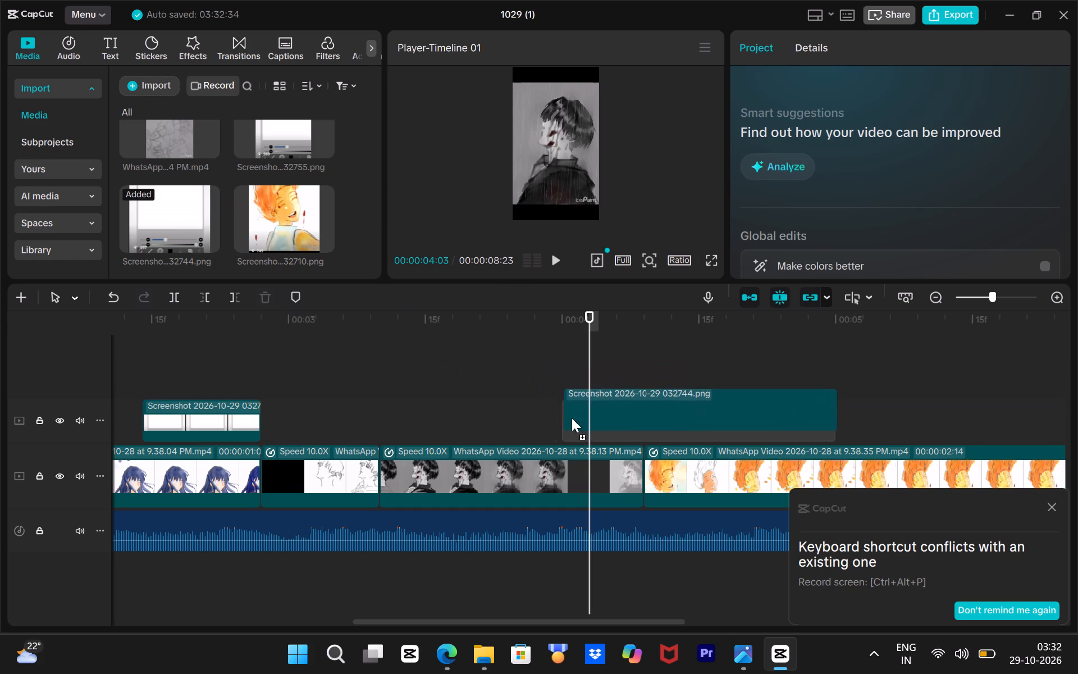
left_click_drag(572, 418, 575, 421)
Shrink the new screenshot overlay to 69% and crop it to its lower-left area around the 497 view count.
left_click_drag(594, 179, 577, 174)
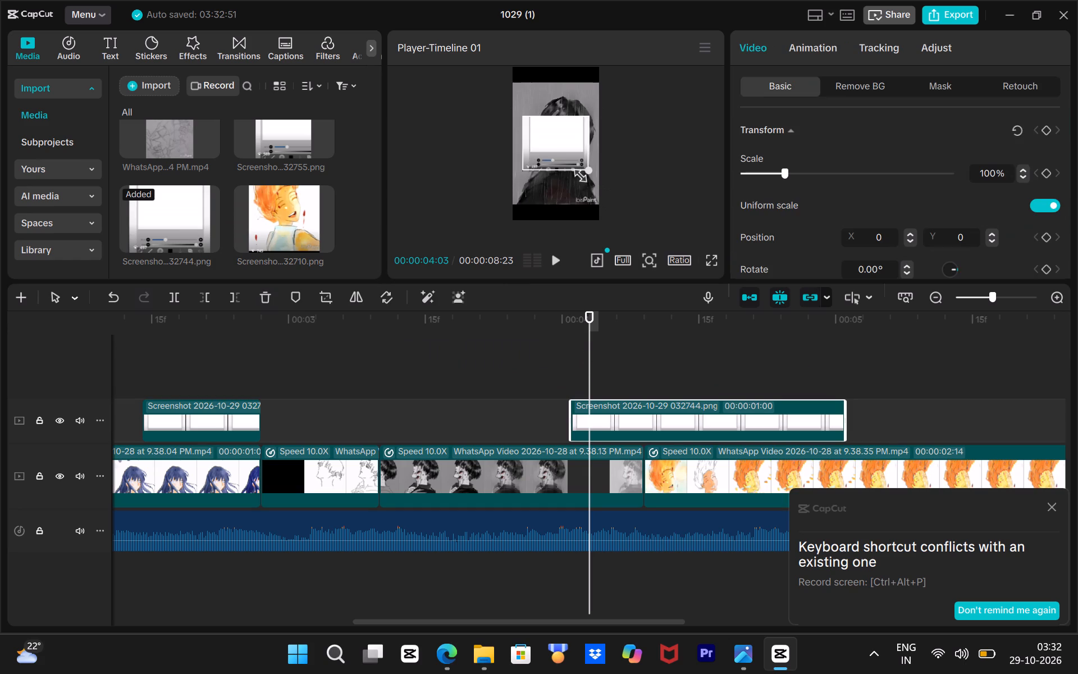
left_click_drag(577, 174, 580, 176)
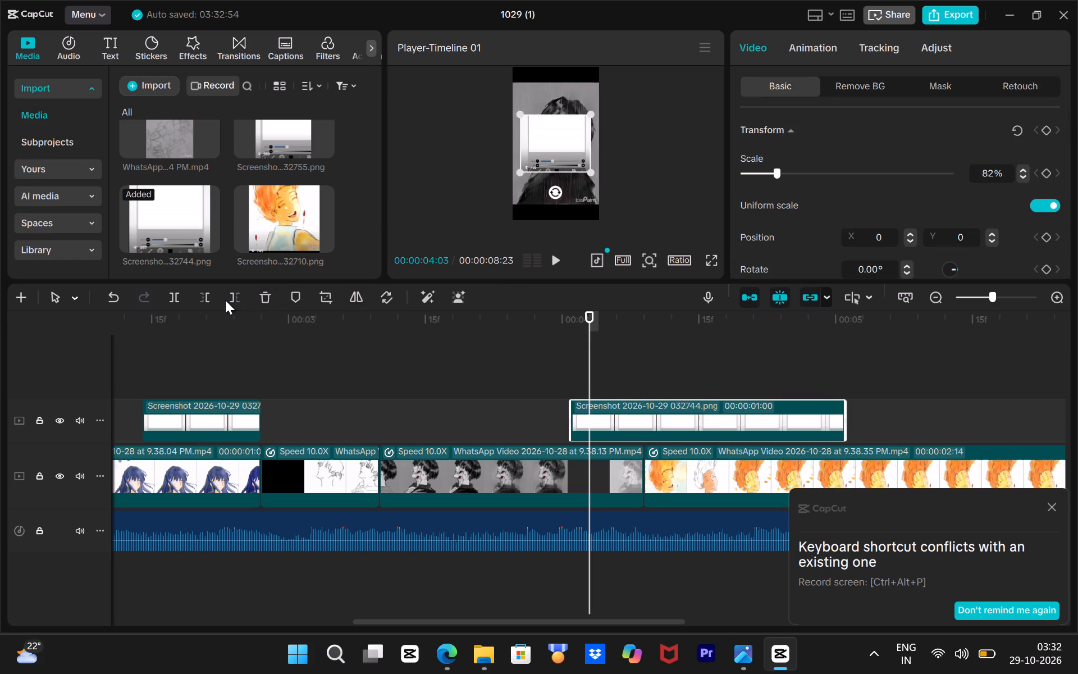
left_click(330, 299)
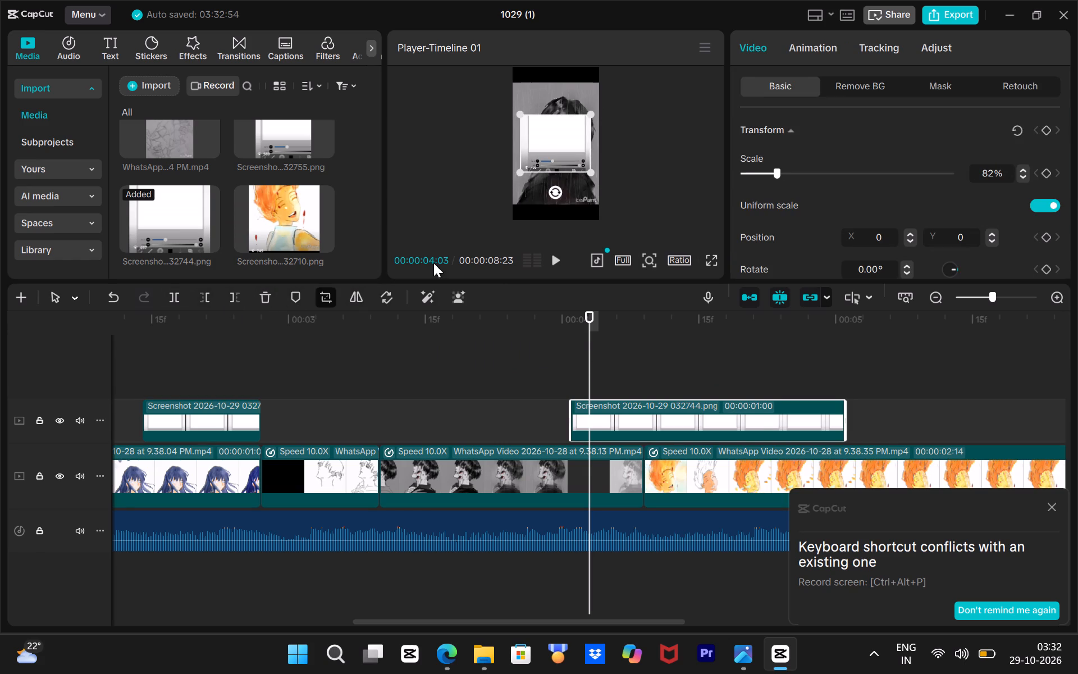
left_click_drag(771, 311, 517, 365)
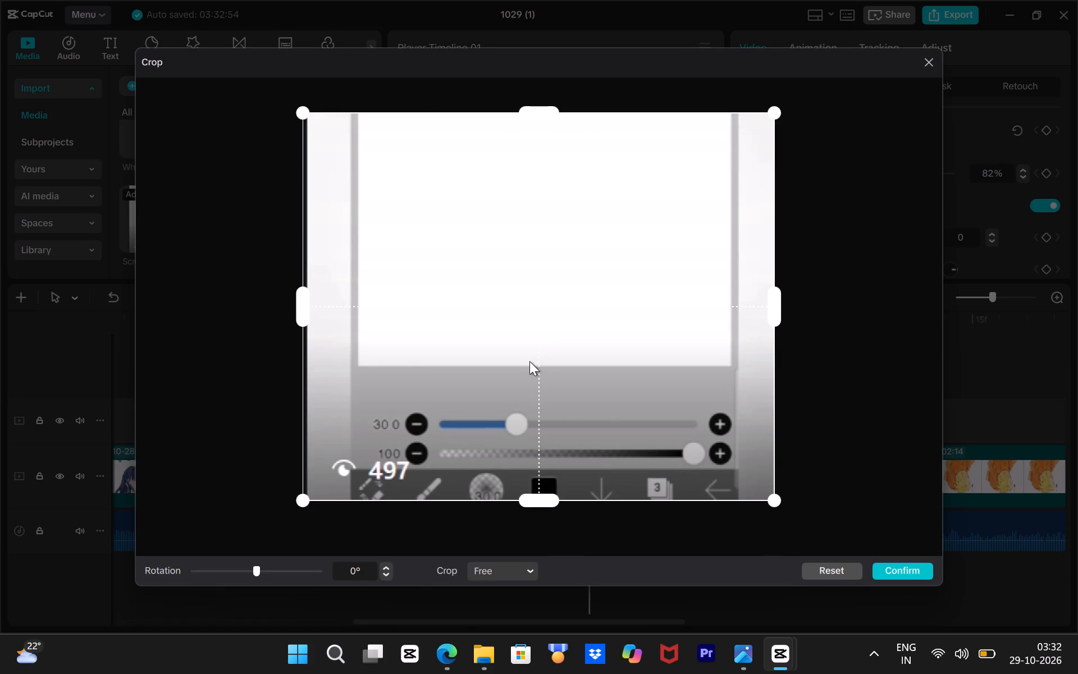
left_click(892, 566)
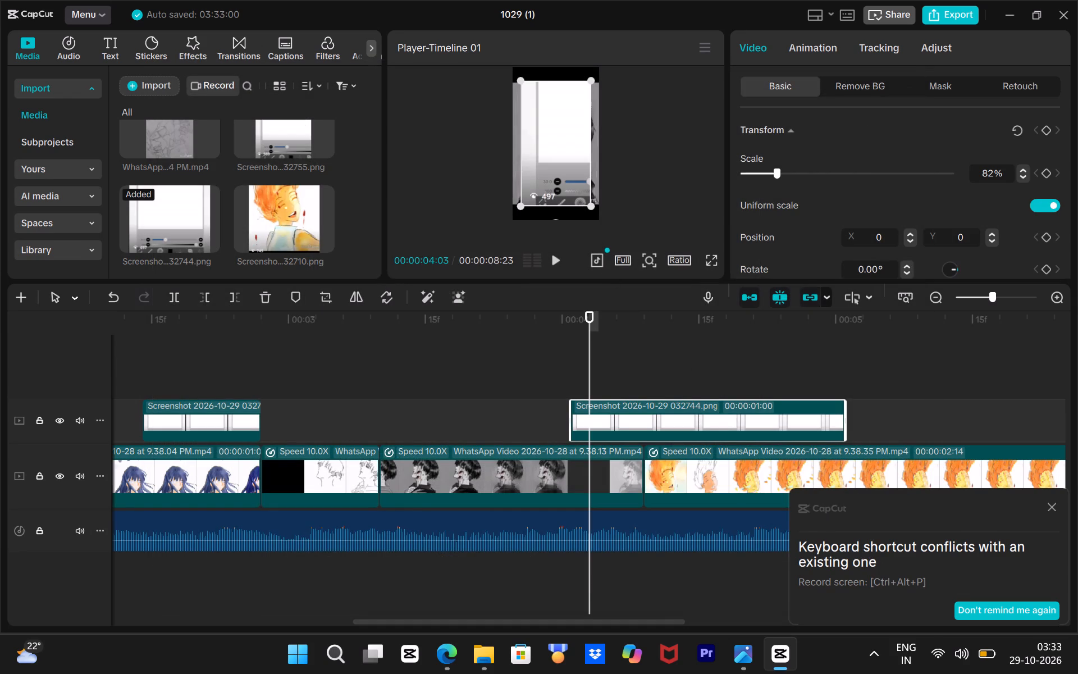
left_click_drag(587, 207, 577, 194)
left_click(552, 153)
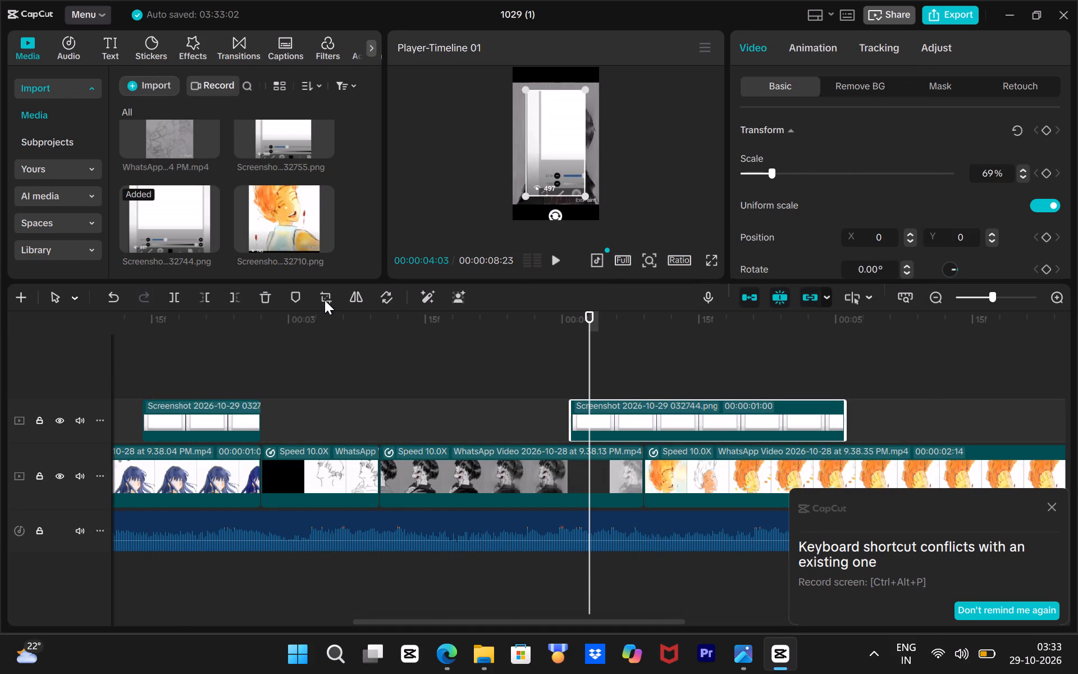
left_click(322, 295)
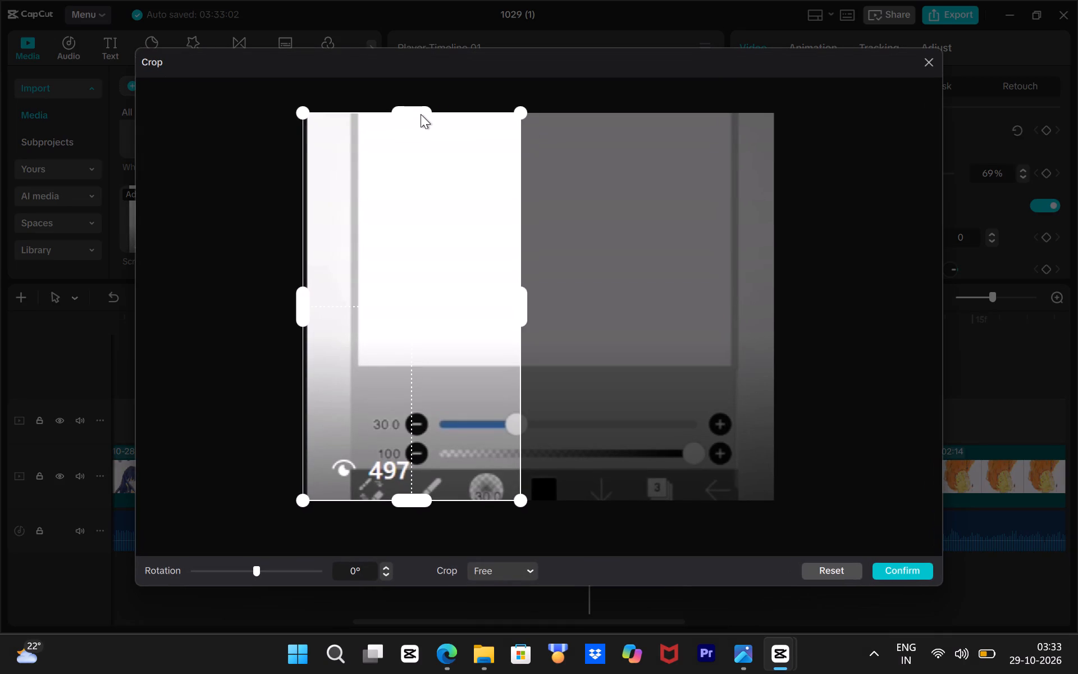
left_click_drag(421, 114, 407, 388)
left_click(893, 564)
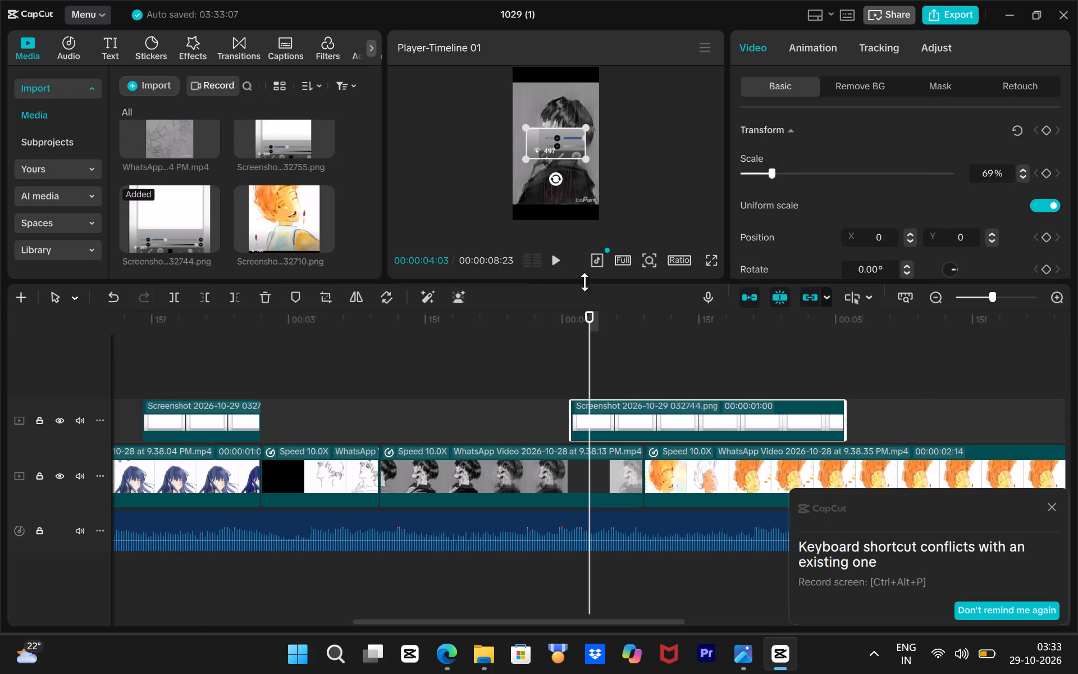
Enlarge the cropped view-count overlay to 83% and play back the section leading into it.
left_click_drag(587, 155, 598, 180)
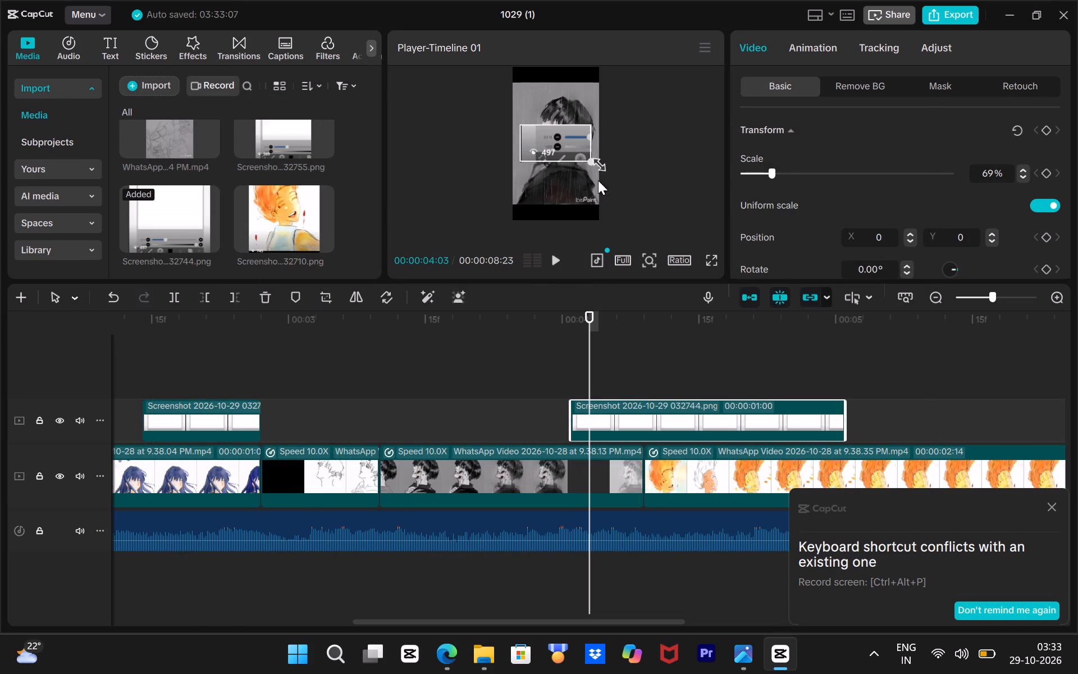
left_click_drag(598, 180, 595, 162)
left_click_drag(593, 329, 465, 370)
key("space")
key("space")
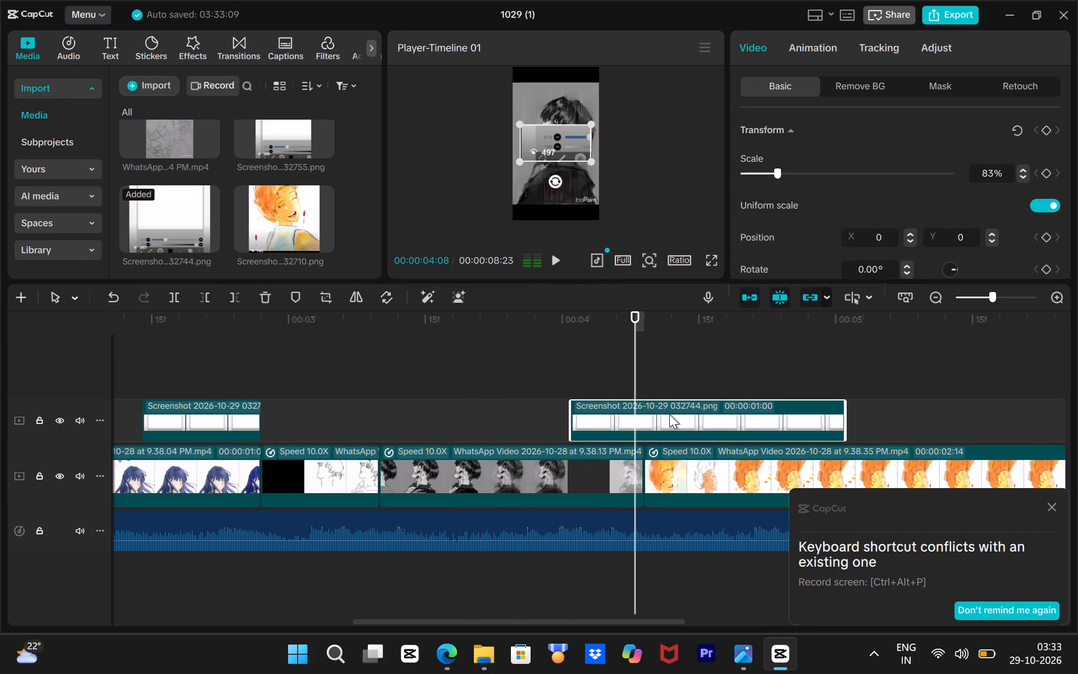
Trim the start of the orange-haired drawing clip so it lasts 00:00:02:12.
left_click(617, 464)
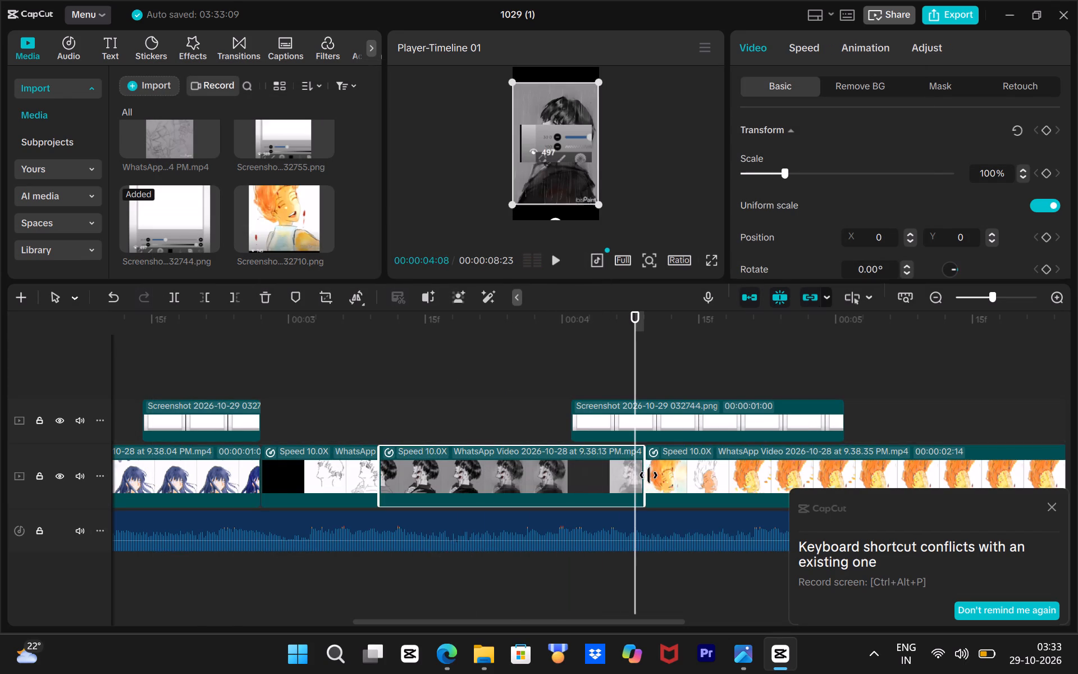
left_click_drag(648, 475, 666, 479)
Trim the end of the second view-count overlay to line up with the end of the black-haired clip at about 00:00:04:09.
left_click(750, 411)
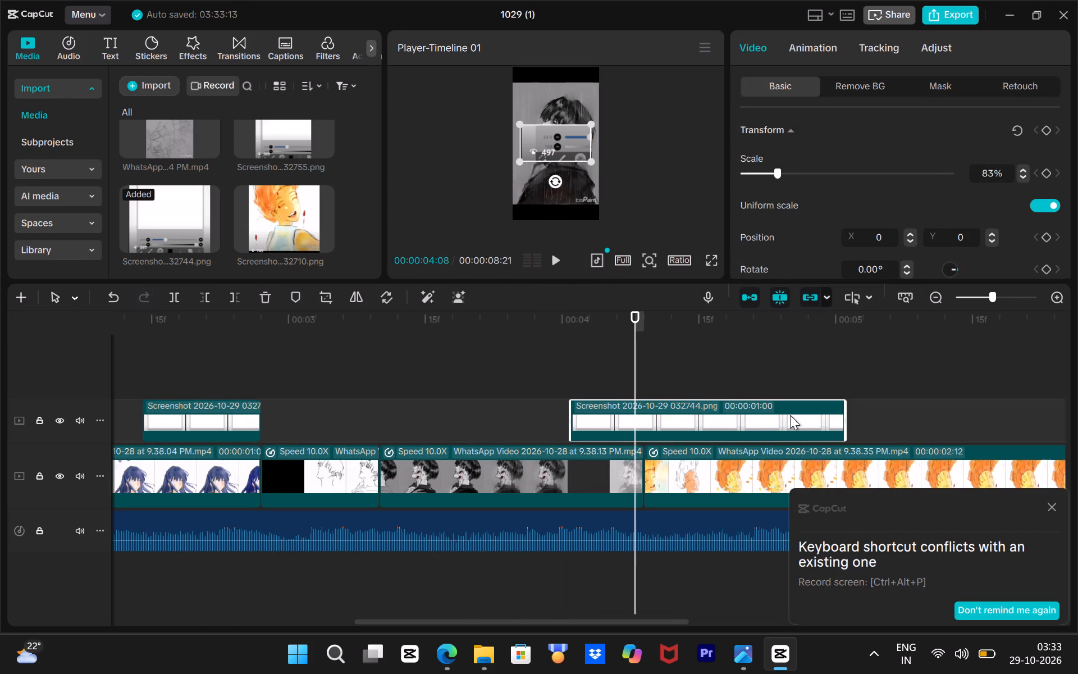
left_click_drag(848, 421, 647, 438)
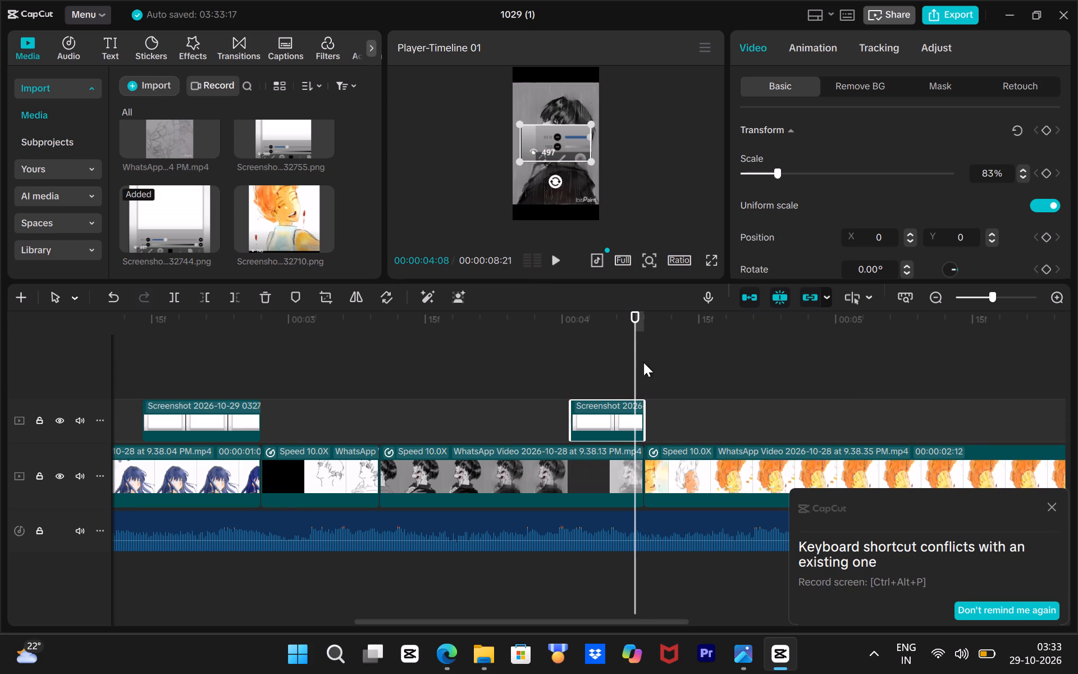
Play back from before the second view-count overlay into the orange-haired clip to check the timing against the audio.
left_click_drag(637, 325, 513, 350)
key("space")
key("space")
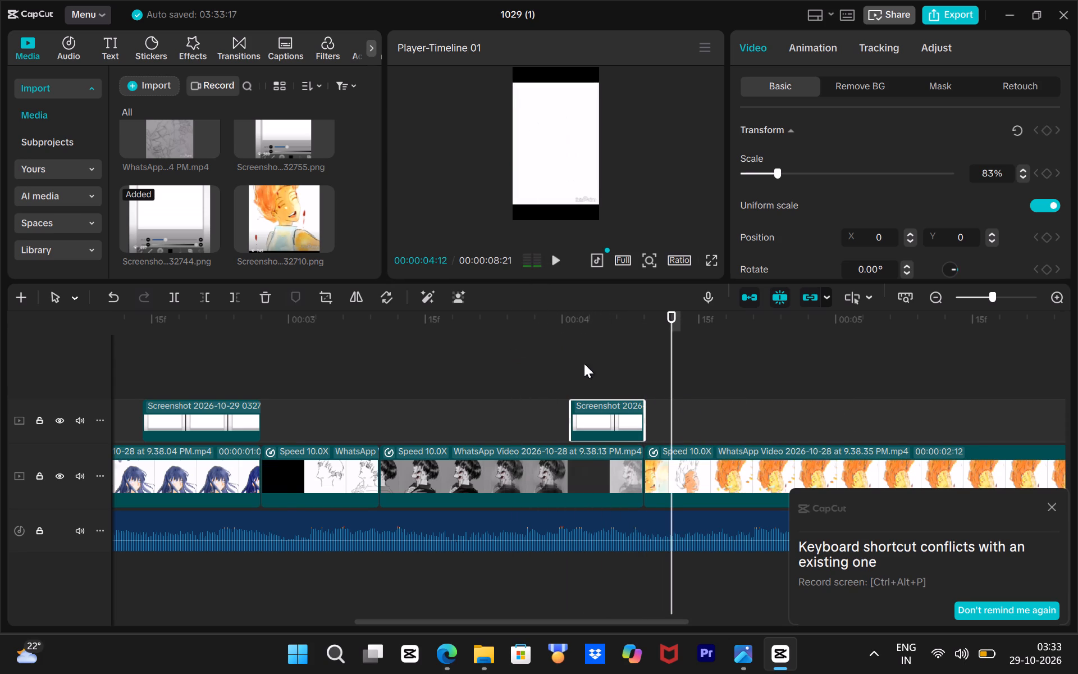
left_click_drag(660, 331, 582, 353)
key("space")
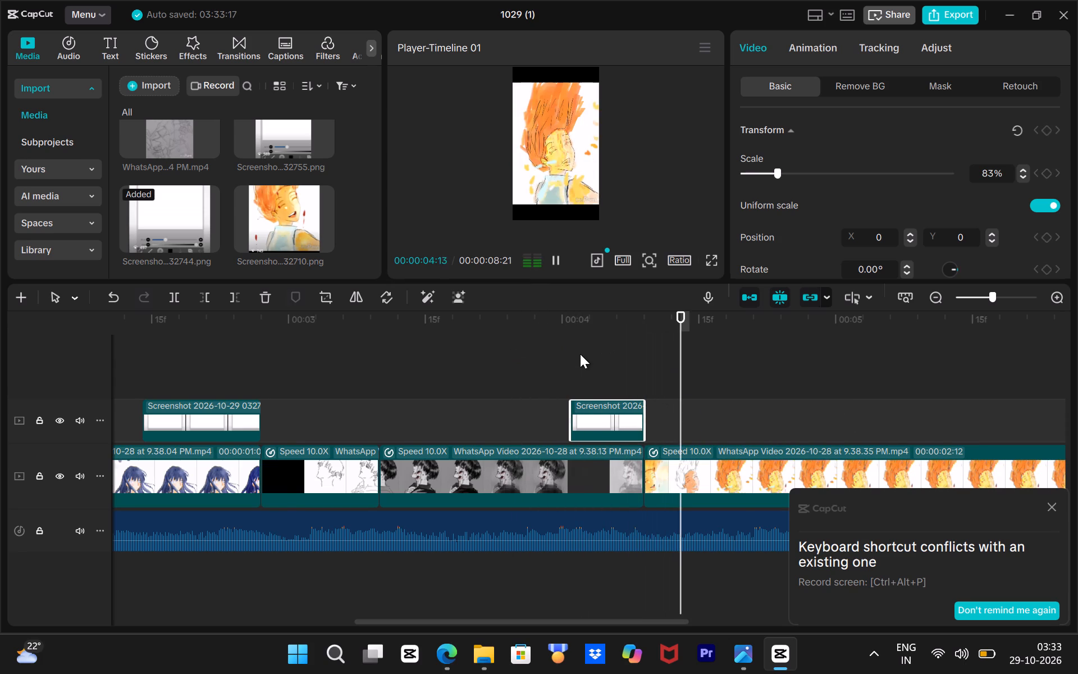
scroll(579, 369, "left", 1)
key("space")
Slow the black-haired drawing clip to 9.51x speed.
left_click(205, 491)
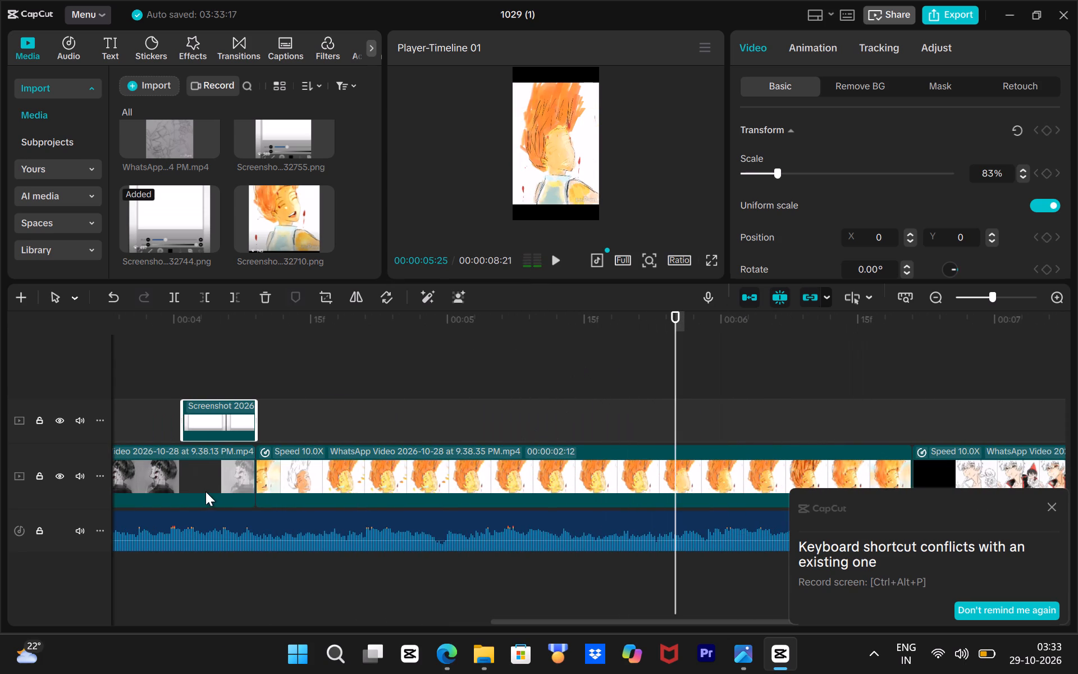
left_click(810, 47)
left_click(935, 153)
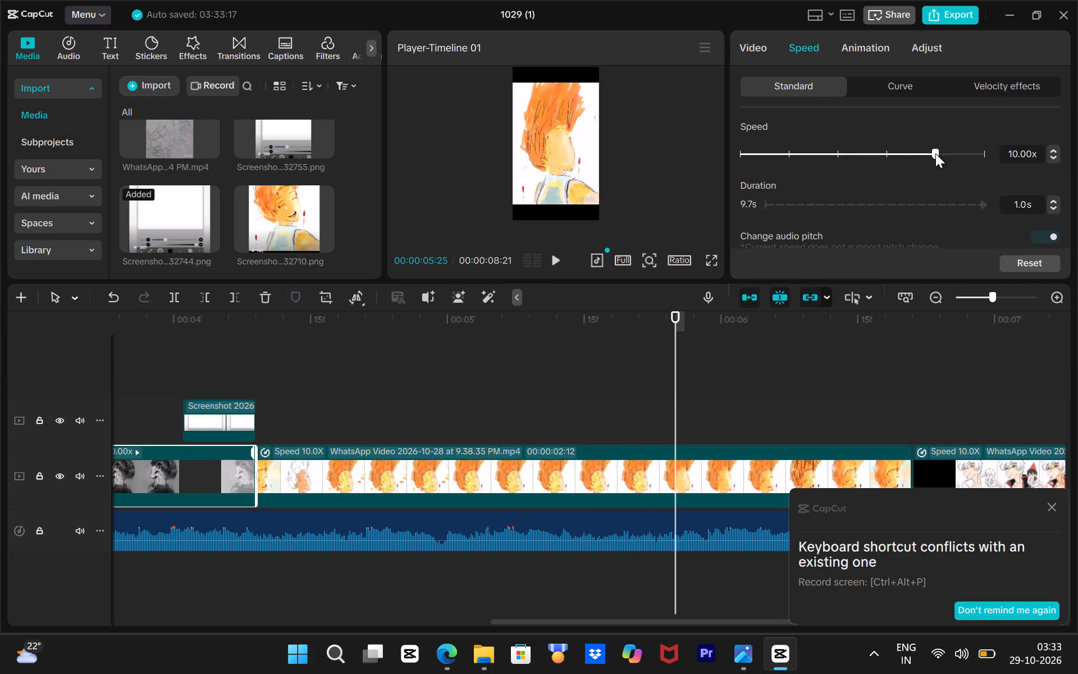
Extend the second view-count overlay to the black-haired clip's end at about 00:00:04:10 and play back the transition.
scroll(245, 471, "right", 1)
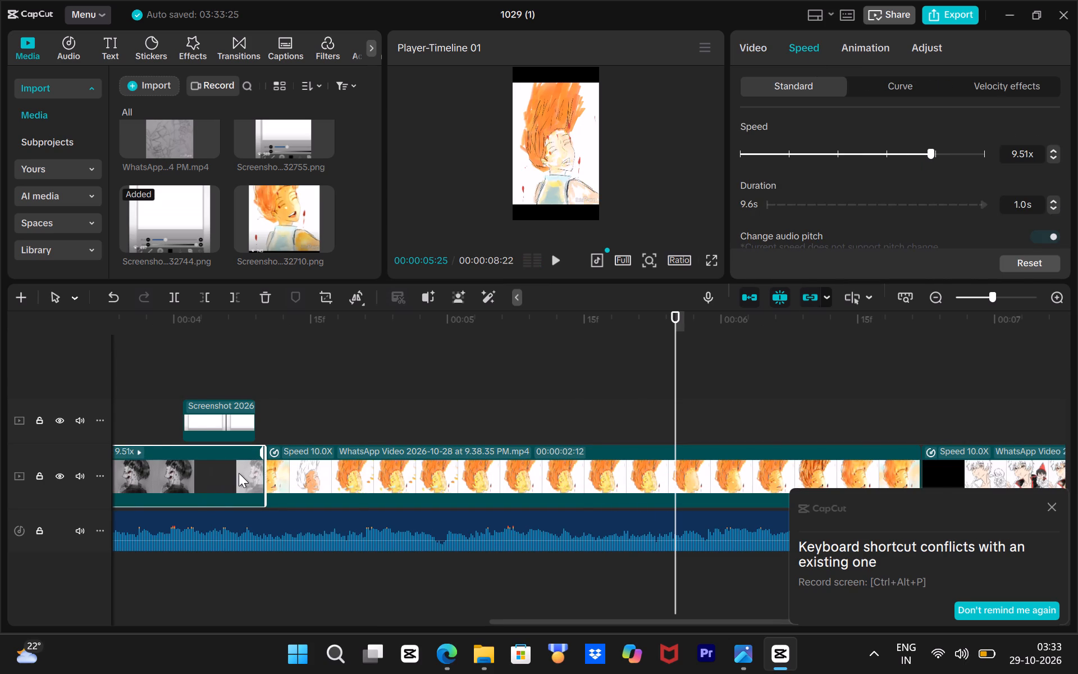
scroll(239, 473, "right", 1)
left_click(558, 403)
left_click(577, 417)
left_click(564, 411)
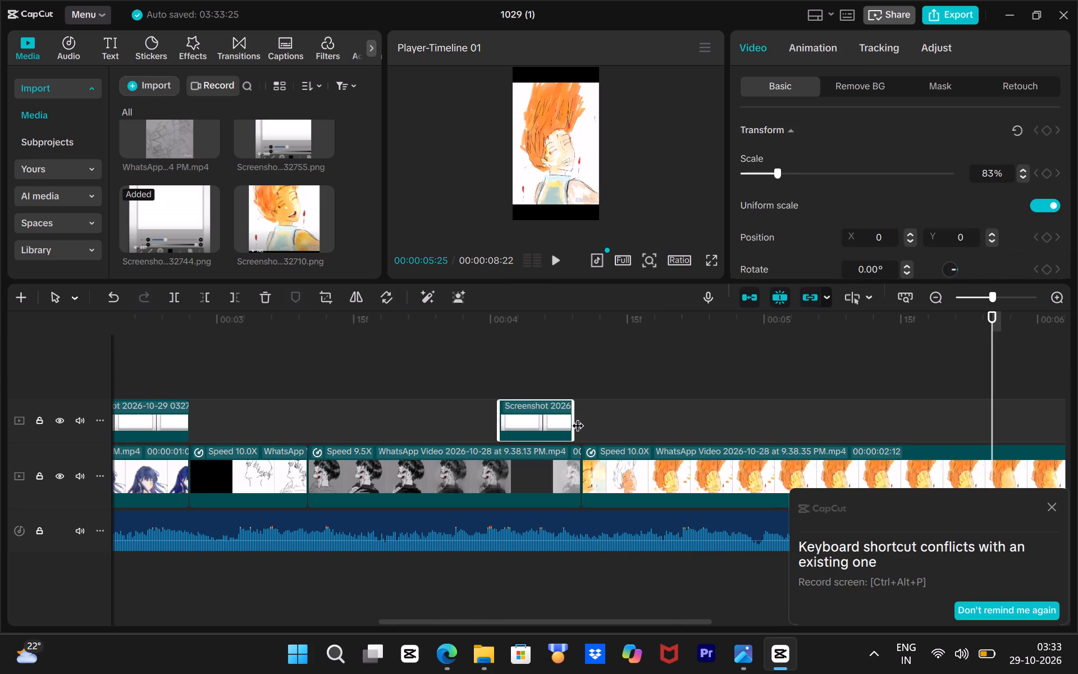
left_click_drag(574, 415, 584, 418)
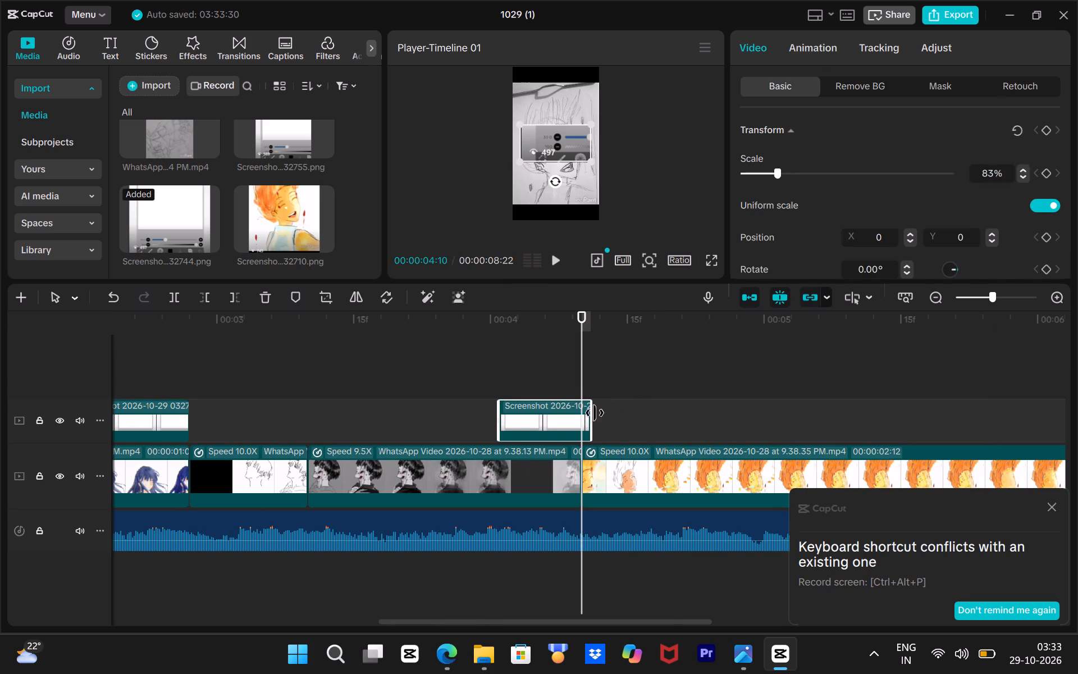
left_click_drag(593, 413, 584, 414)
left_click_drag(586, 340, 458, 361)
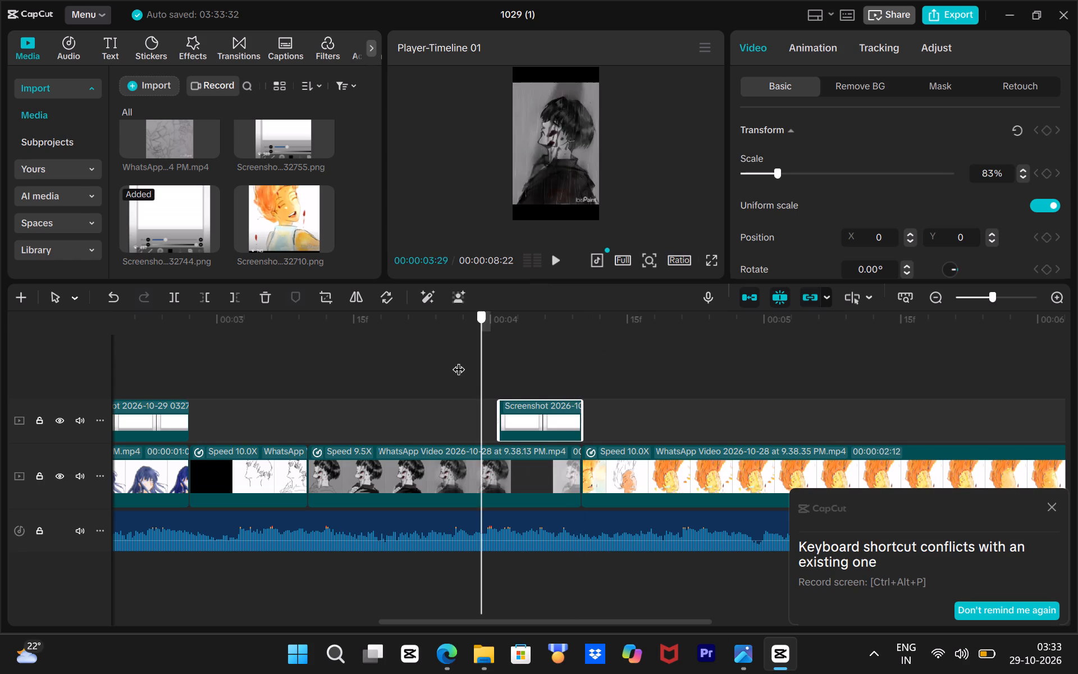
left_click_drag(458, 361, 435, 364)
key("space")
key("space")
Set the black-haired drawing clip's speed to 9.11x.
left_click(550, 479)
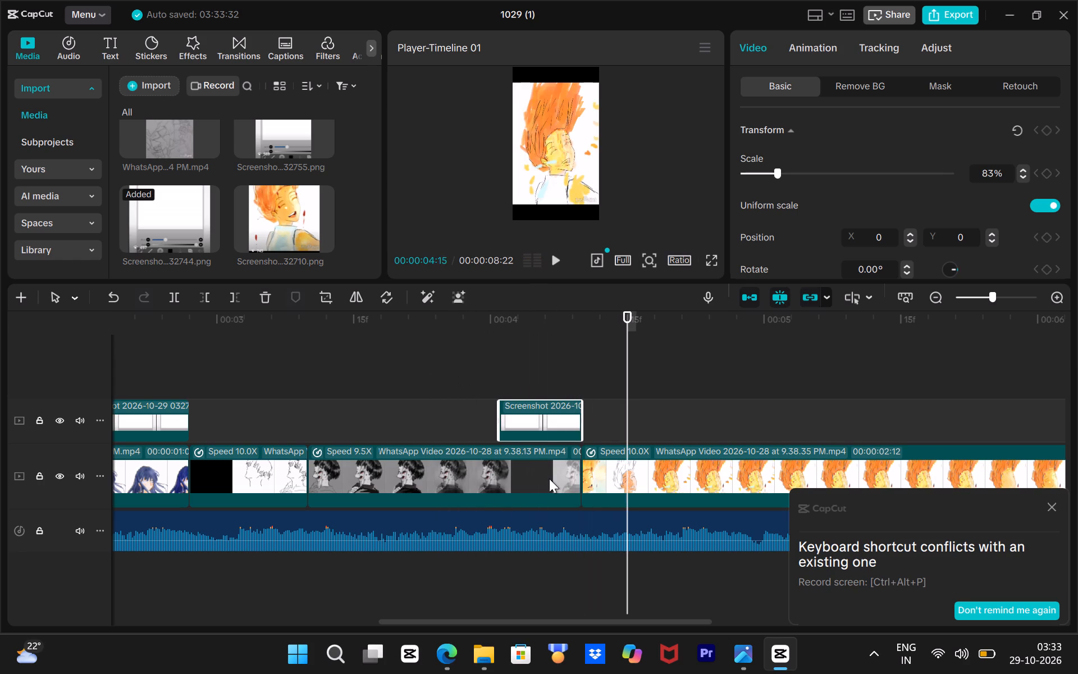
left_click(813, 48)
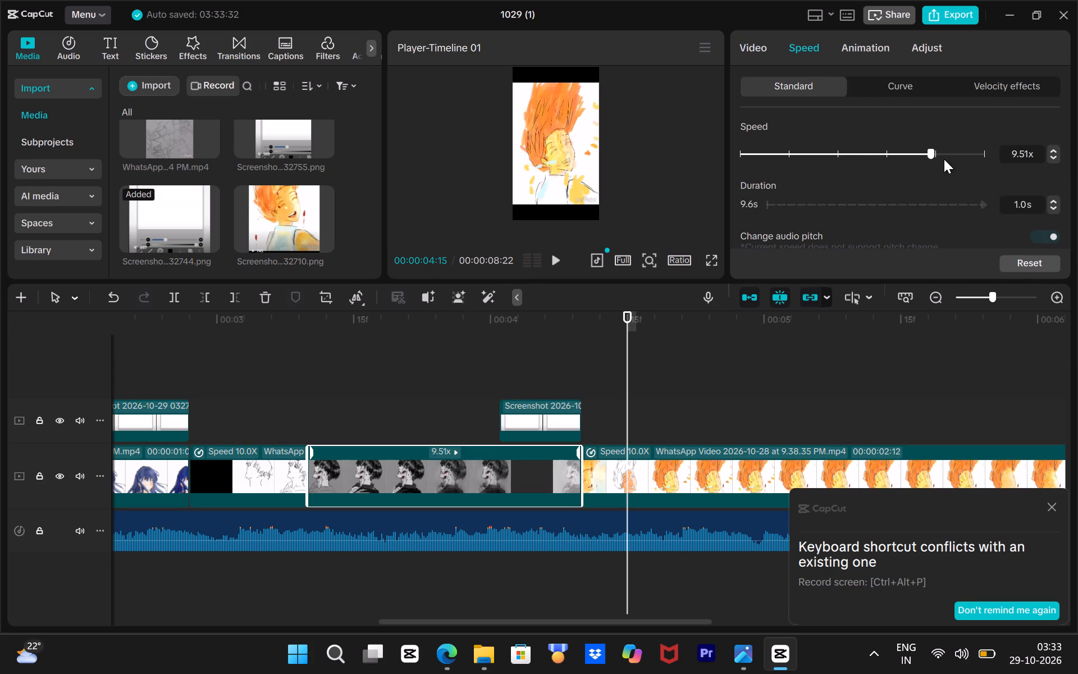
left_click(928, 154)
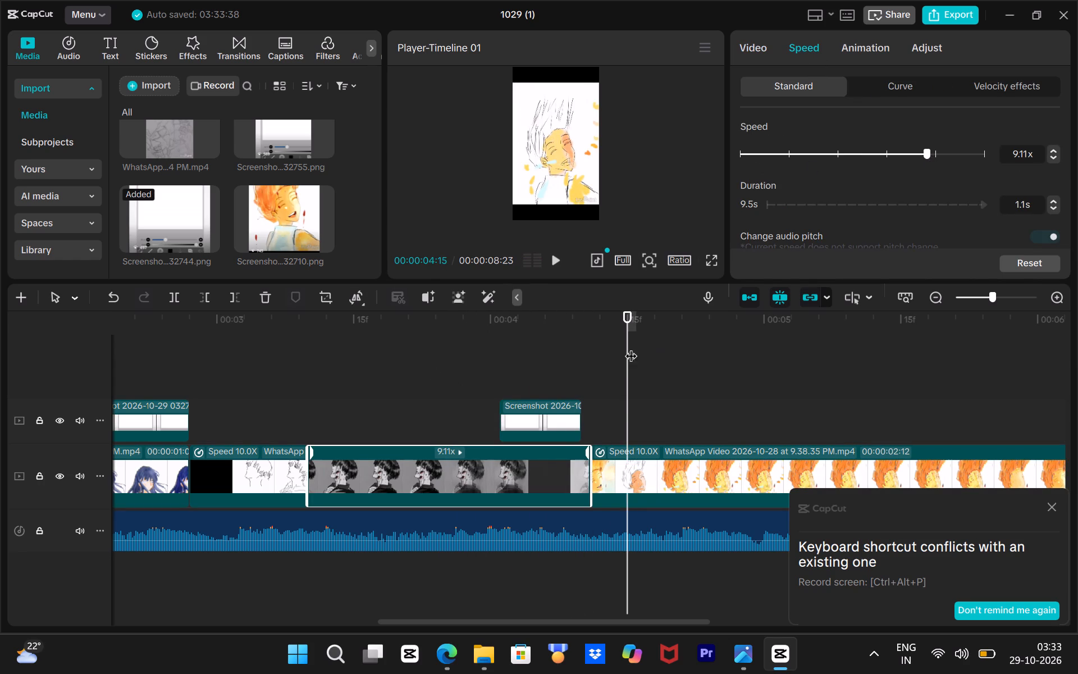
Extend the end of the second view-count overlay to line up with the end of the black-haired clip.
left_click_drag(632, 344, 602, 357)
left_click(569, 409)
left_click_drag(582, 422, 592, 426)
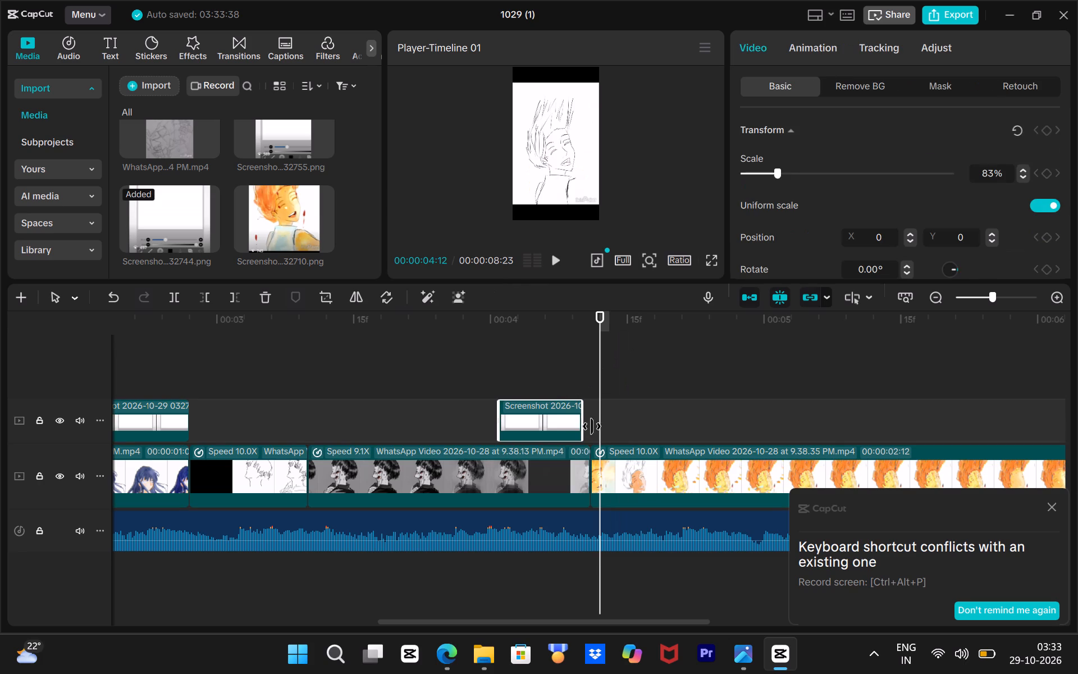
left_click_drag(592, 426, 593, 427)
left_click_drag(600, 416, 591, 418)
Play back from the second view-count overlay through most of the orange-haired clip to check the timing against the audio.
left_click_drag(597, 334, 503, 352)
key("space")
key("space")
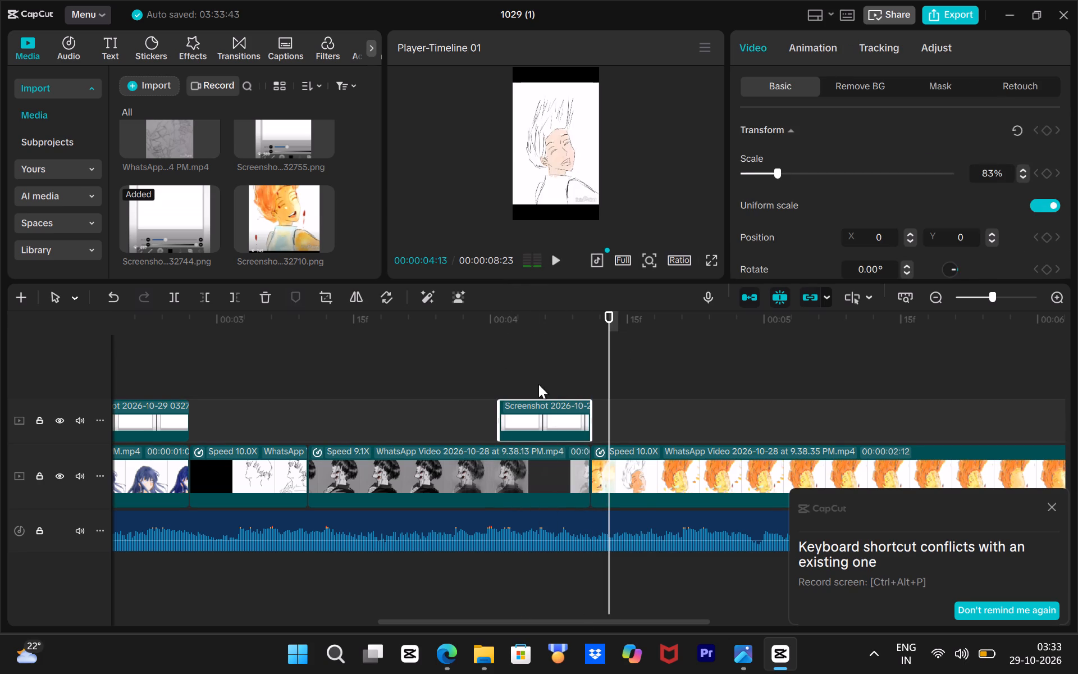
key("space")
scroll(586, 447, "left", 1)
scroll(563, 462, "down", 9, "ctrl")
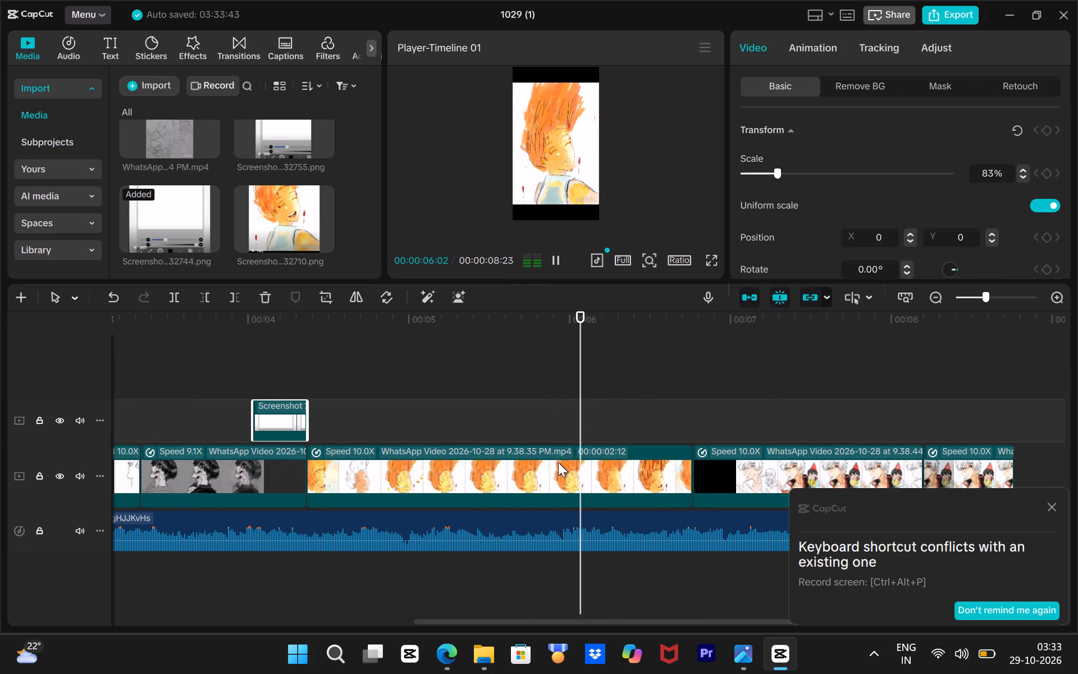
key("space")
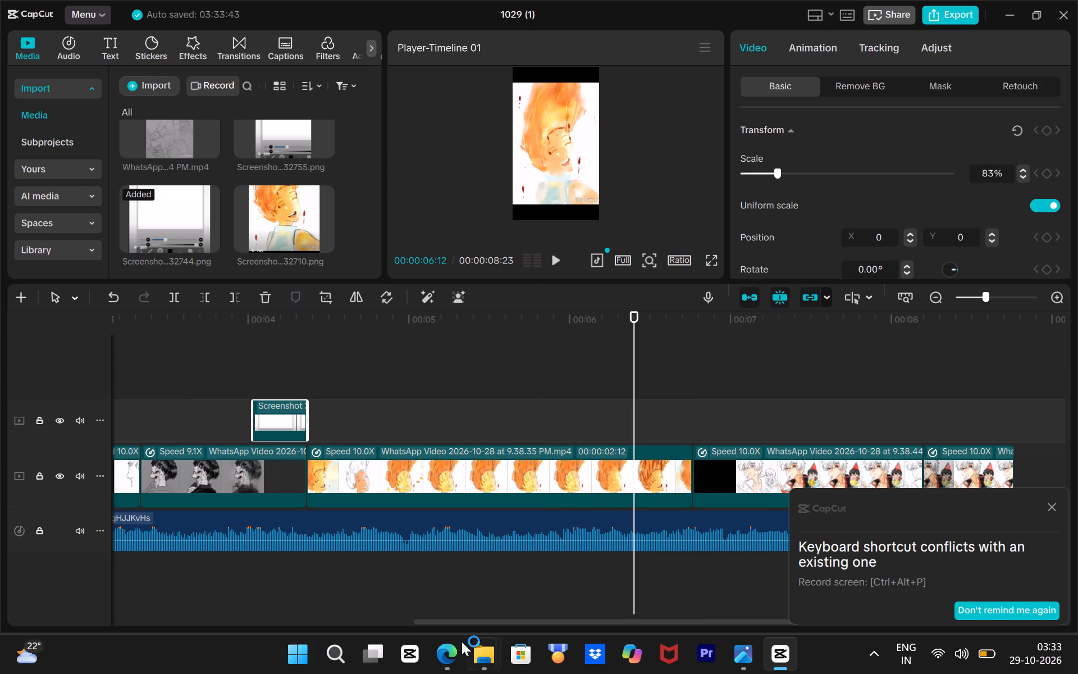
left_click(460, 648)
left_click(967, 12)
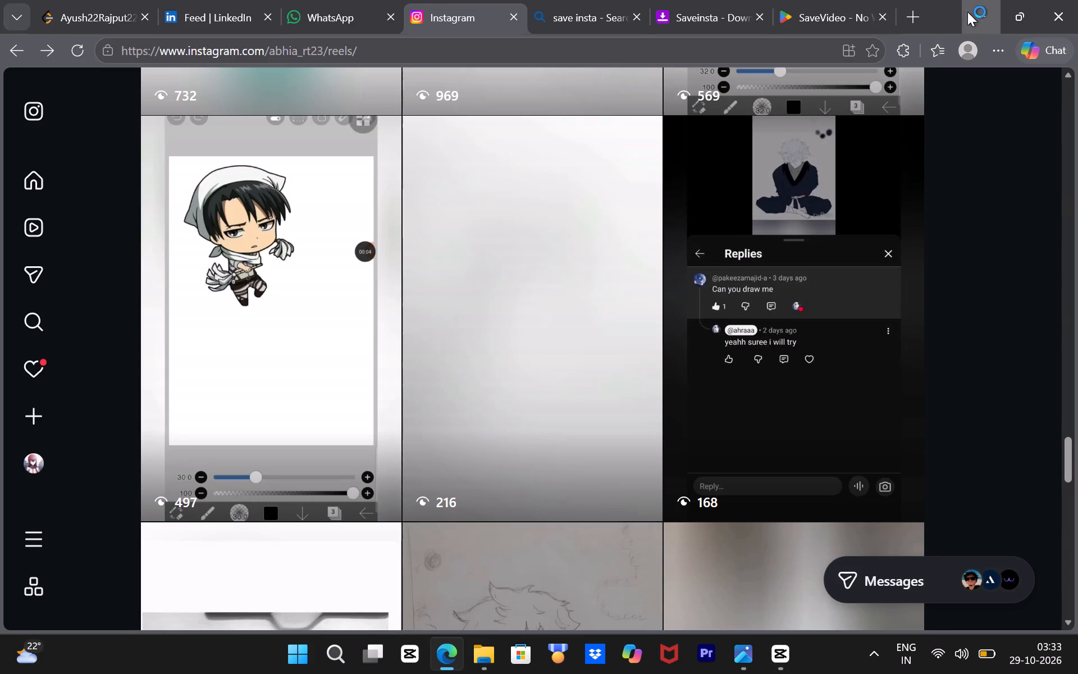
Place the orange-haired screenshot 032710.png on the overlay track near the end of the orange-haired clip, starting just before 00:00:06:12.
scroll(164, 222, "up", 1)
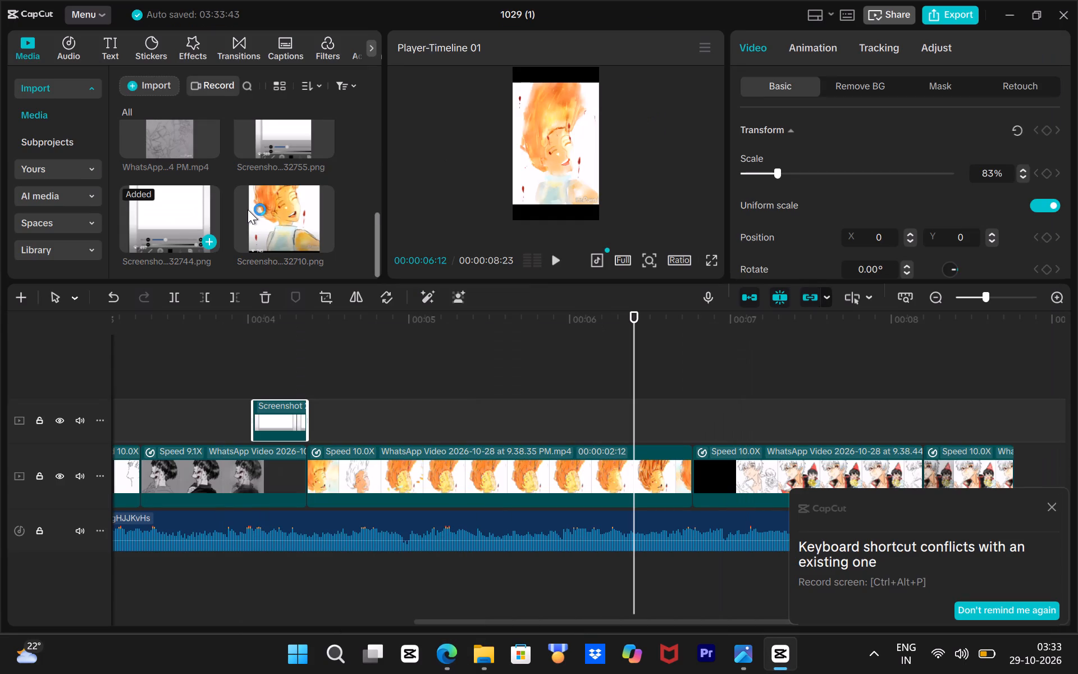
scroll(231, 227, "down", 1)
left_click_drag(291, 218, 625, 418)
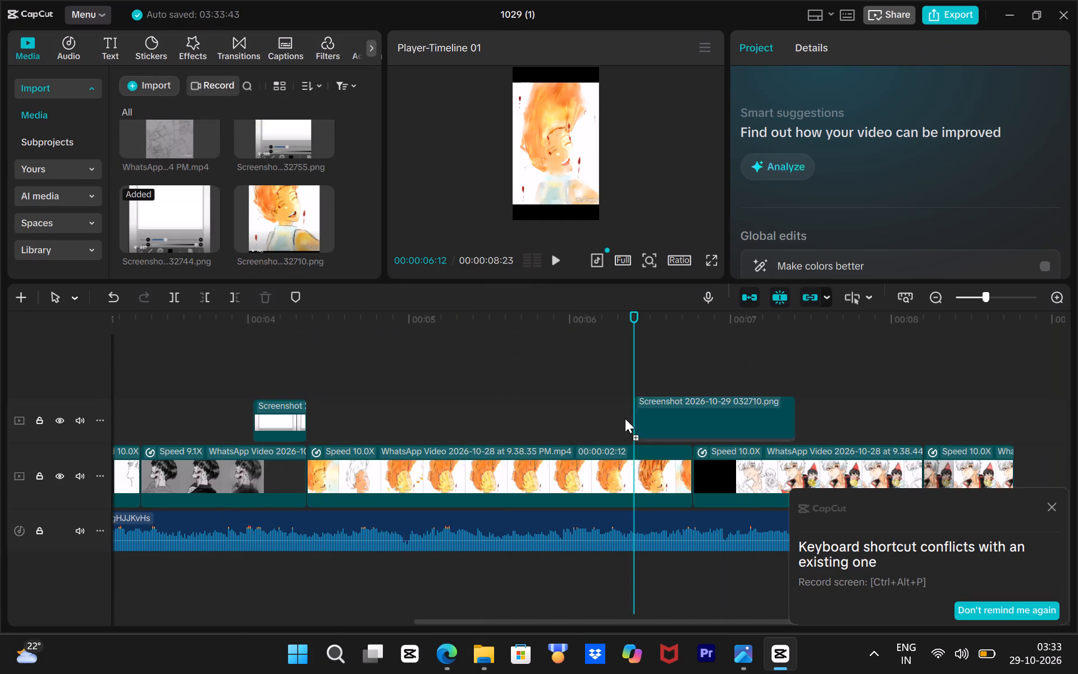
left_click_drag(625, 418, 614, 418)
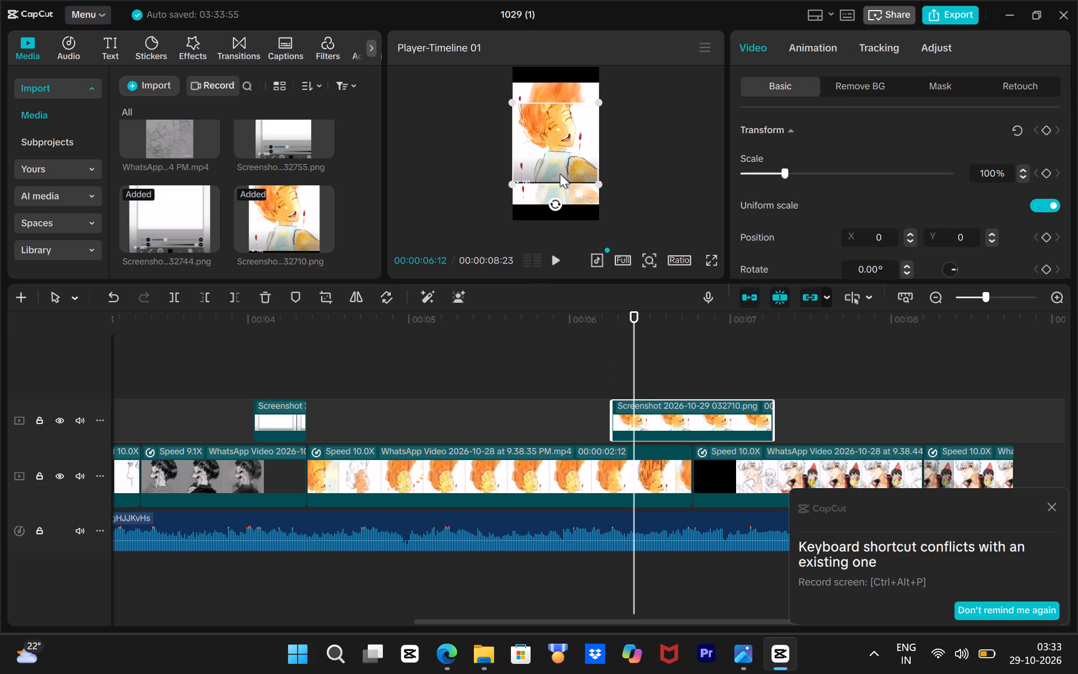
Crop the orange-haired screenshot to its lower strip containing the 745 view count and scale it to 99%.
left_click(323, 298)
left_click_drag(535, 122, 535, 153)
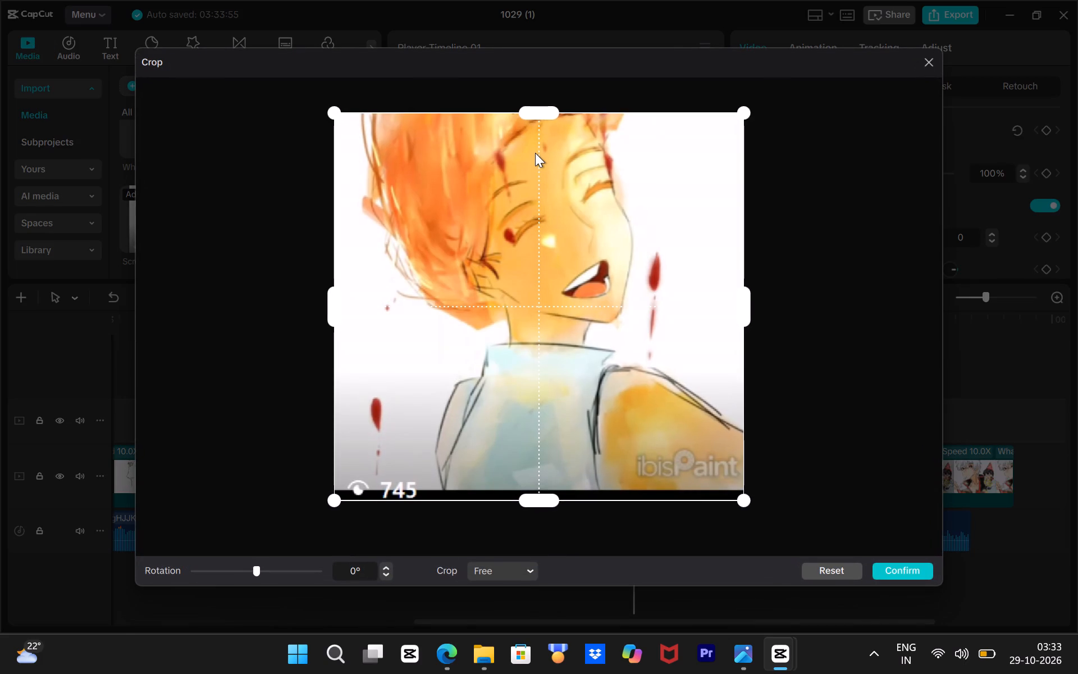
left_click_drag(535, 153, 536, 275)
left_click_drag(530, 115, 500, 415)
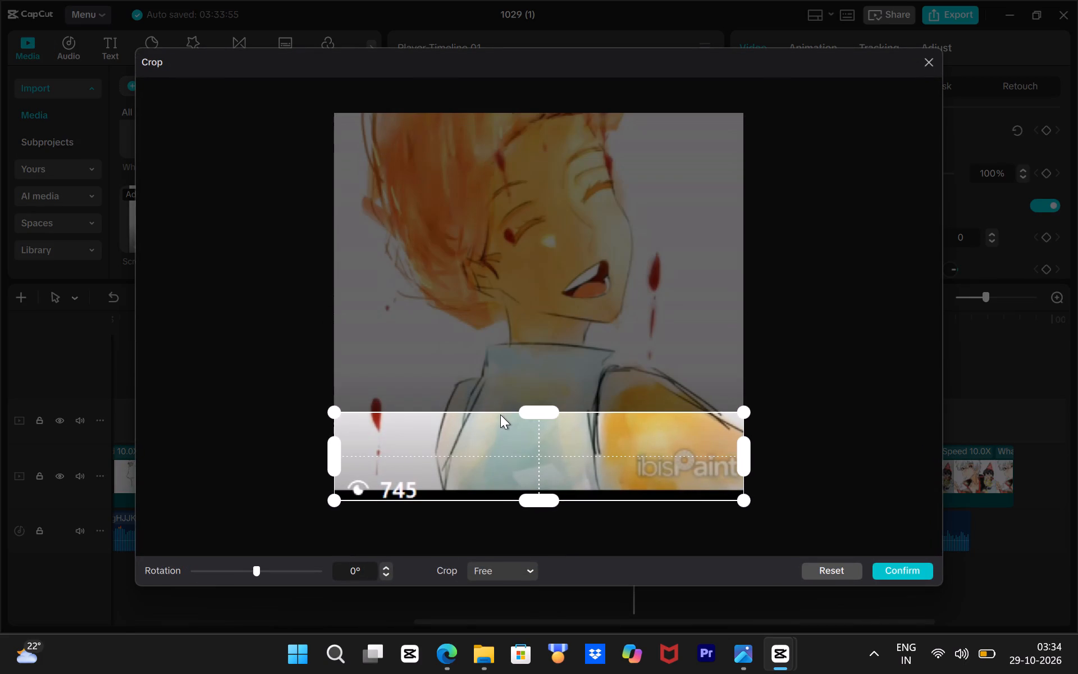
left_click_drag(738, 456, 618, 463)
left_click(899, 579)
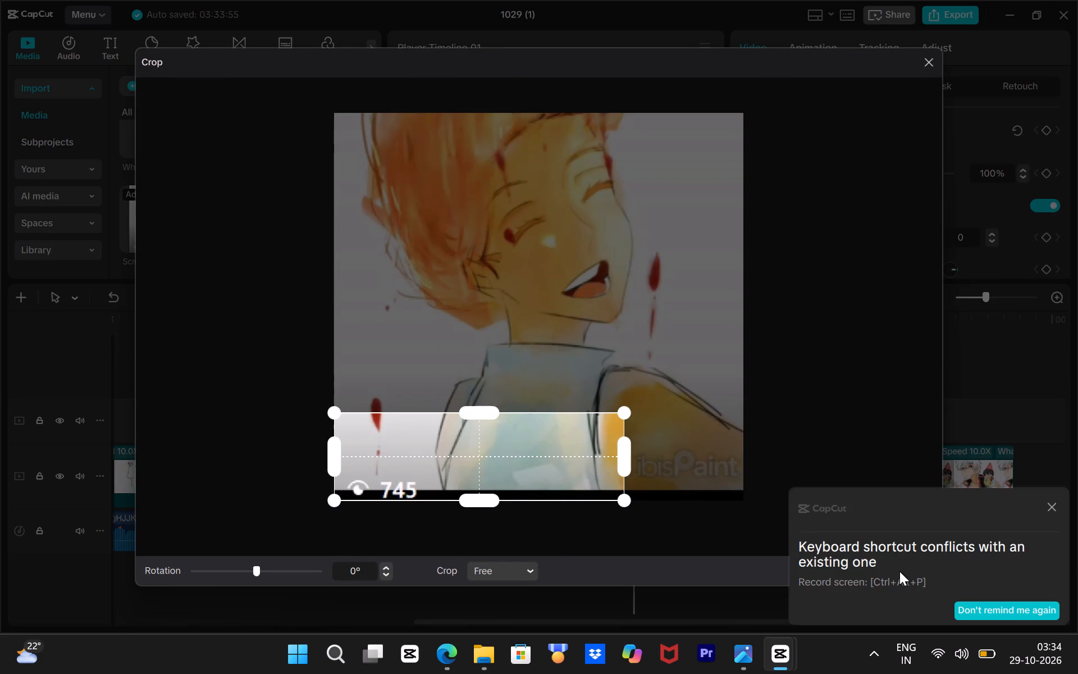
left_click_drag(599, 156, 599, 157)
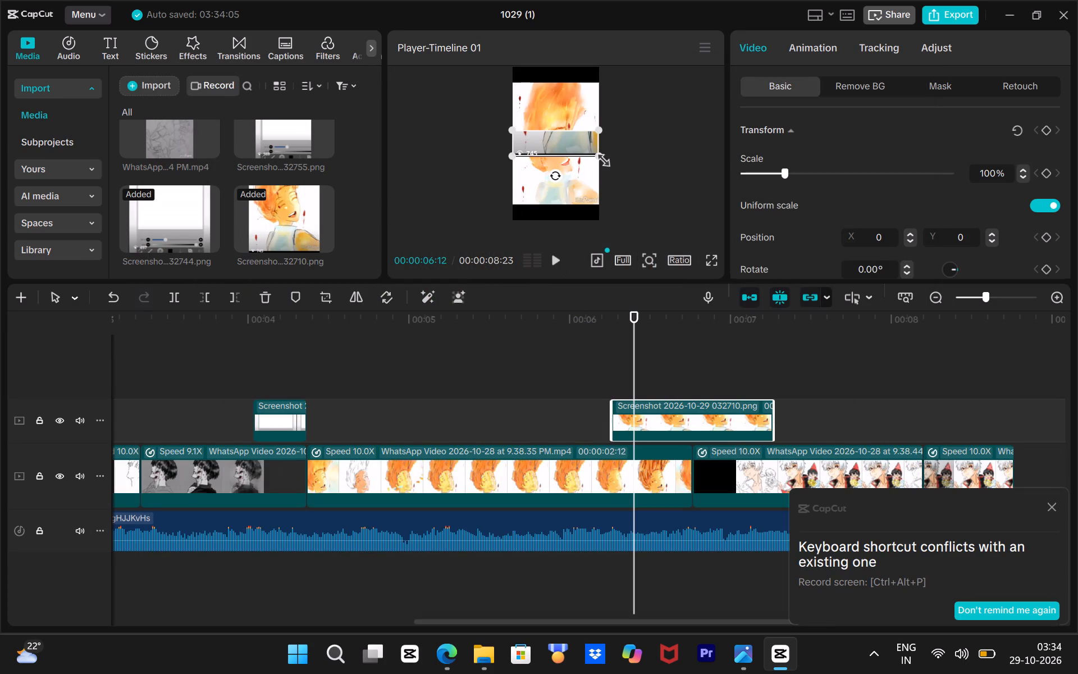
left_click_drag(599, 157, 590, 157)
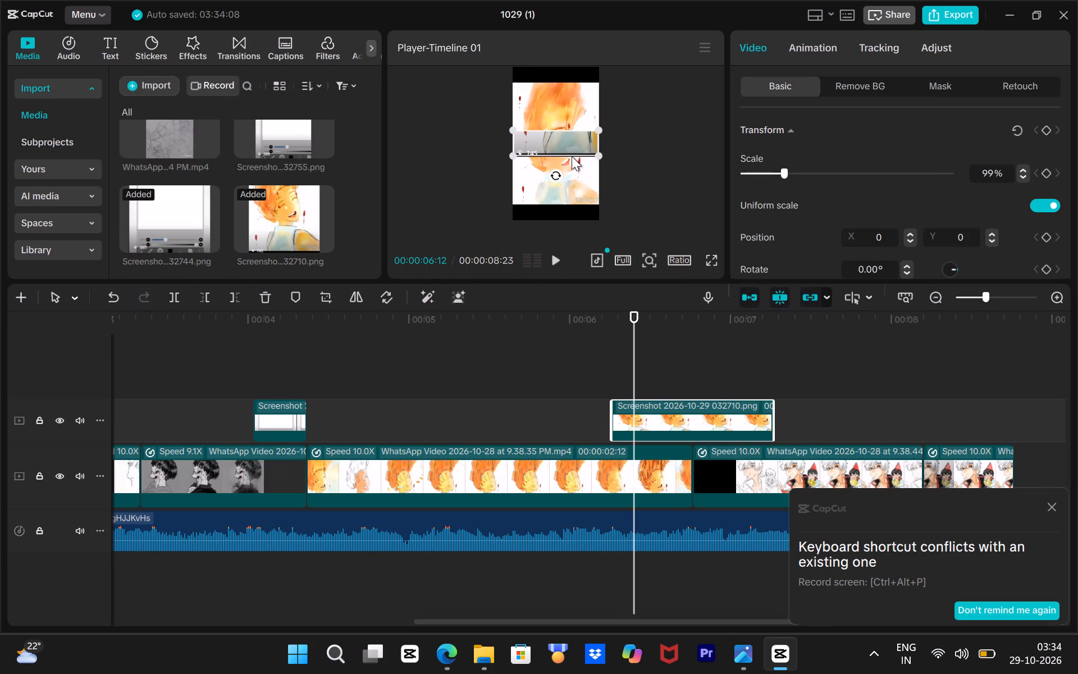
Narrow the screenshot's crop from the right, closer to the 745 view count.
left_click(333, 299)
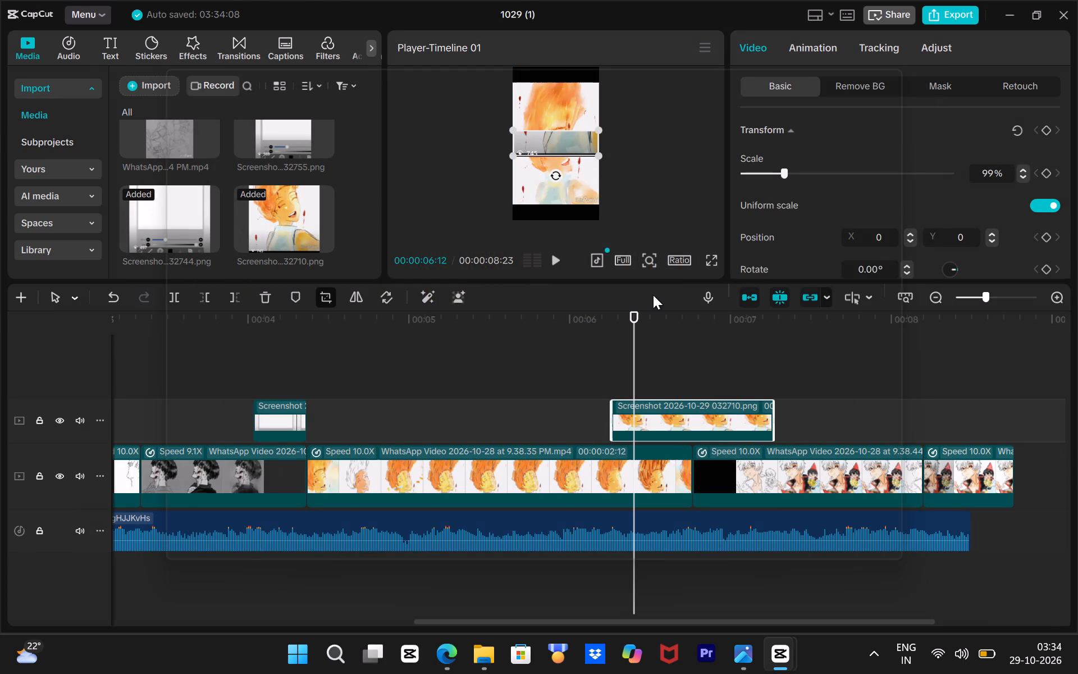
left_click_drag(629, 450, 524, 464)
left_click(889, 568)
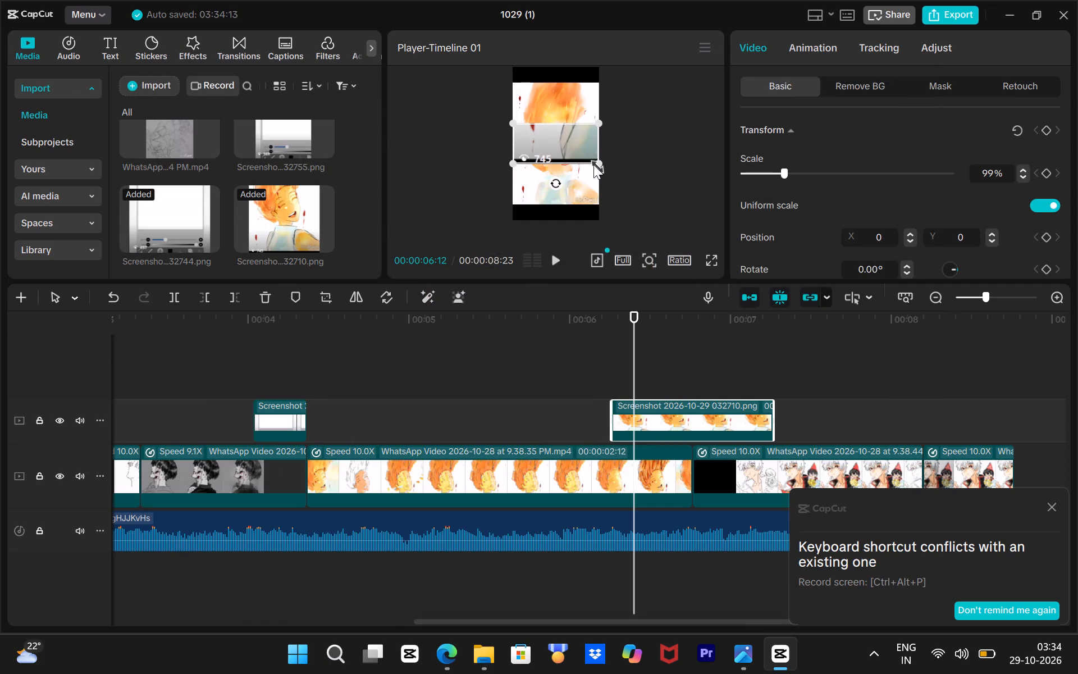
Lower the crop's top edge toward the 745 view count and resize the overlay to 84%.
left_click(693, 403)
left_click(326, 297)
left_click_drag(427, 417, 428, 471)
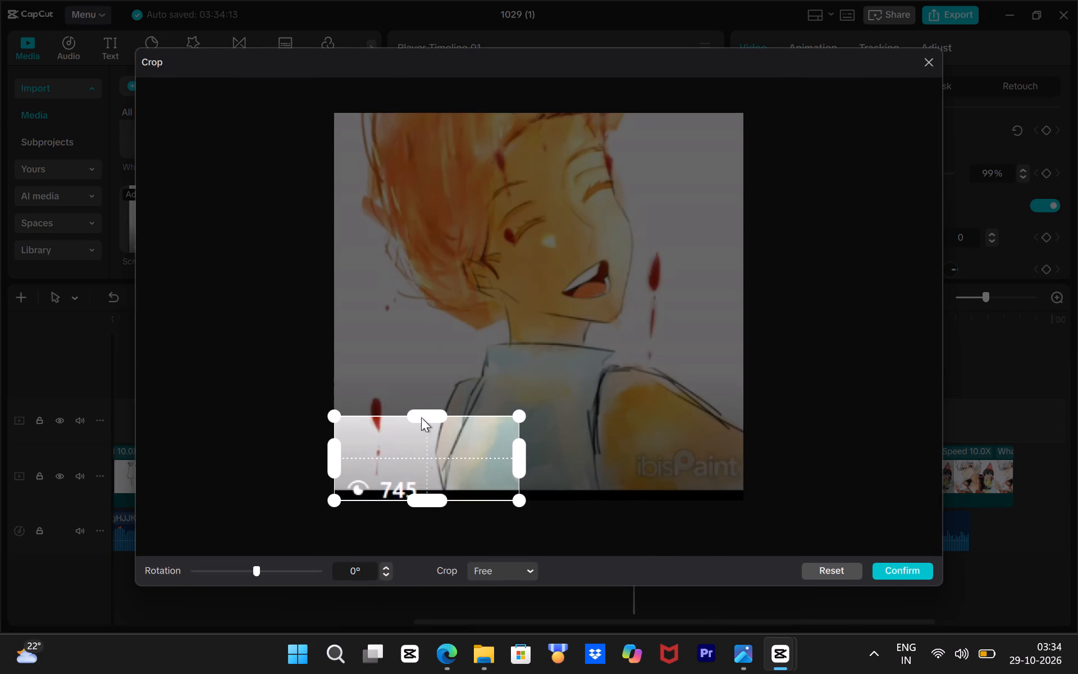
left_click_drag(421, 417, 424, 447)
left_click_drag(423, 460, 423, 477)
left_click(895, 568)
left_click_drag(601, 163, 601, 165)
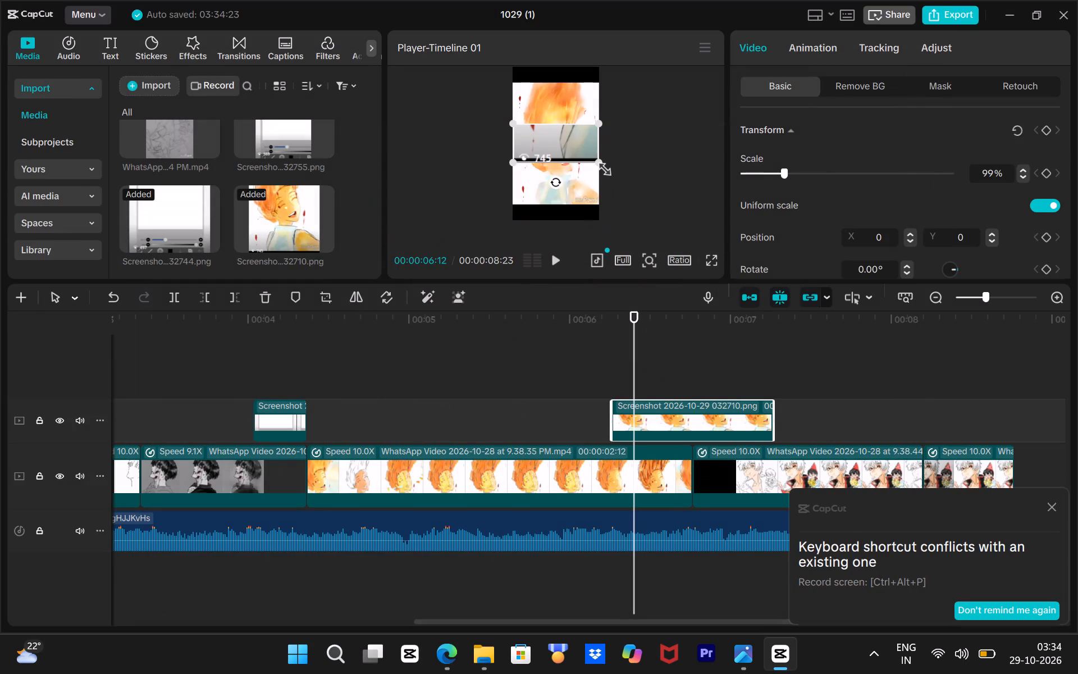
Resize the orange-haired 745 overlay to 84% and preview its appearance from about 00:00:06:00.
left_click_drag(601, 165, 586, 163)
left_click_drag(630, 337, 561, 347)
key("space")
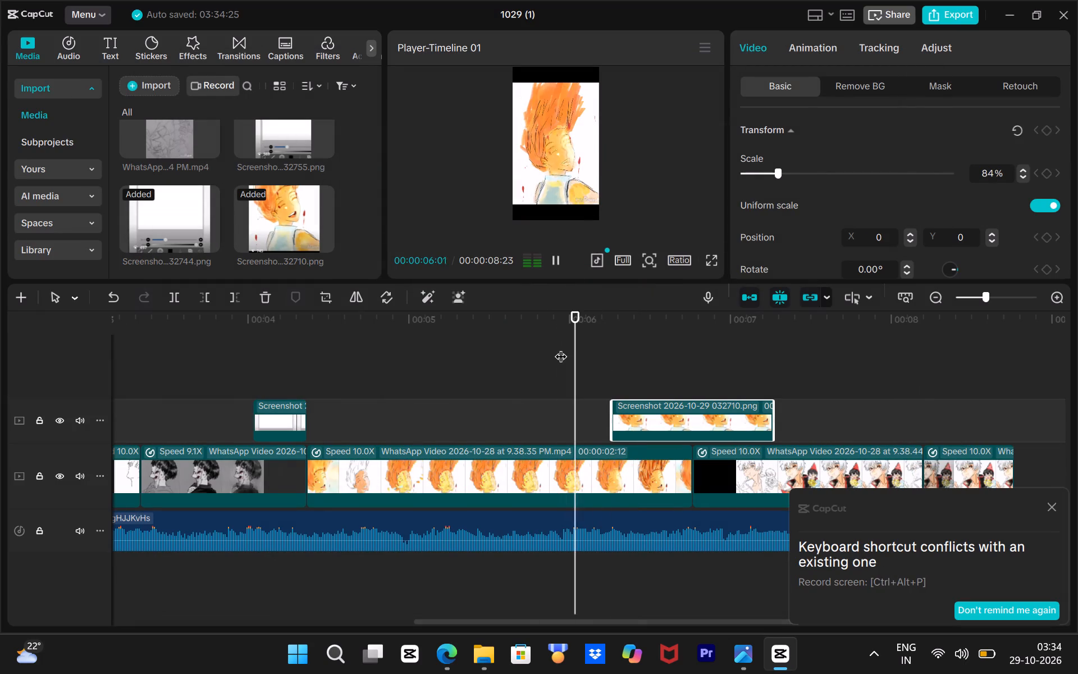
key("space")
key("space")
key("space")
Trim the end of the orange-haired screenshot overlay to line up with the end of the orange-haired clip below it.
left_click(759, 424)
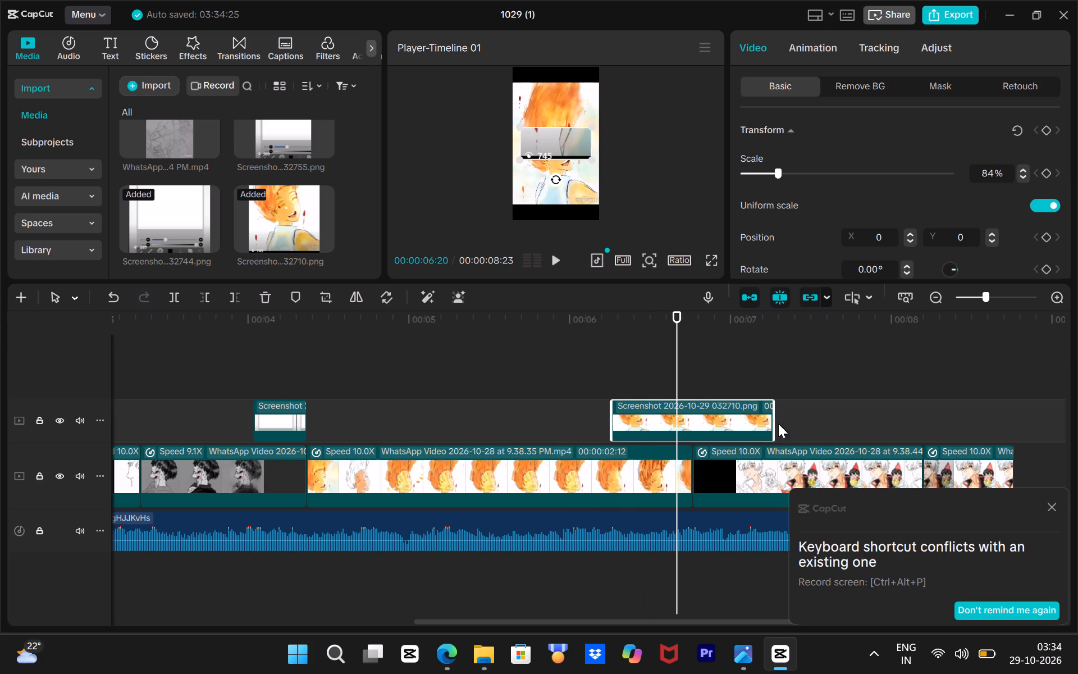
left_click_drag(764, 420, 716, 428)
key("ctrl+z")
left_click_drag(773, 421, 692, 427)
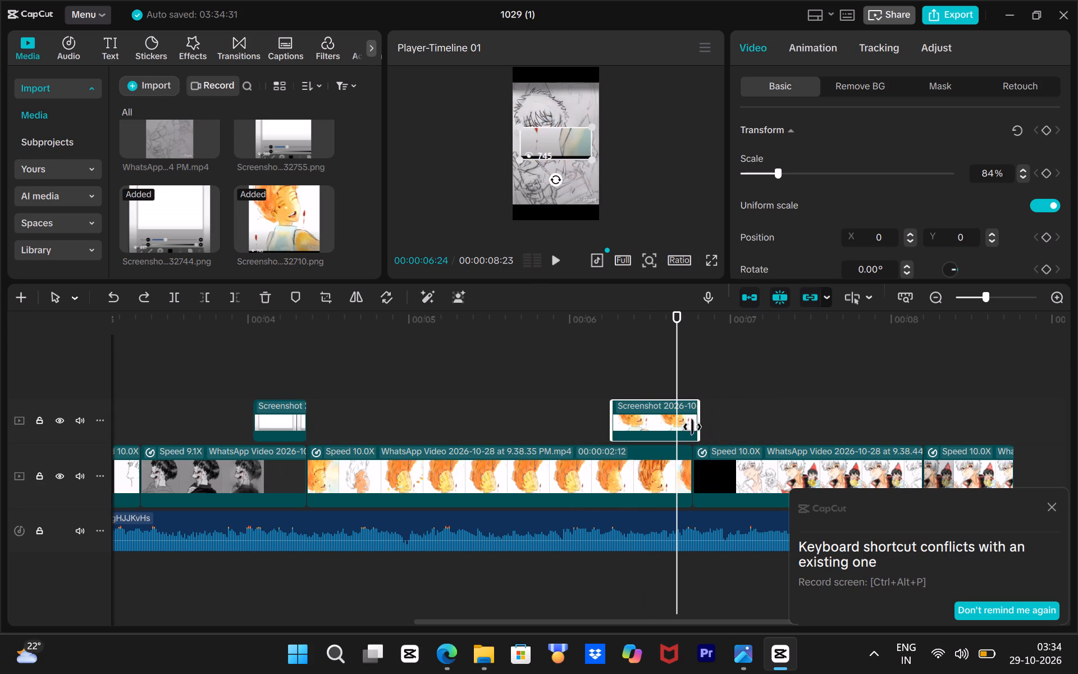
left_click_drag(692, 427, 690, 428)
Play the timeline from about 00:00:06:00 through the following clip to check the trimmed overlay's timing.
left_click_drag(673, 330, 578, 346)
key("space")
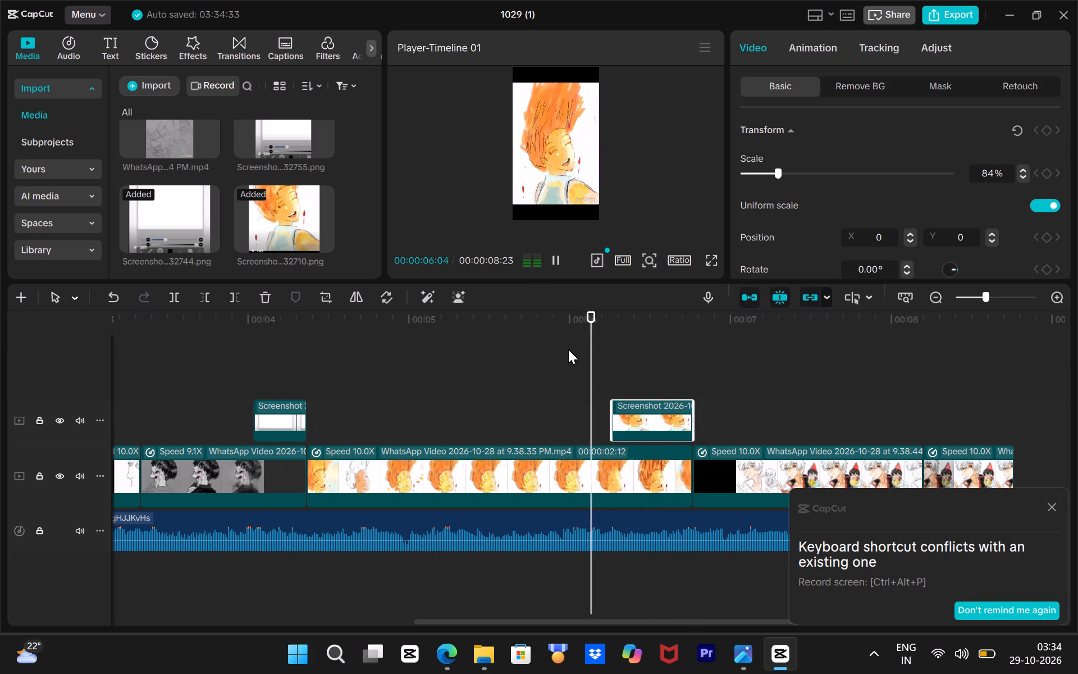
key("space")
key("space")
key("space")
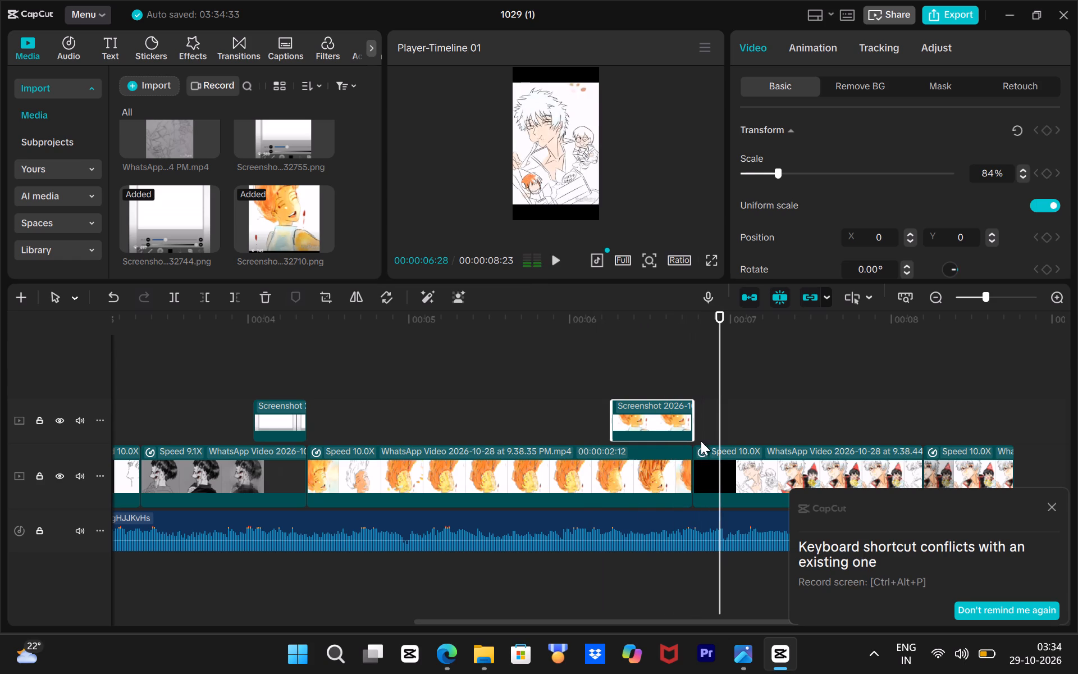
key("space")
scroll(830, 471, "left", 2)
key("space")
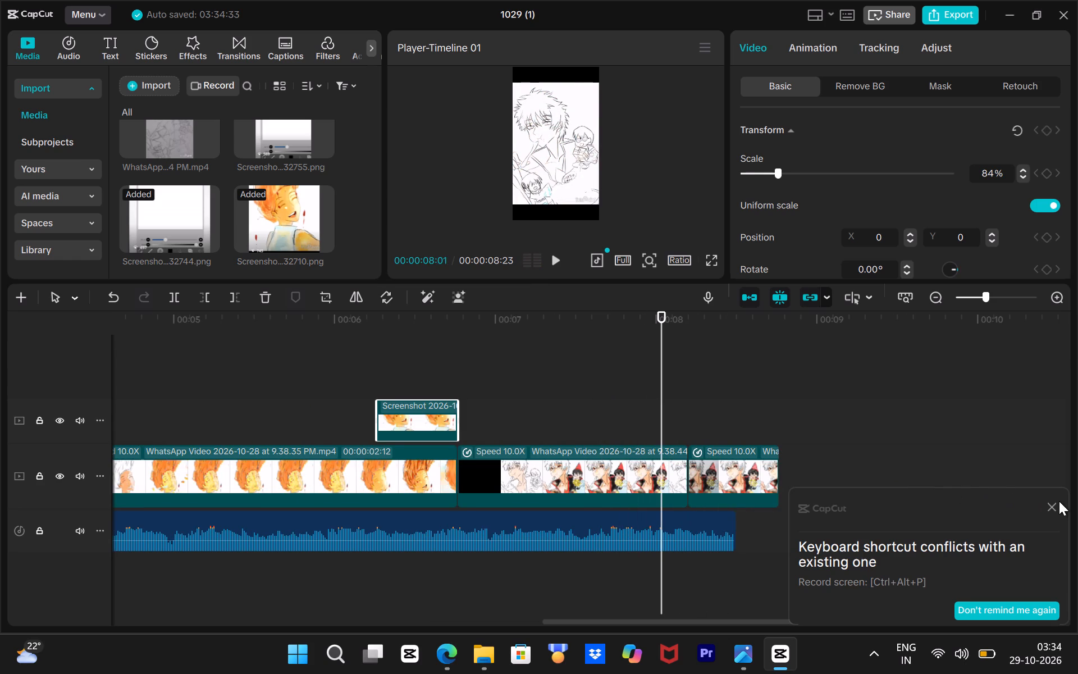
left_click(1049, 502)
Switch to the artist's Instagram reels page in Edge and look through the reels for the one matching the next drawing clip.
left_click(456, 656)
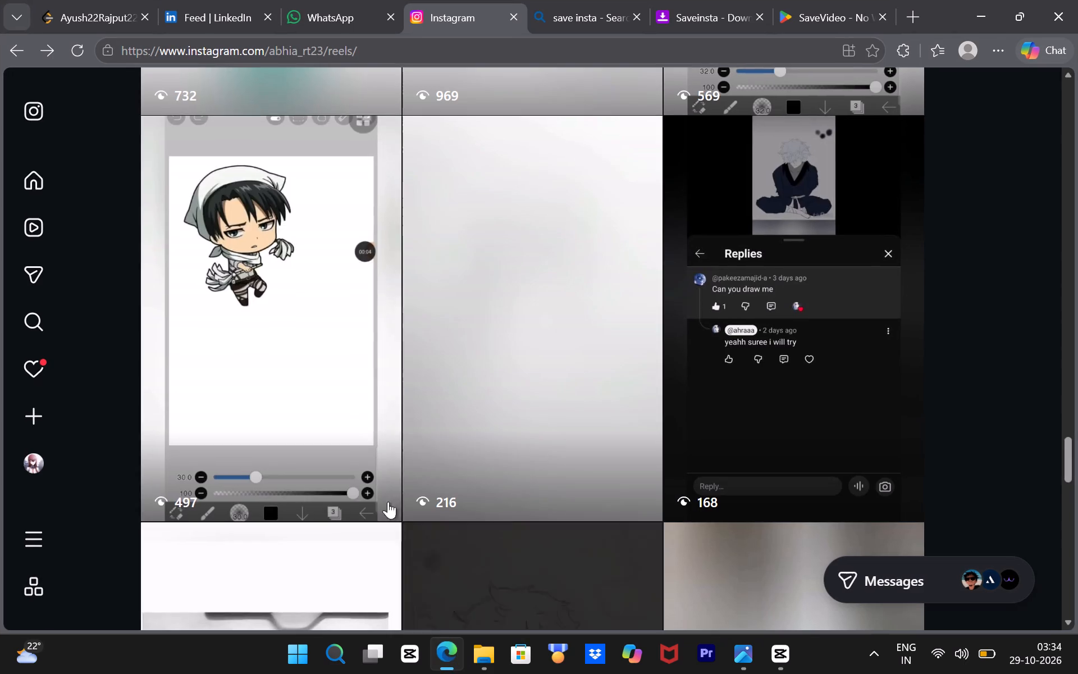
scroll(358, 423, "down", 3)
scroll(360, 427, "up", 19)
scroll(362, 431, "up", 4)
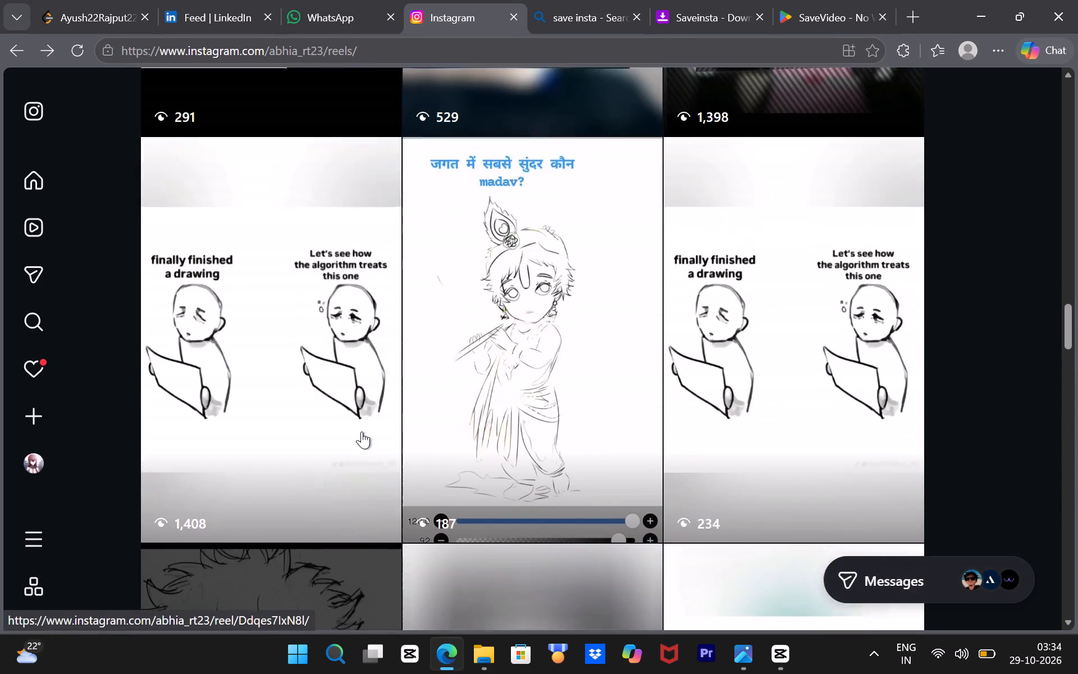
scroll(362, 431, "up", 19)
scroll(362, 433, "up", 12)
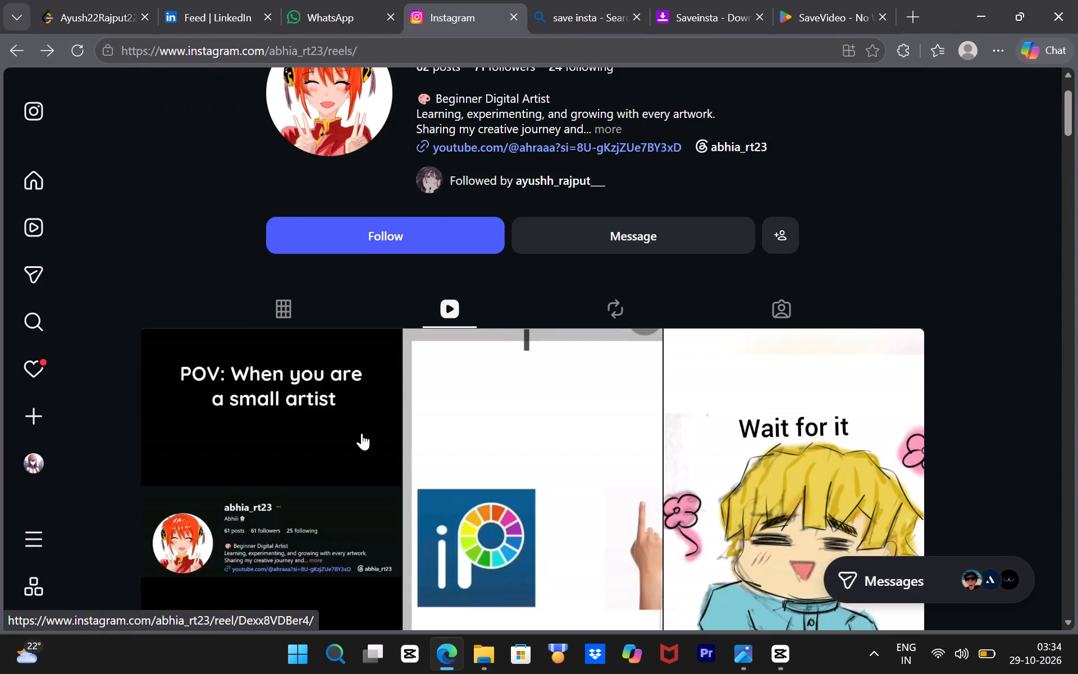
scroll(362, 433, "up", 5)
scroll(362, 433, "down", 9)
scroll(281, 400, "down", 2)
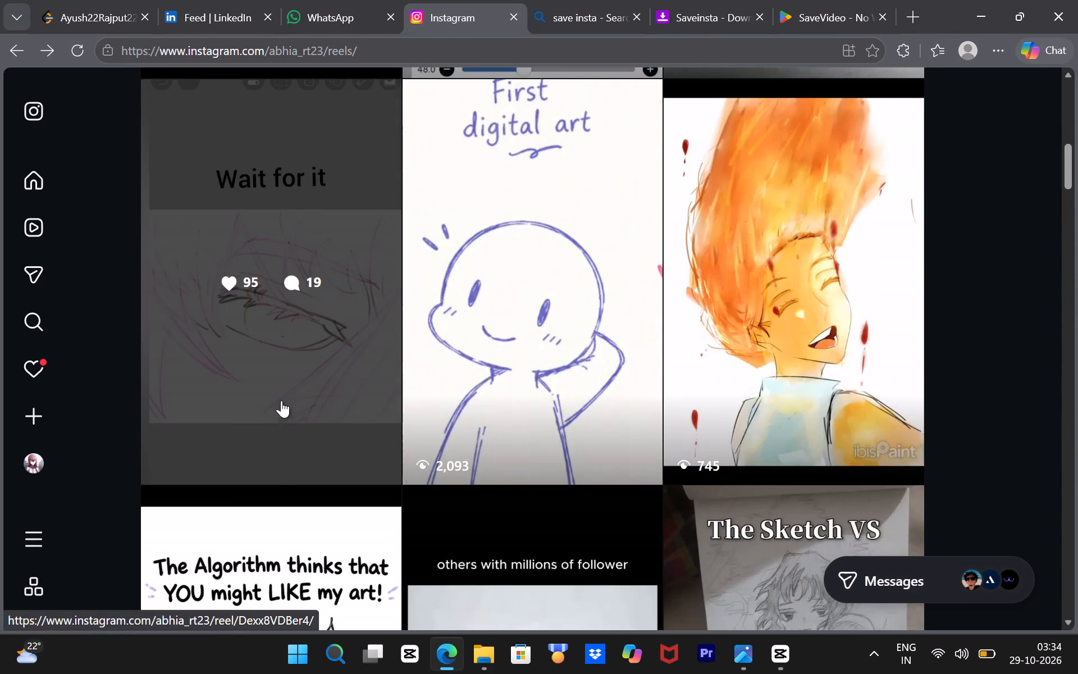
scroll(281, 400, "down", 5)
scroll(281, 402, "up", 3)
scroll(281, 403, "down", 4)
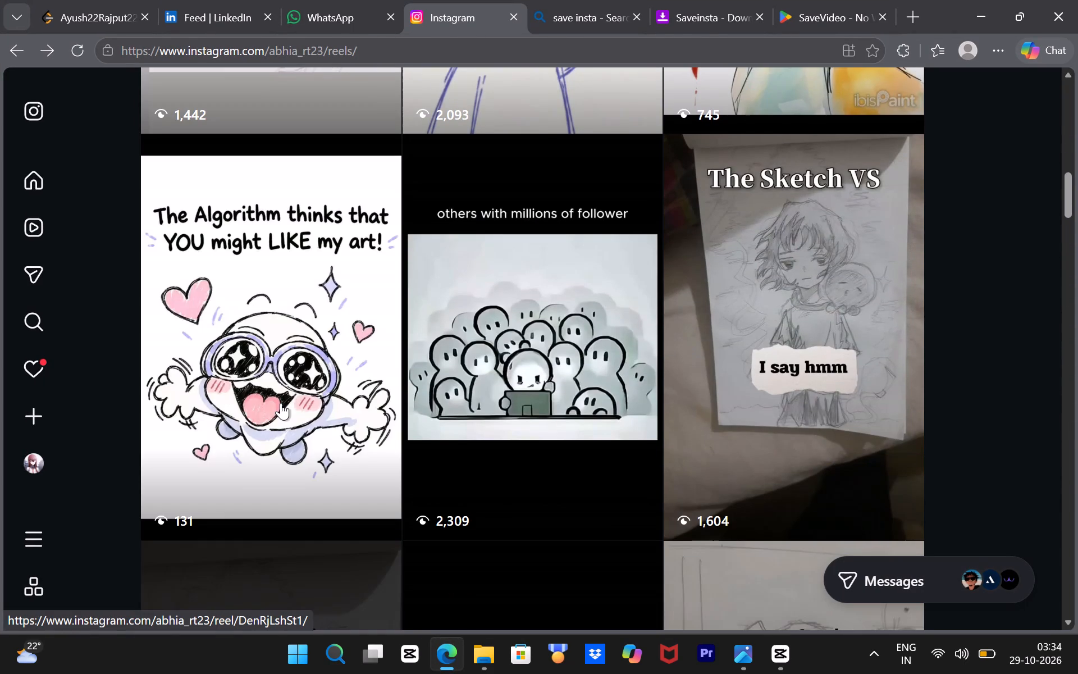
scroll(281, 404, "up", 3)
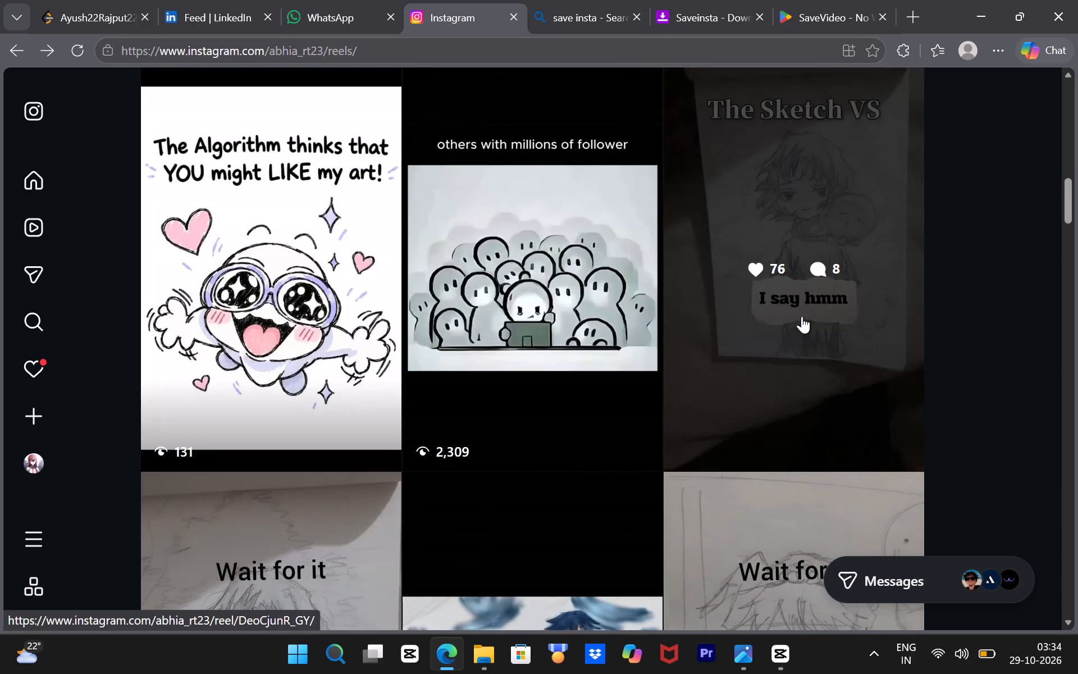
scroll(802, 316, "up", 3)
scroll(781, 263, "up", 2)
scroll(207, 434, "up", 2)
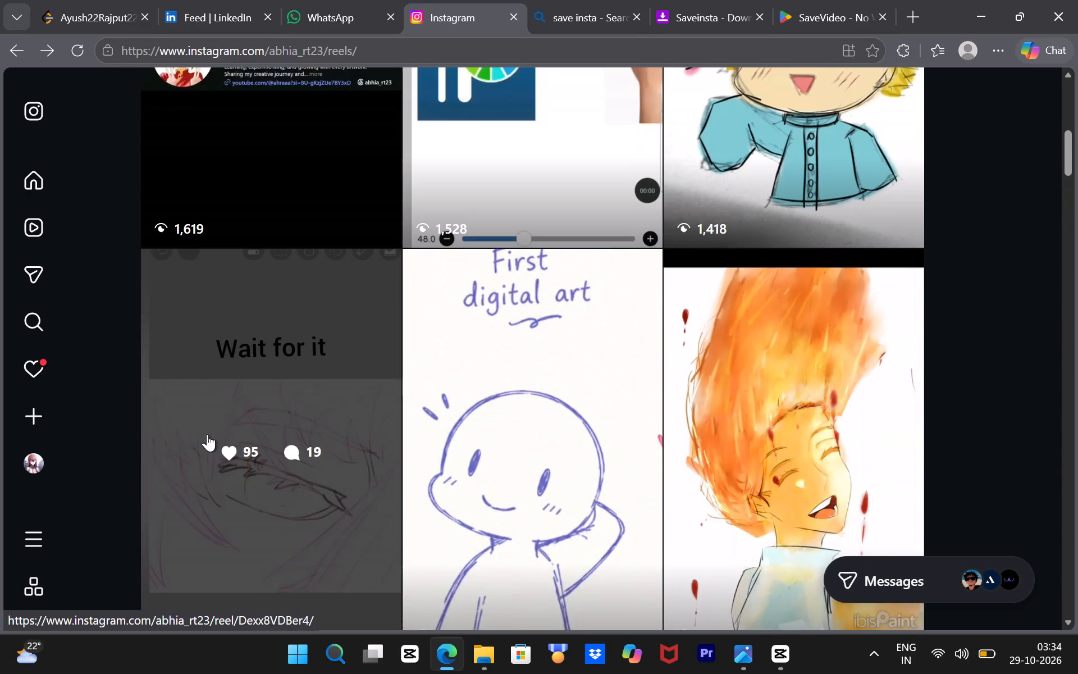
scroll(397, 321, "up", 3)
Open the 1,528-view reel with the ibisPaint logo, skip through its video to check the drawing, and close it.
left_click(542, 381)
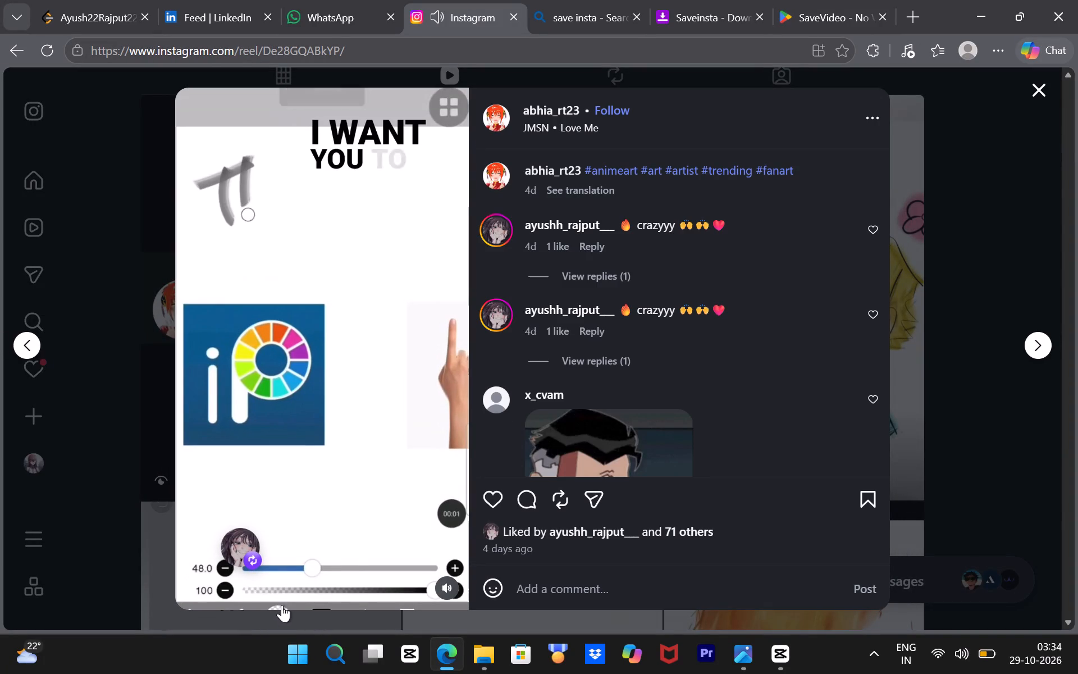
left_click(283, 606)
left_click(321, 466)
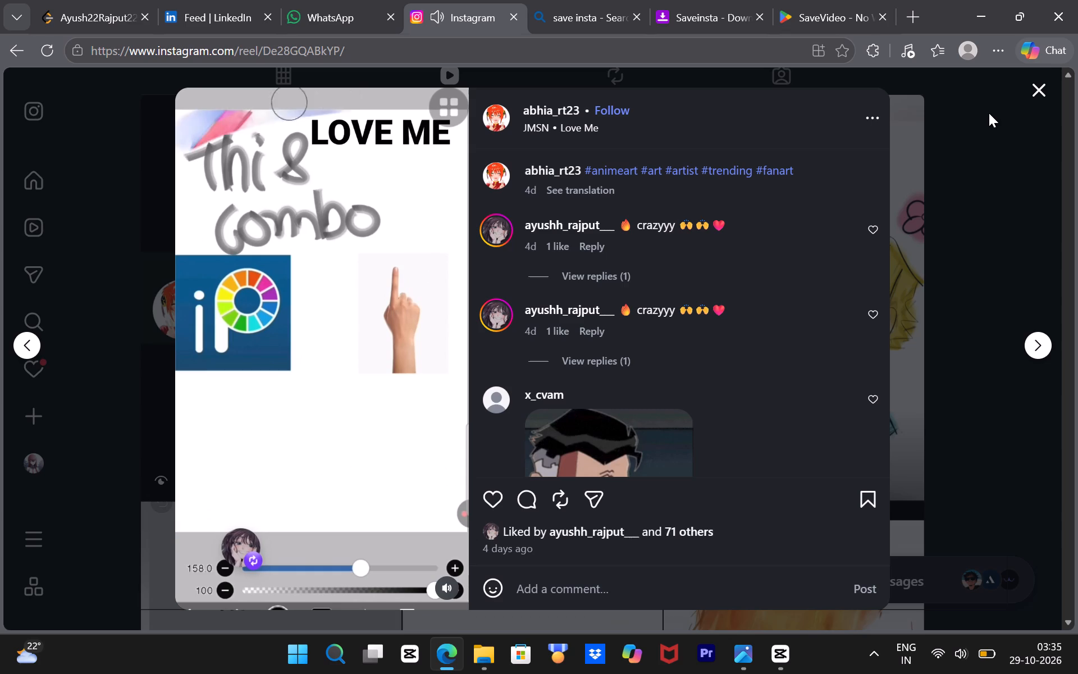
left_click(1018, 89)
Continue down the reels grid and check the drawing in the 1,632-view "Wait for it" reel.
scroll(836, 354, "down", 4)
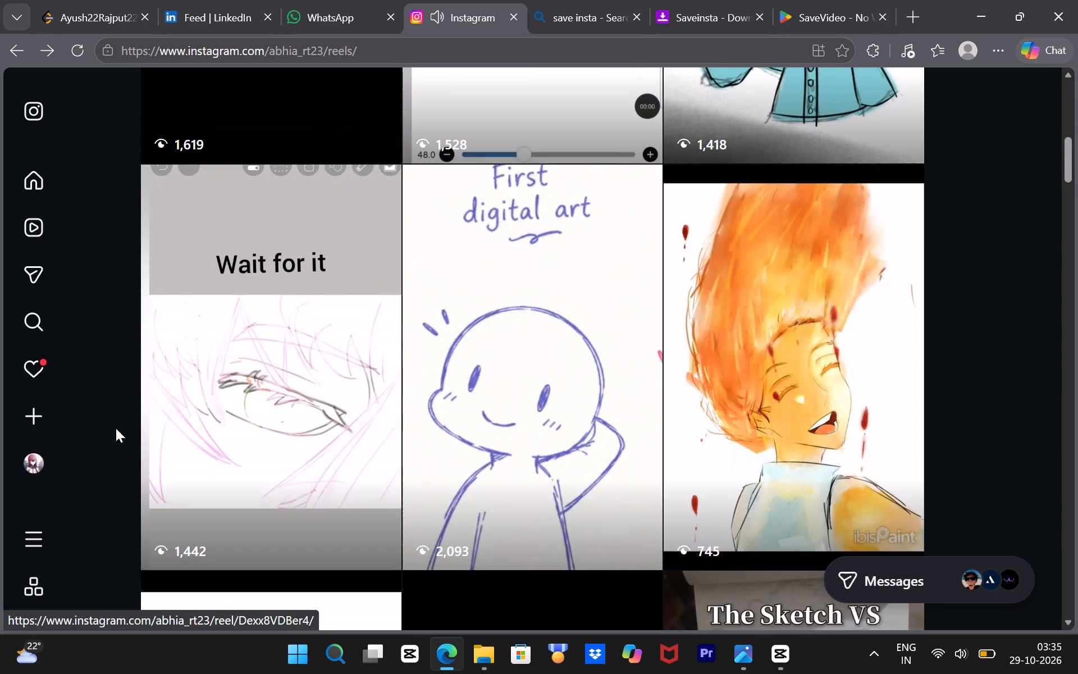
scroll(744, 413, "down", 4)
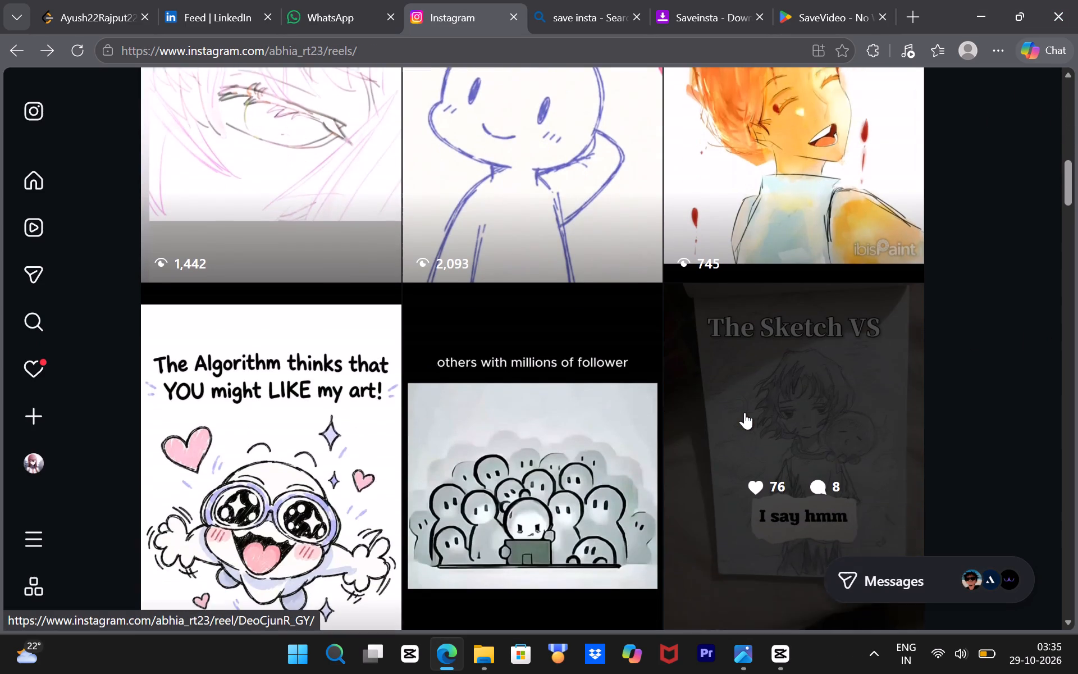
scroll(270, 427, "down", 2)
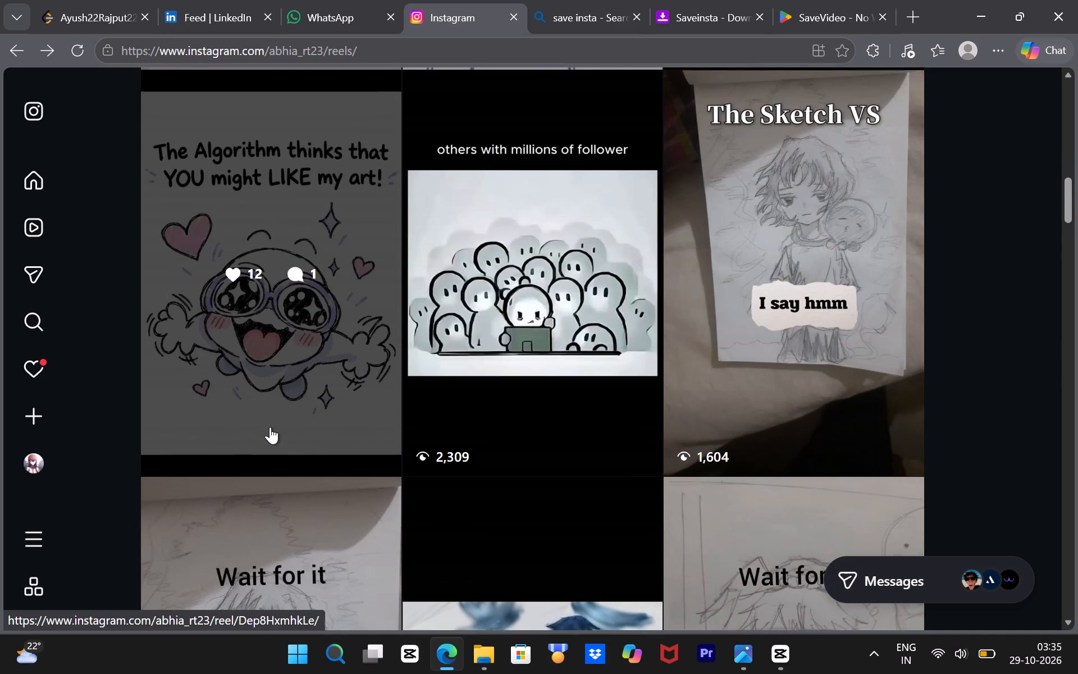
scroll(286, 426, "down", 2)
scroll(809, 415, "down", 2)
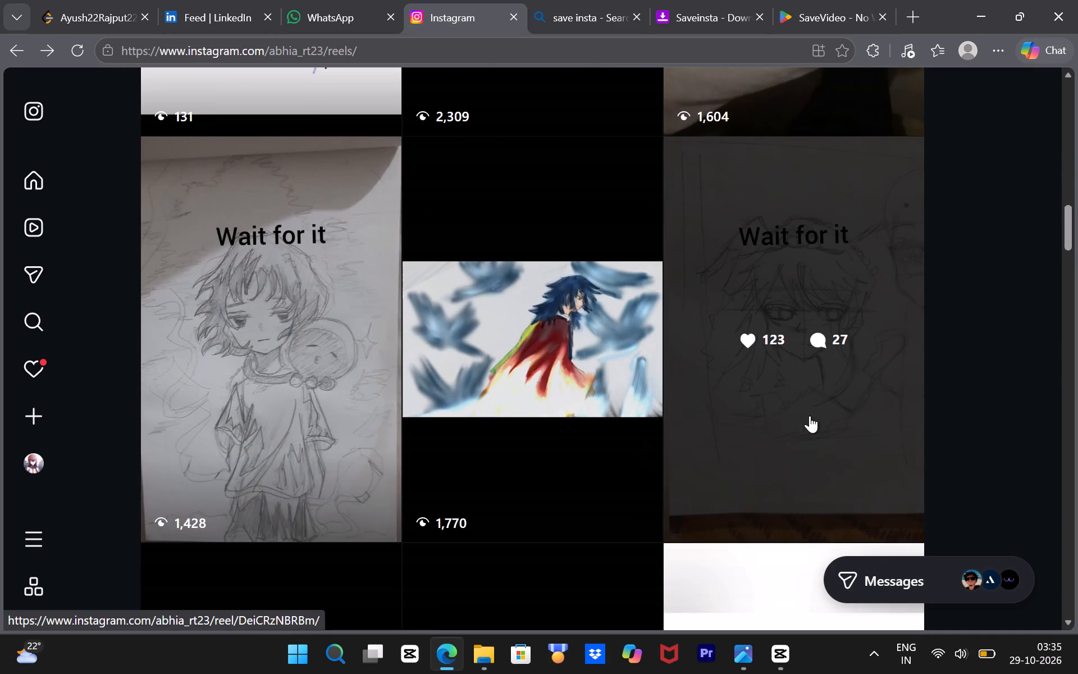
scroll(779, 410, "down", 1)
left_click(777, 336)
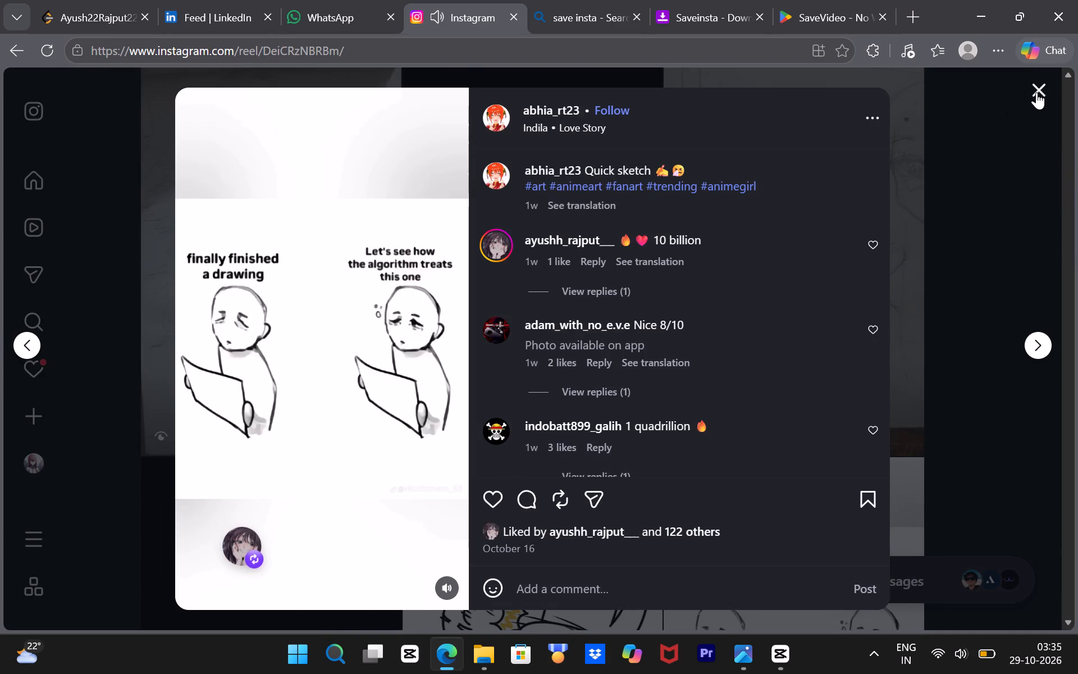
left_click(1039, 89)
Check the 3,762-, 1,430- and 963-view reels for the Sakata Gintoki drawing used in the next clip.
scroll(232, 503, "down", 3)
left_click(278, 483)
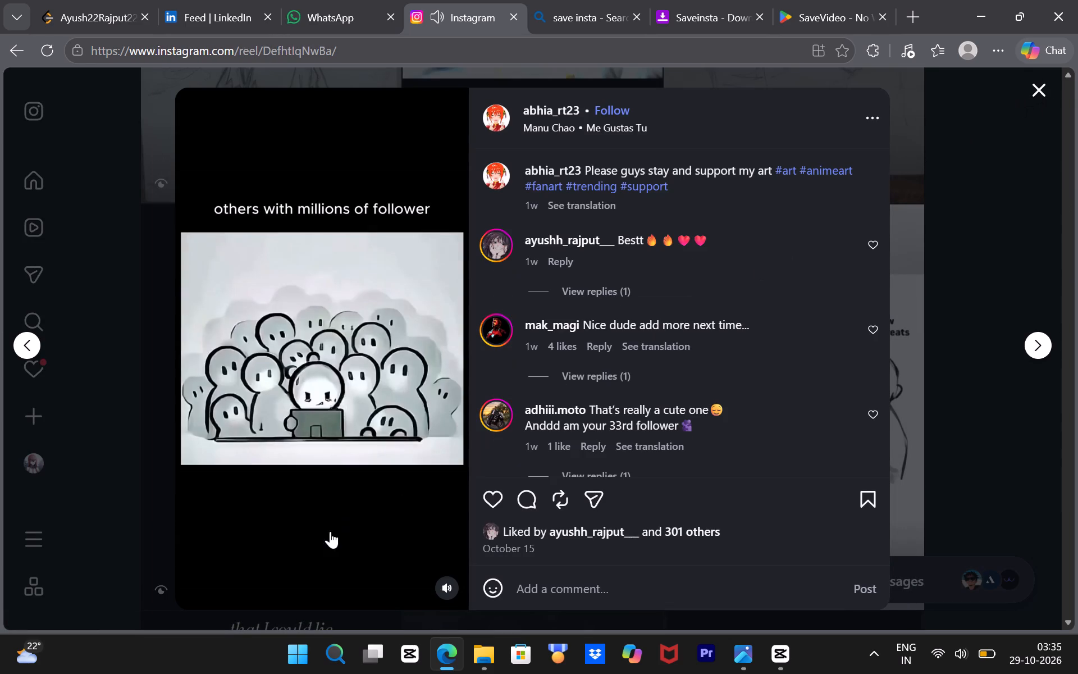
left_click(1048, 86)
left_click(482, 457)
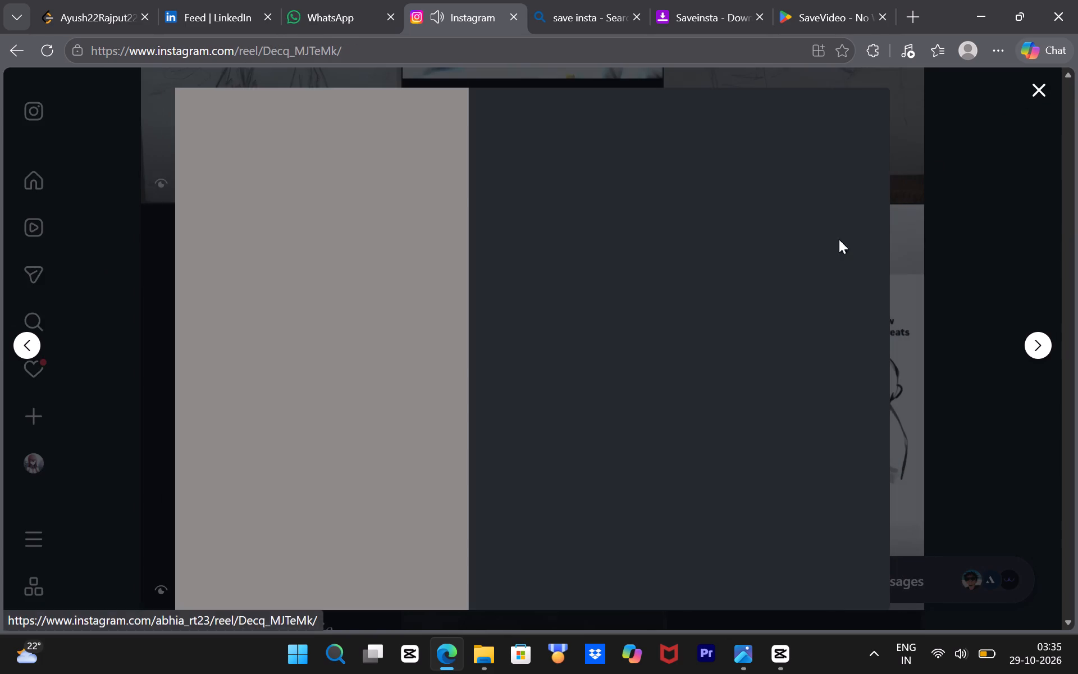
left_click(1039, 92)
left_click(821, 439)
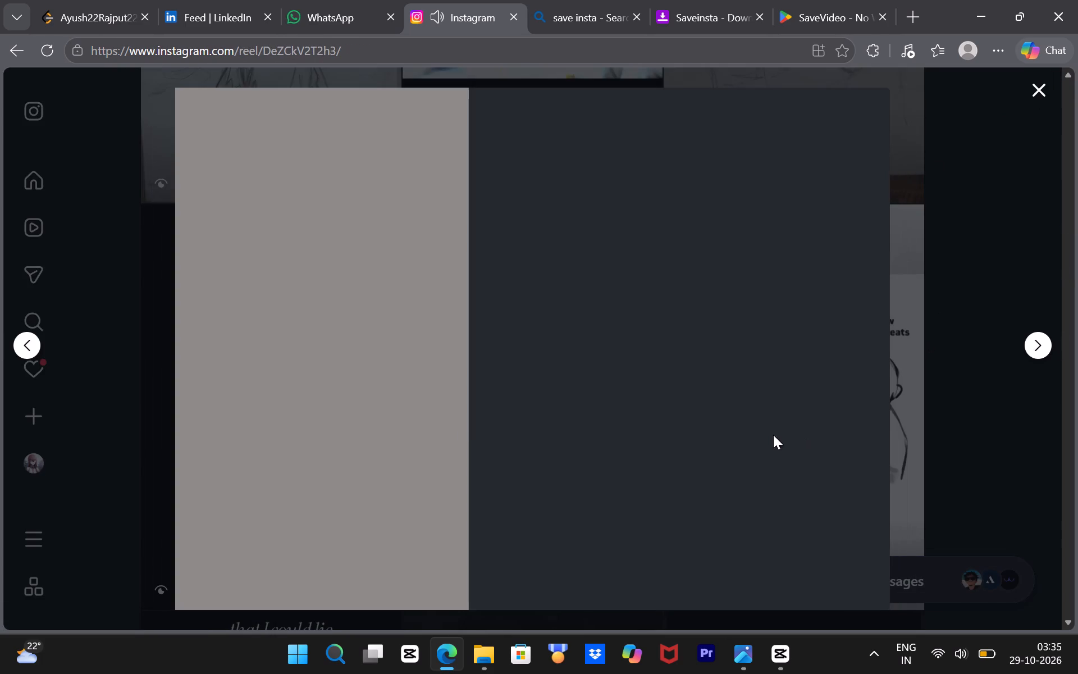
left_click(1042, 88)
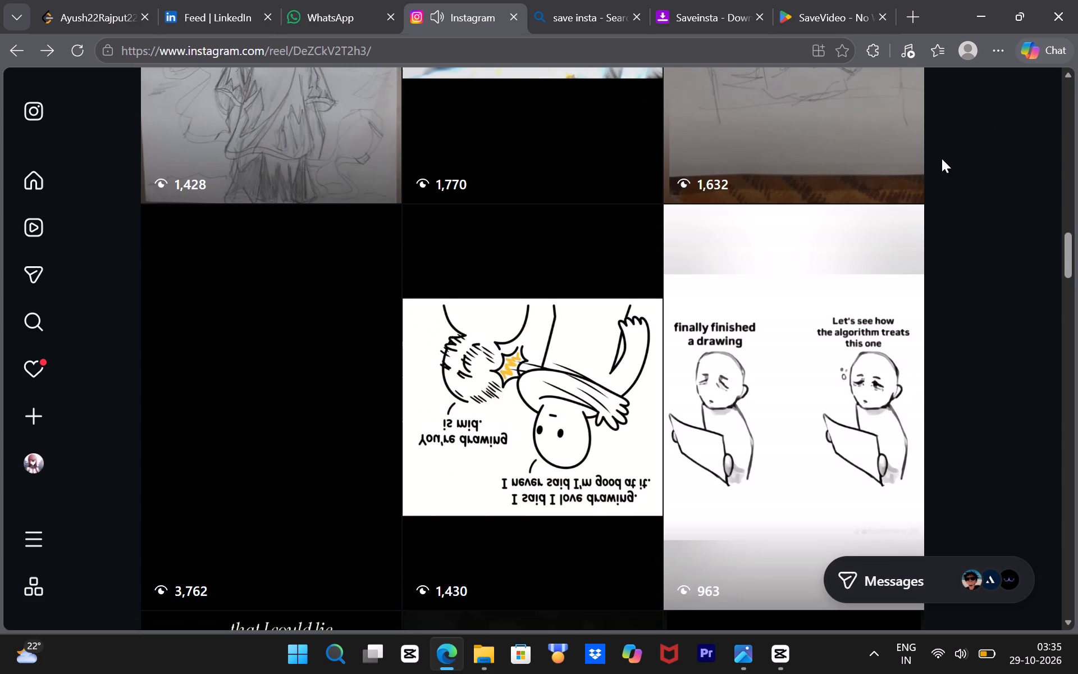
left_click(744, 540)
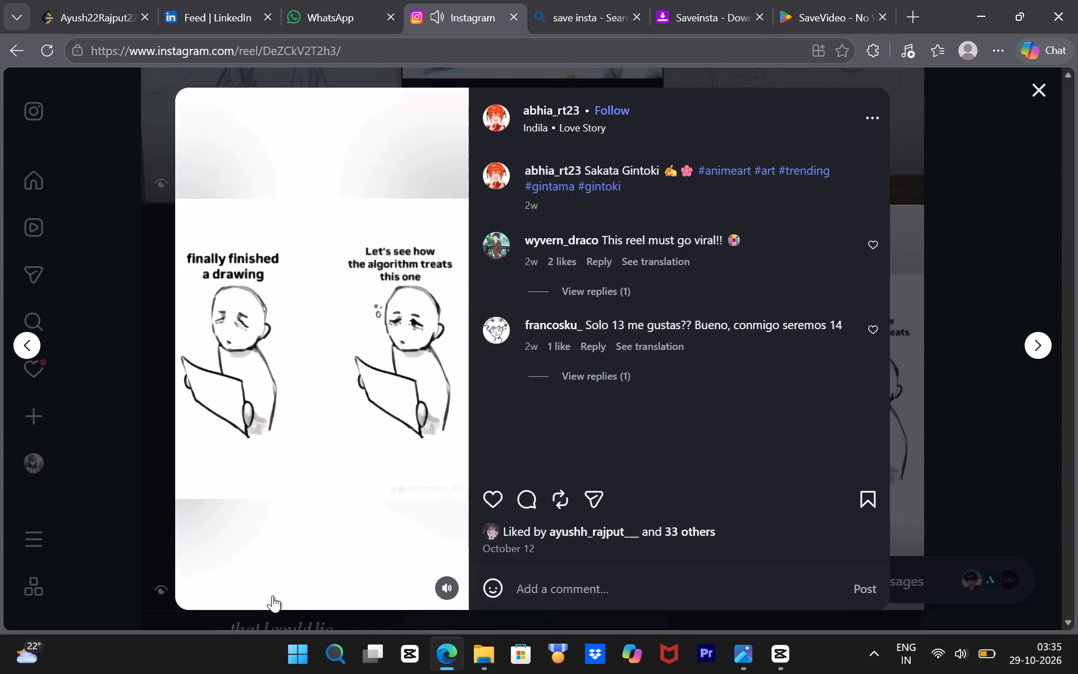
left_click(1034, 95)
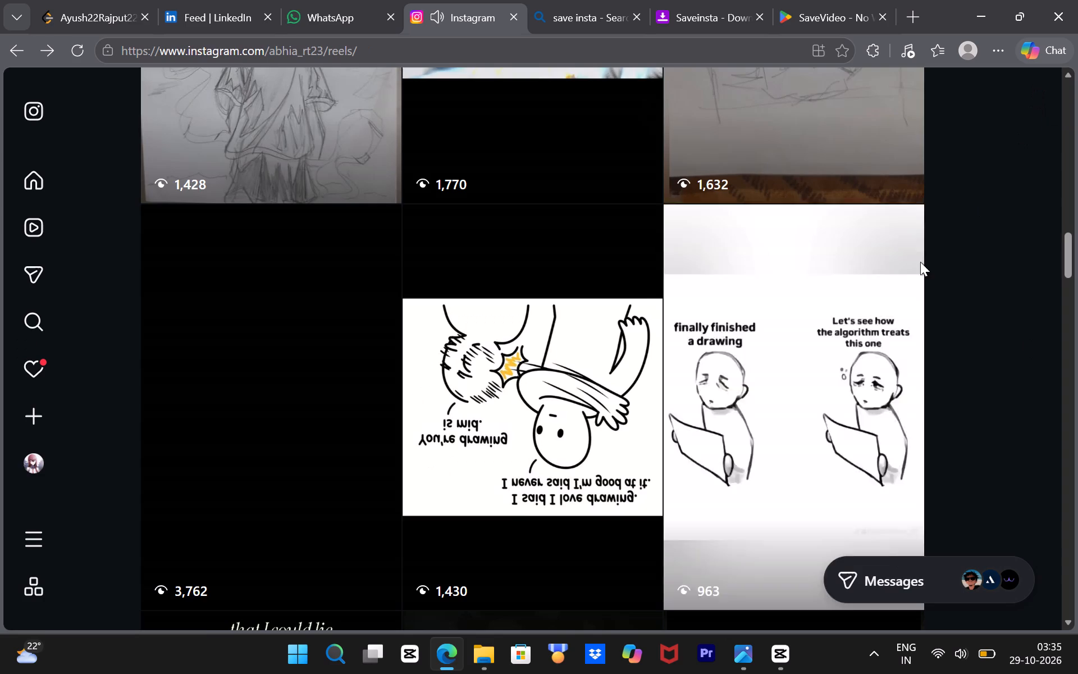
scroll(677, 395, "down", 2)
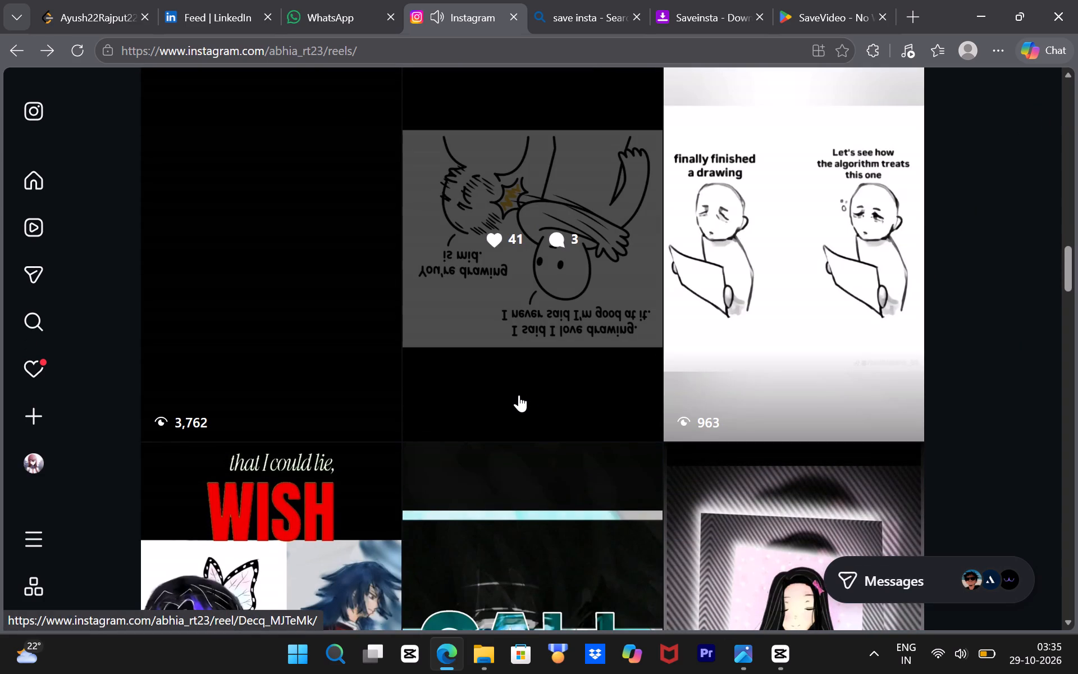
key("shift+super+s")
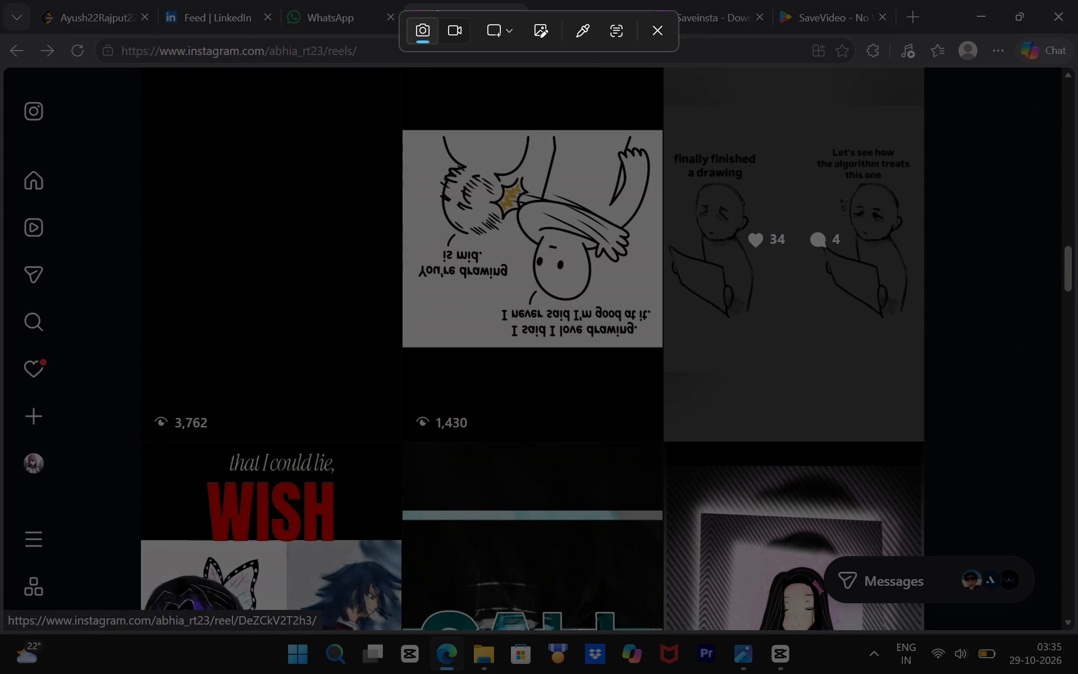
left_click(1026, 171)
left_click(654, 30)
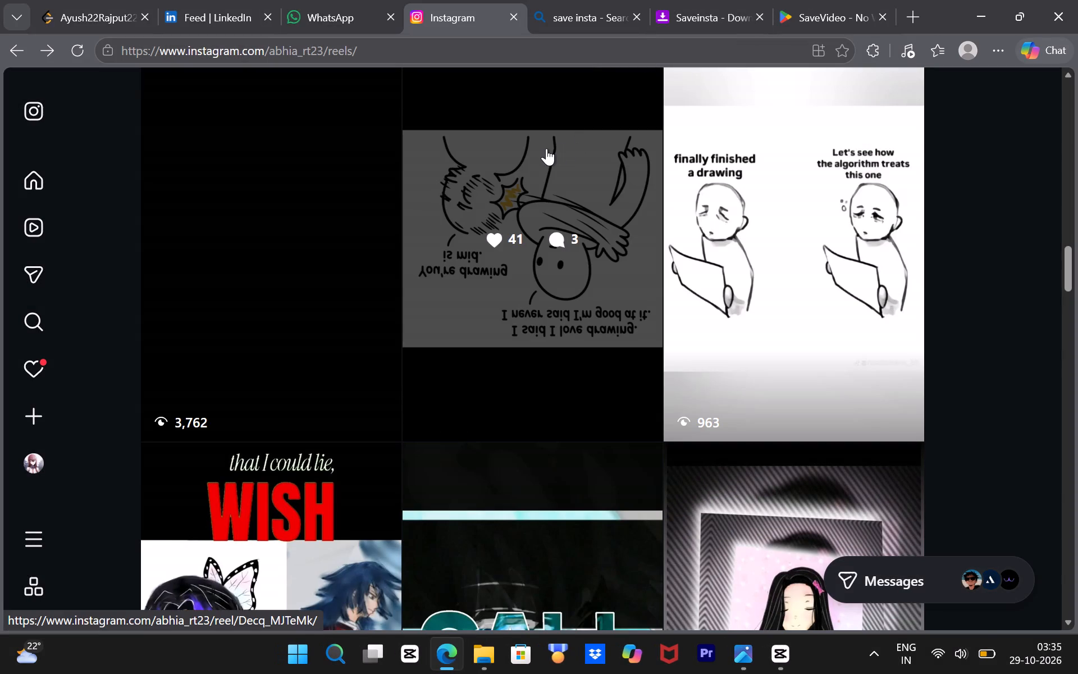
Take a region screenshot of the Sakata Gintoki reel thumbnail's lower corner containing the 963 view count.
key("shift+super+s")
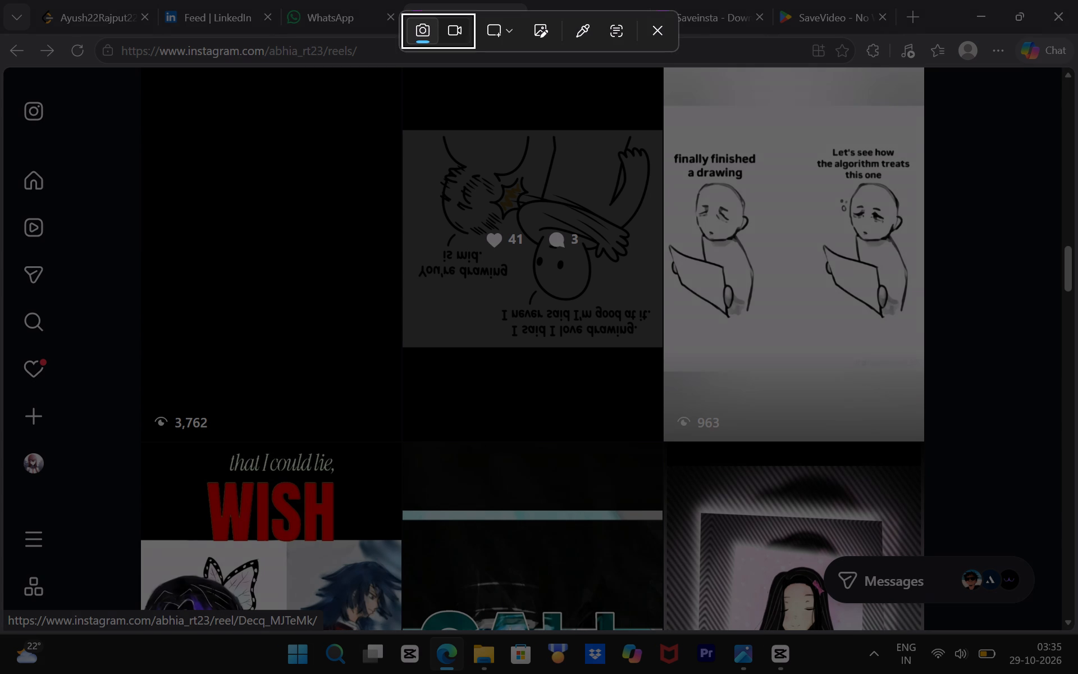
left_click_drag(669, 292, 764, 434)
left_click(759, 377)
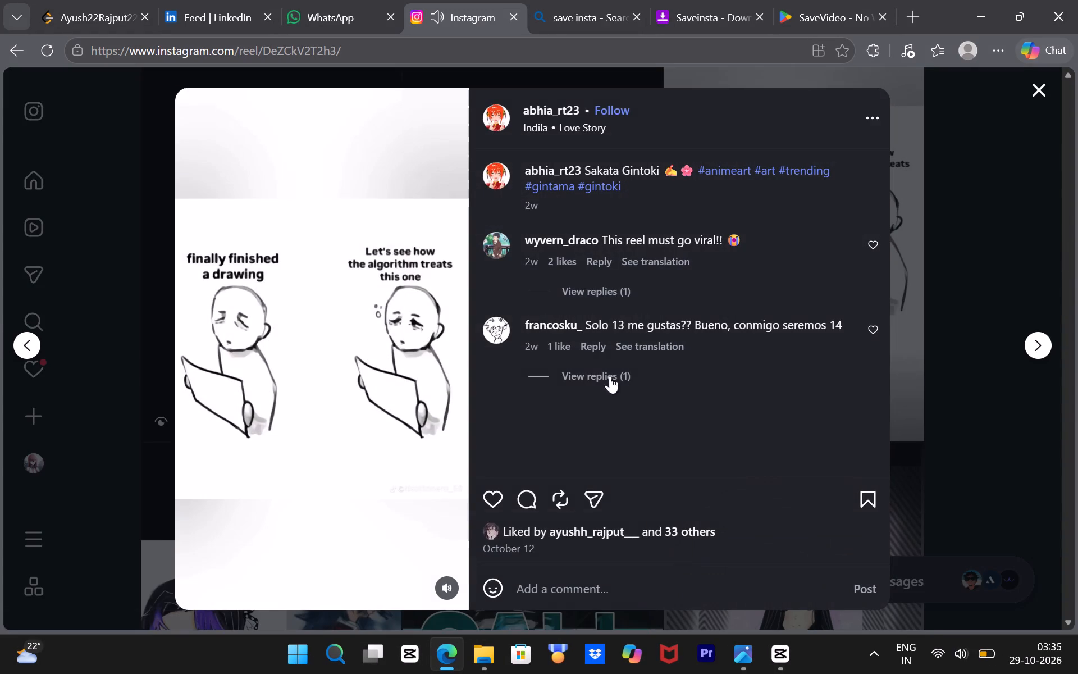
left_click(1034, 91)
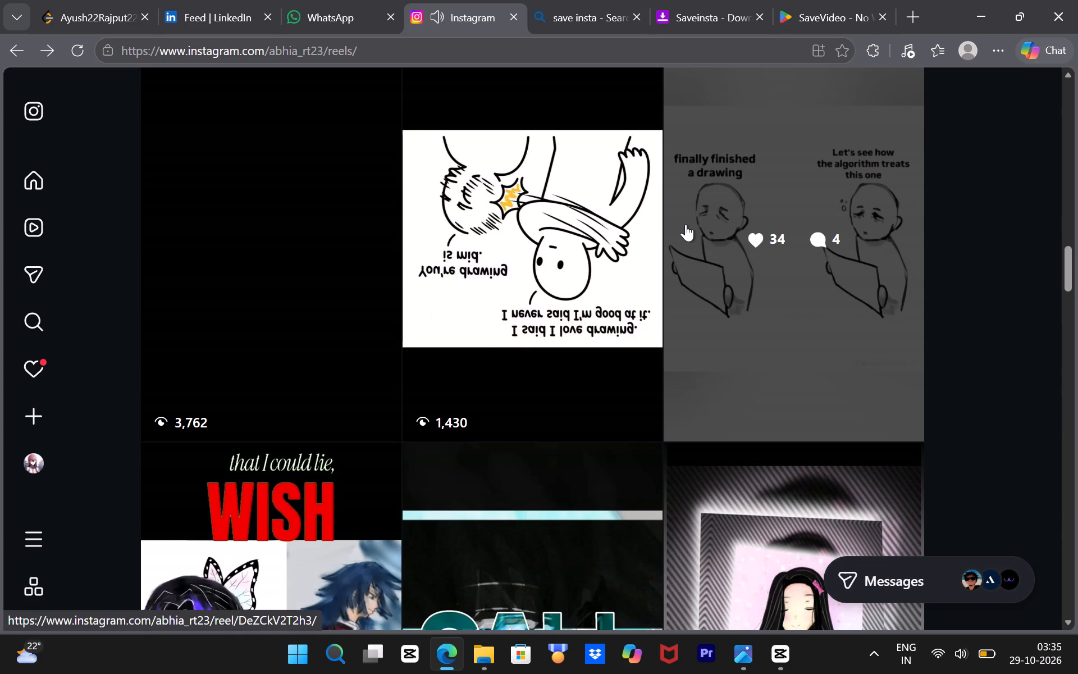
Take a region screenshot of the middle of the Sakata Gintoki reel thumbnail, around its like and comment counts.
key("shift+super+s")
left_click_drag(704, 207, 881, 294)
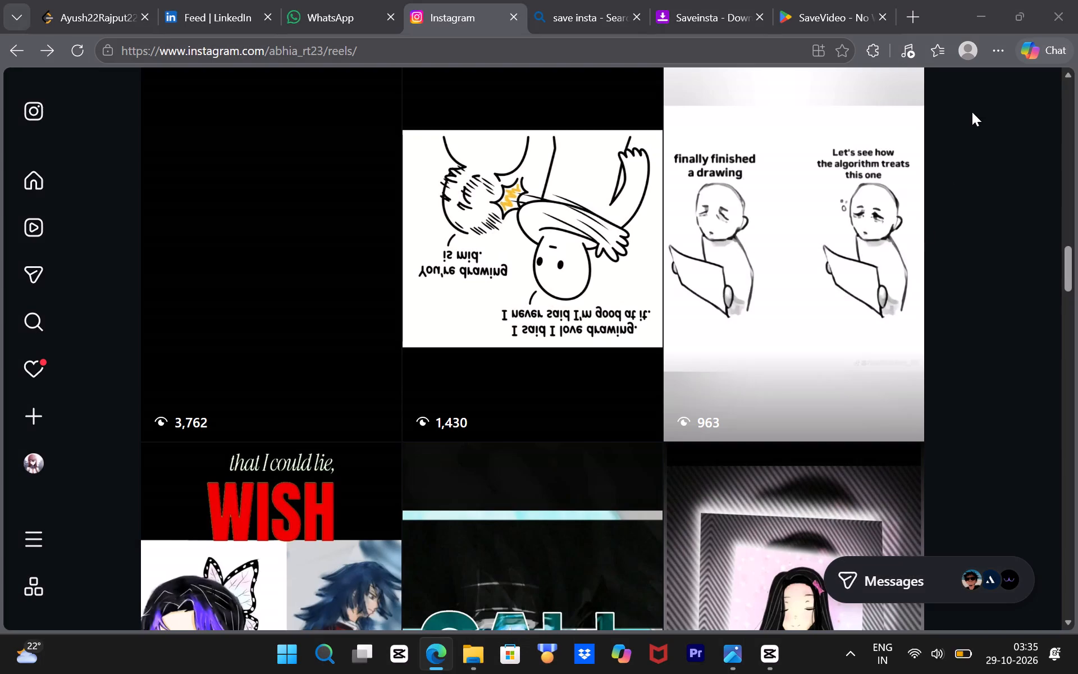
Return to CapCut and browse to the Gallery in the media import dialog to find the new screenshots.
left_click(986, 10)
left_click(153, 85)
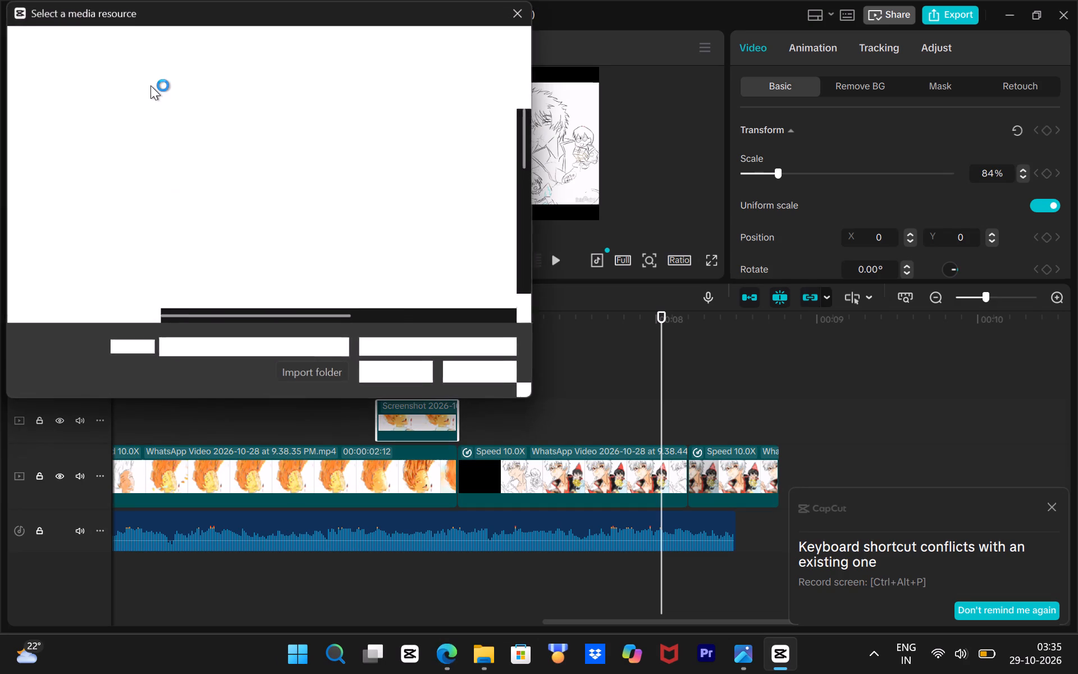
left_click(74, 252)
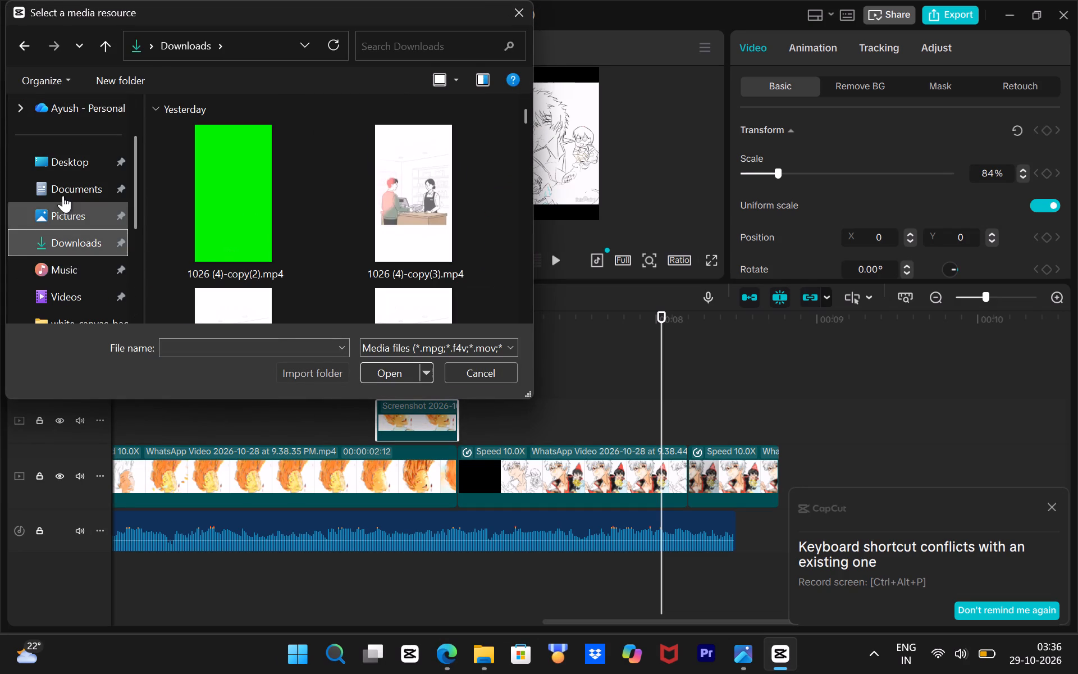
scroll(63, 185, "up", 4)
left_click(47, 131)
scroll(188, 185, "up", 5)
scroll(190, 191, "down", 6)
scroll(192, 195, "up", 12)
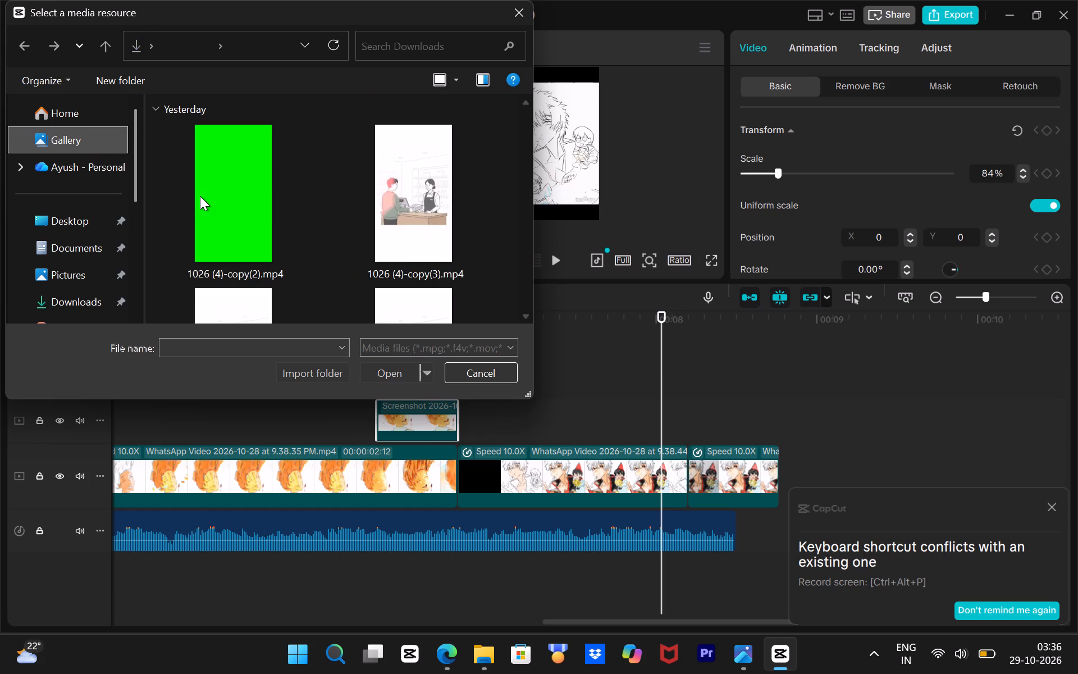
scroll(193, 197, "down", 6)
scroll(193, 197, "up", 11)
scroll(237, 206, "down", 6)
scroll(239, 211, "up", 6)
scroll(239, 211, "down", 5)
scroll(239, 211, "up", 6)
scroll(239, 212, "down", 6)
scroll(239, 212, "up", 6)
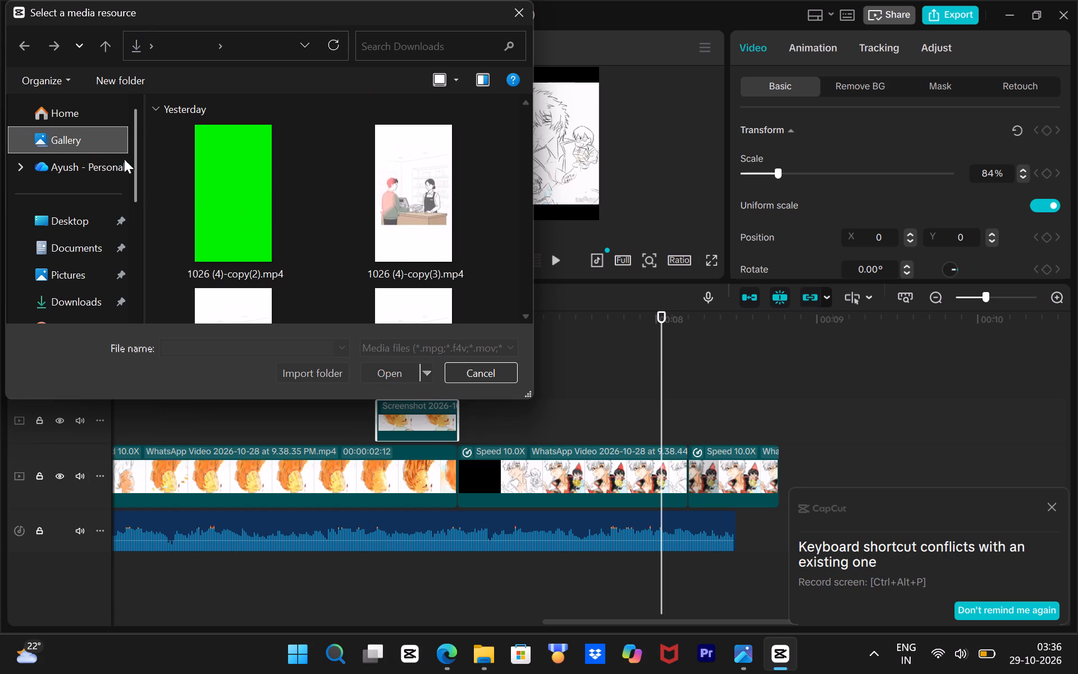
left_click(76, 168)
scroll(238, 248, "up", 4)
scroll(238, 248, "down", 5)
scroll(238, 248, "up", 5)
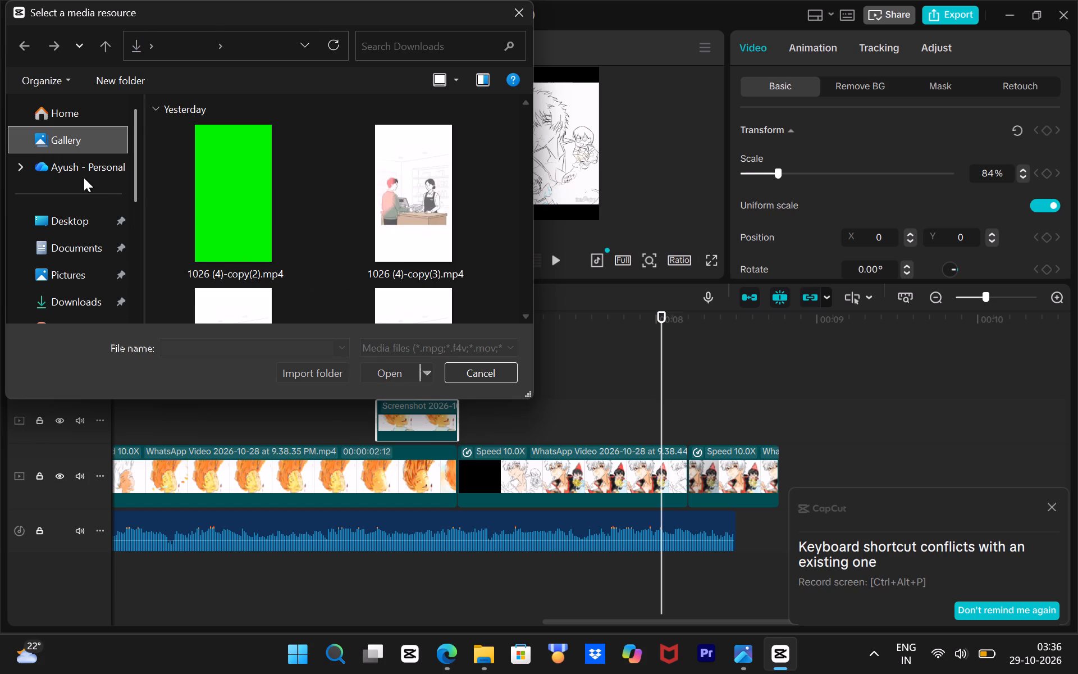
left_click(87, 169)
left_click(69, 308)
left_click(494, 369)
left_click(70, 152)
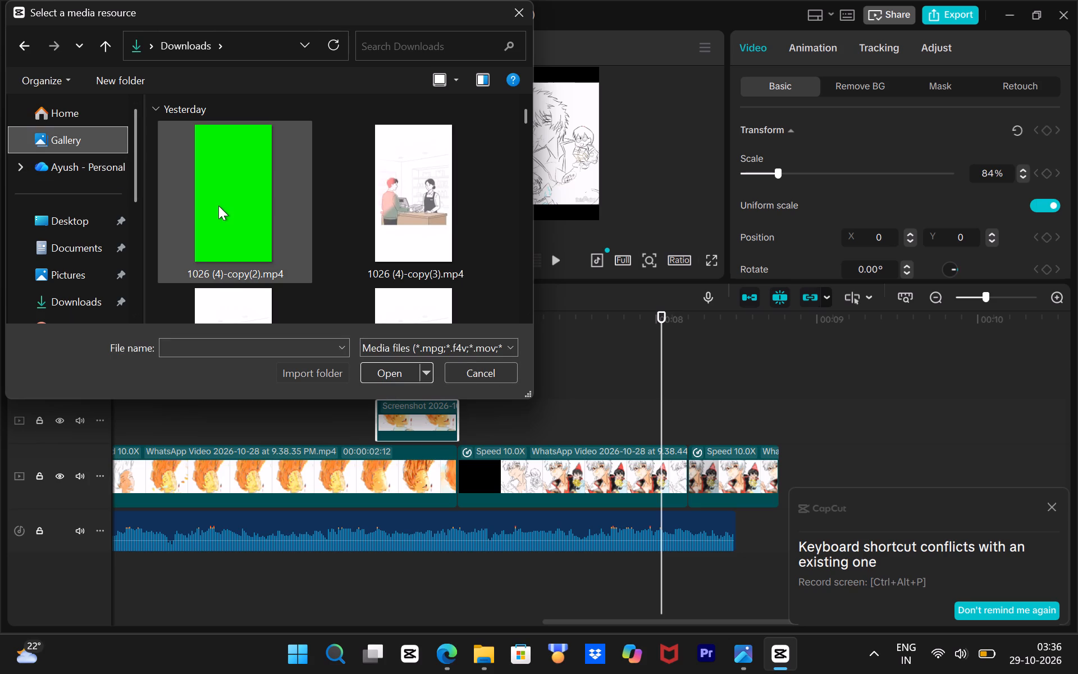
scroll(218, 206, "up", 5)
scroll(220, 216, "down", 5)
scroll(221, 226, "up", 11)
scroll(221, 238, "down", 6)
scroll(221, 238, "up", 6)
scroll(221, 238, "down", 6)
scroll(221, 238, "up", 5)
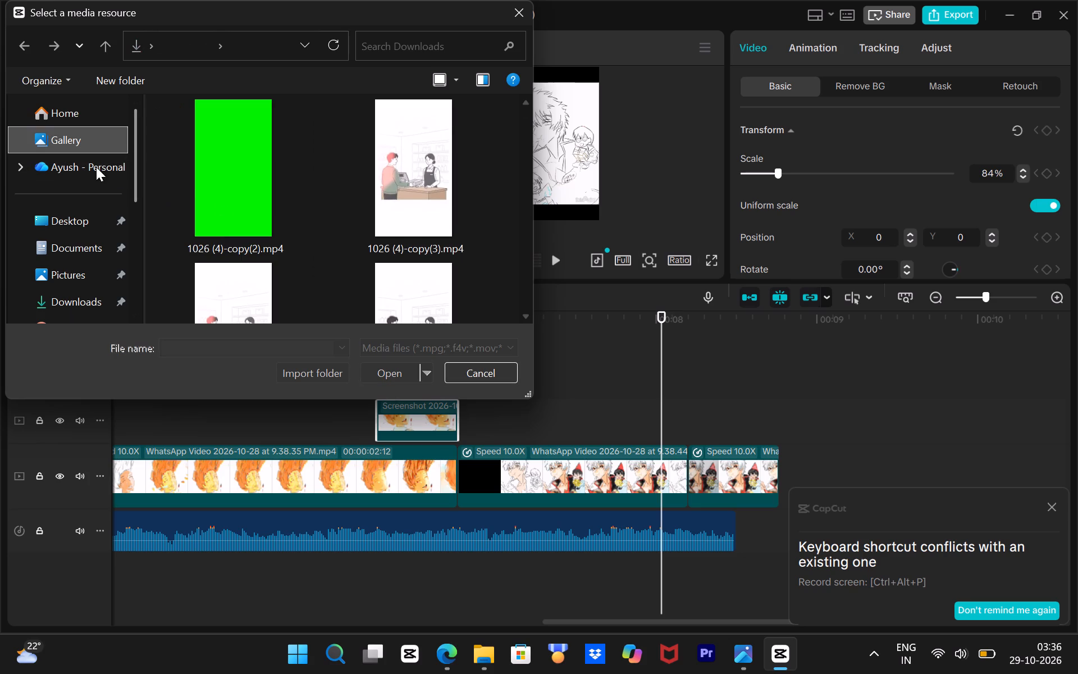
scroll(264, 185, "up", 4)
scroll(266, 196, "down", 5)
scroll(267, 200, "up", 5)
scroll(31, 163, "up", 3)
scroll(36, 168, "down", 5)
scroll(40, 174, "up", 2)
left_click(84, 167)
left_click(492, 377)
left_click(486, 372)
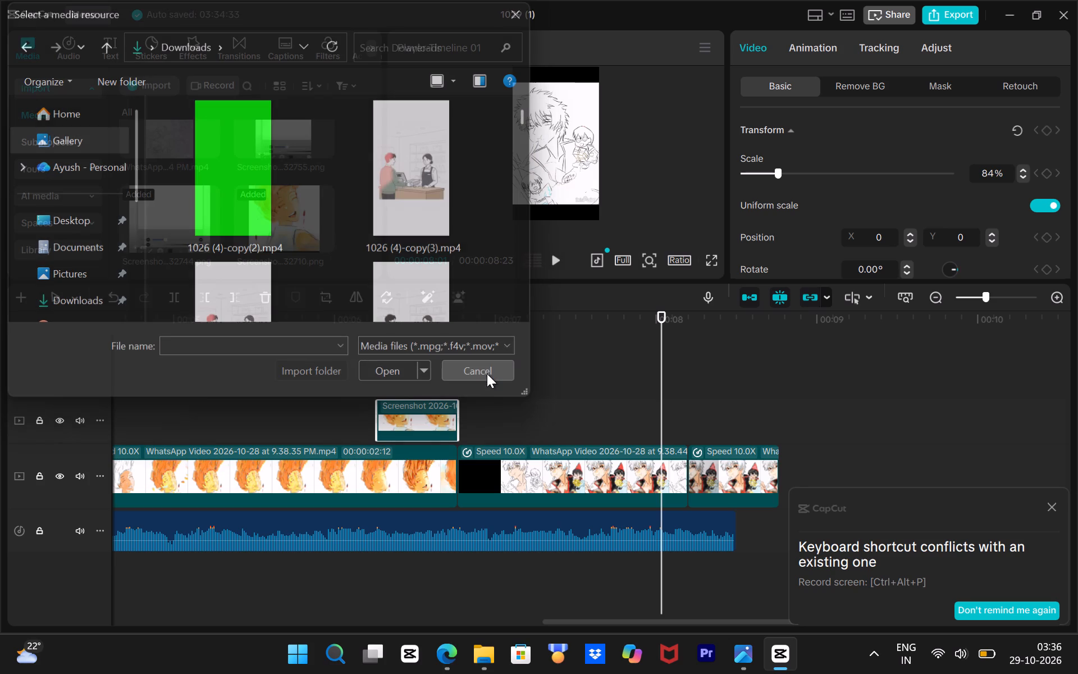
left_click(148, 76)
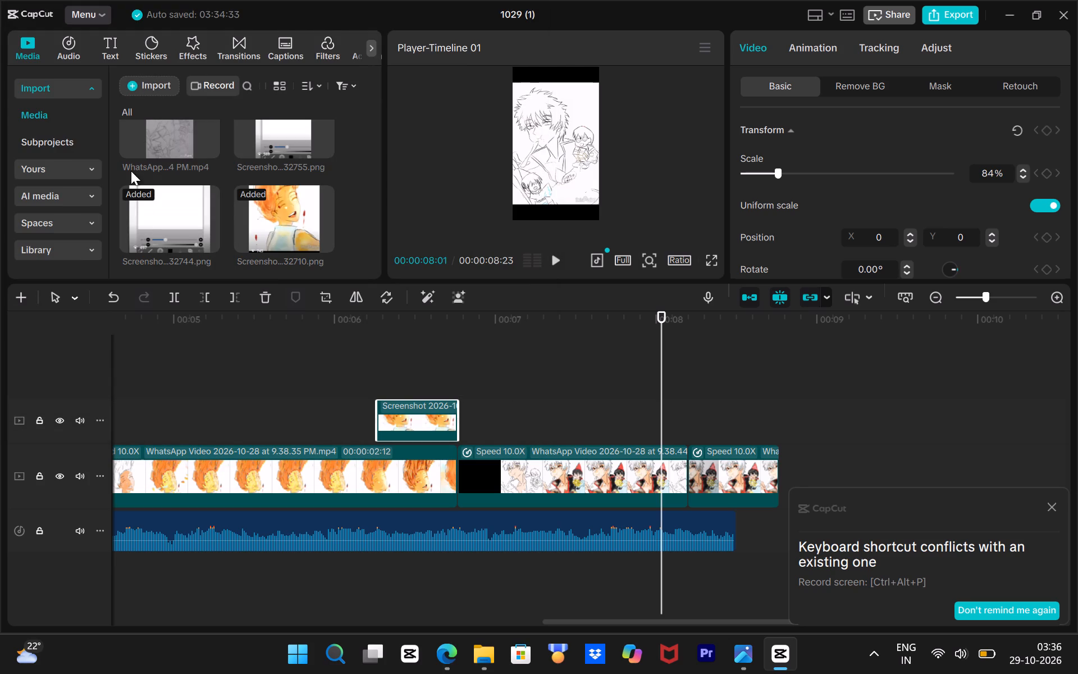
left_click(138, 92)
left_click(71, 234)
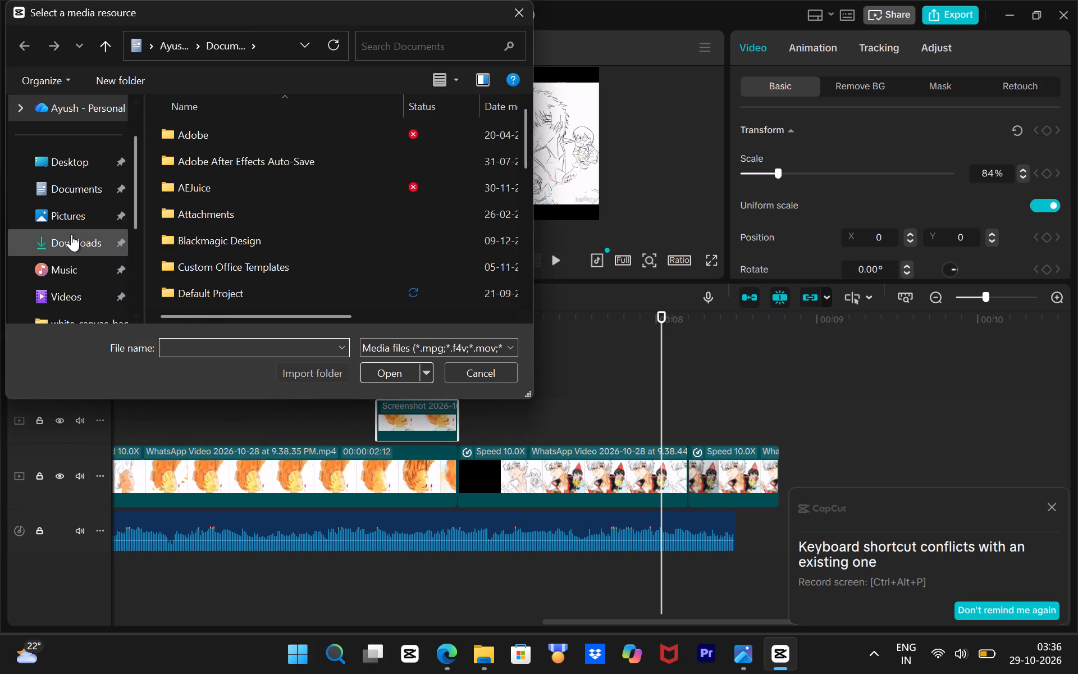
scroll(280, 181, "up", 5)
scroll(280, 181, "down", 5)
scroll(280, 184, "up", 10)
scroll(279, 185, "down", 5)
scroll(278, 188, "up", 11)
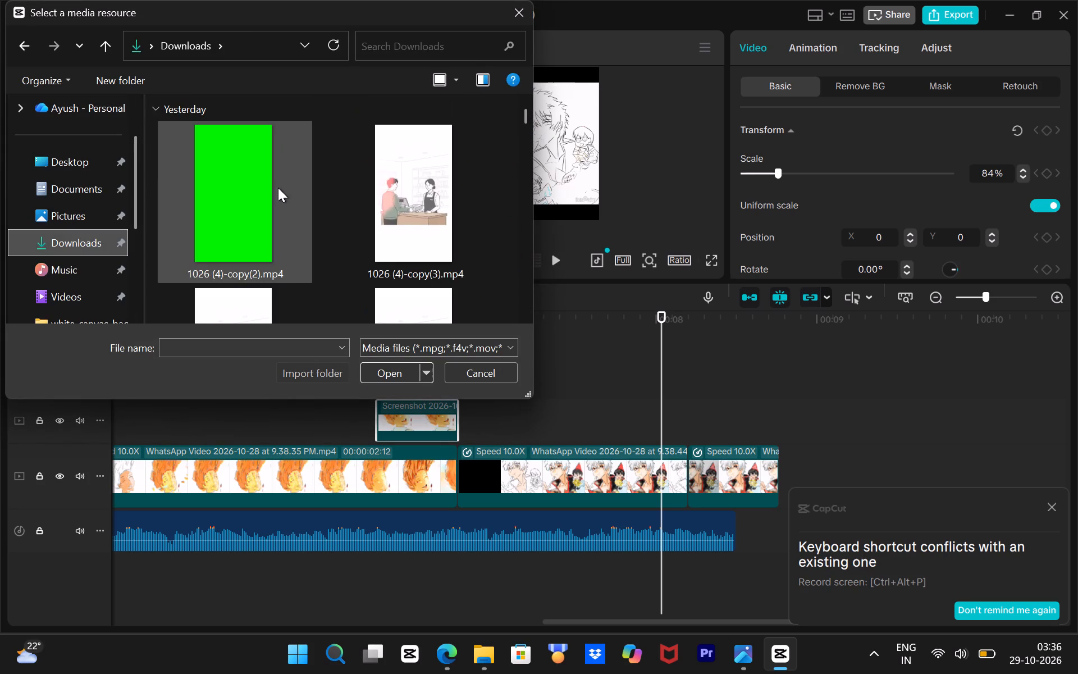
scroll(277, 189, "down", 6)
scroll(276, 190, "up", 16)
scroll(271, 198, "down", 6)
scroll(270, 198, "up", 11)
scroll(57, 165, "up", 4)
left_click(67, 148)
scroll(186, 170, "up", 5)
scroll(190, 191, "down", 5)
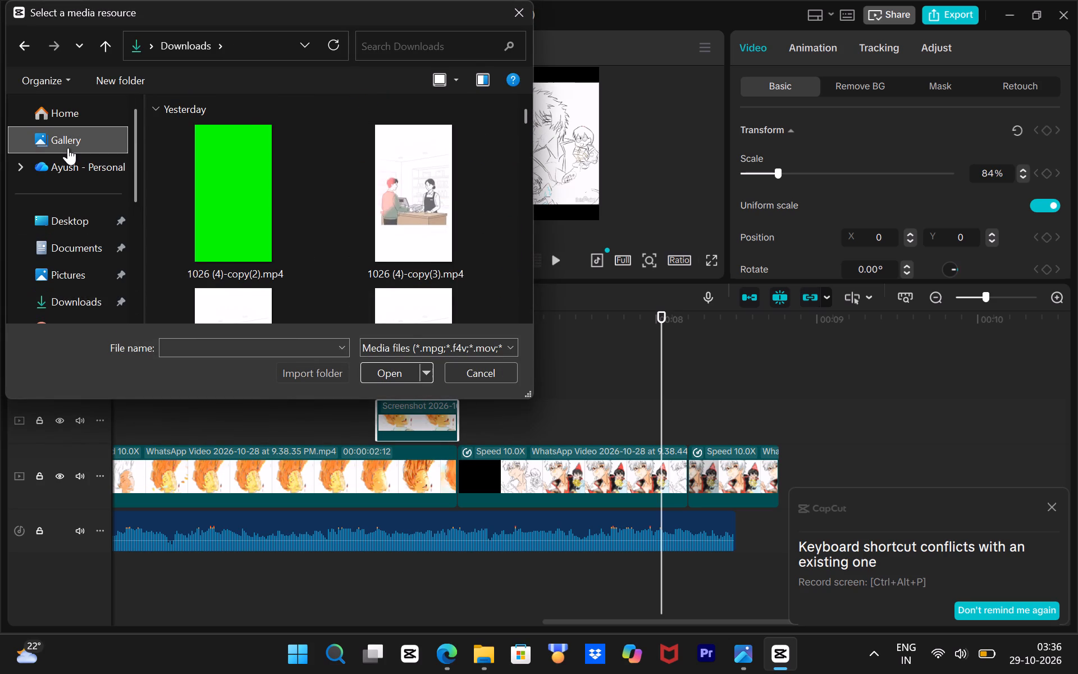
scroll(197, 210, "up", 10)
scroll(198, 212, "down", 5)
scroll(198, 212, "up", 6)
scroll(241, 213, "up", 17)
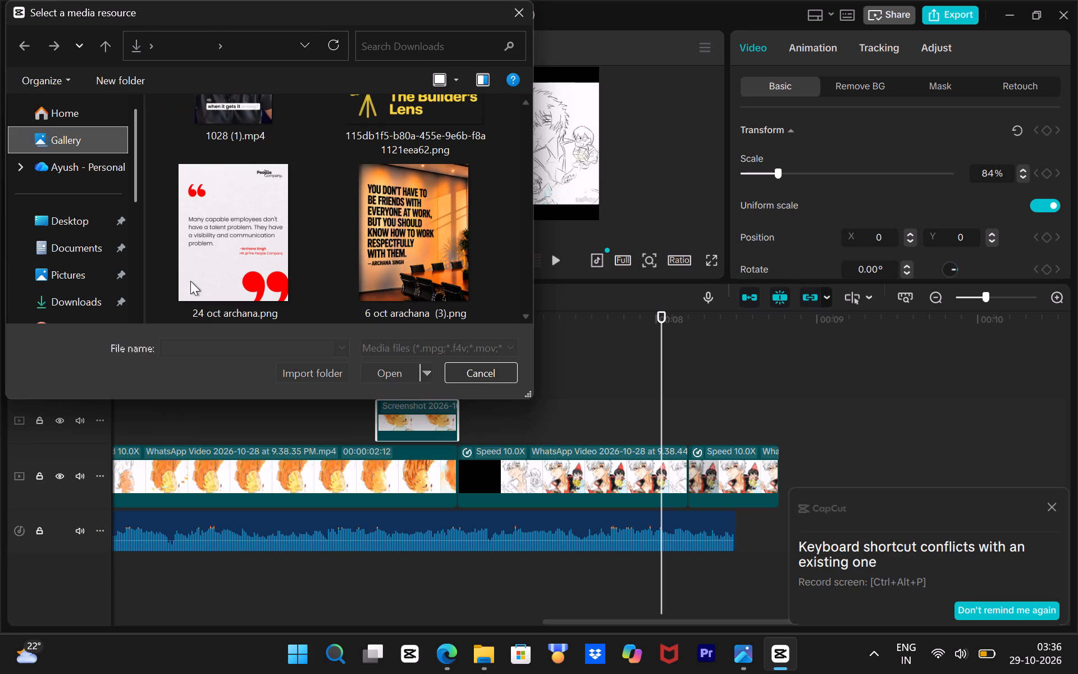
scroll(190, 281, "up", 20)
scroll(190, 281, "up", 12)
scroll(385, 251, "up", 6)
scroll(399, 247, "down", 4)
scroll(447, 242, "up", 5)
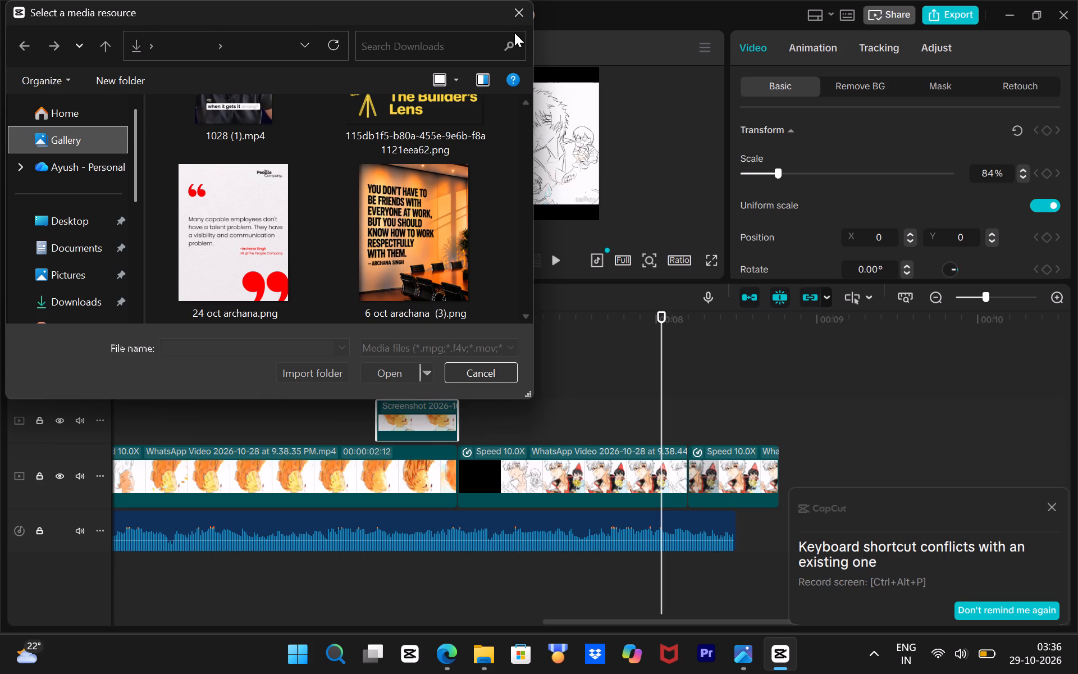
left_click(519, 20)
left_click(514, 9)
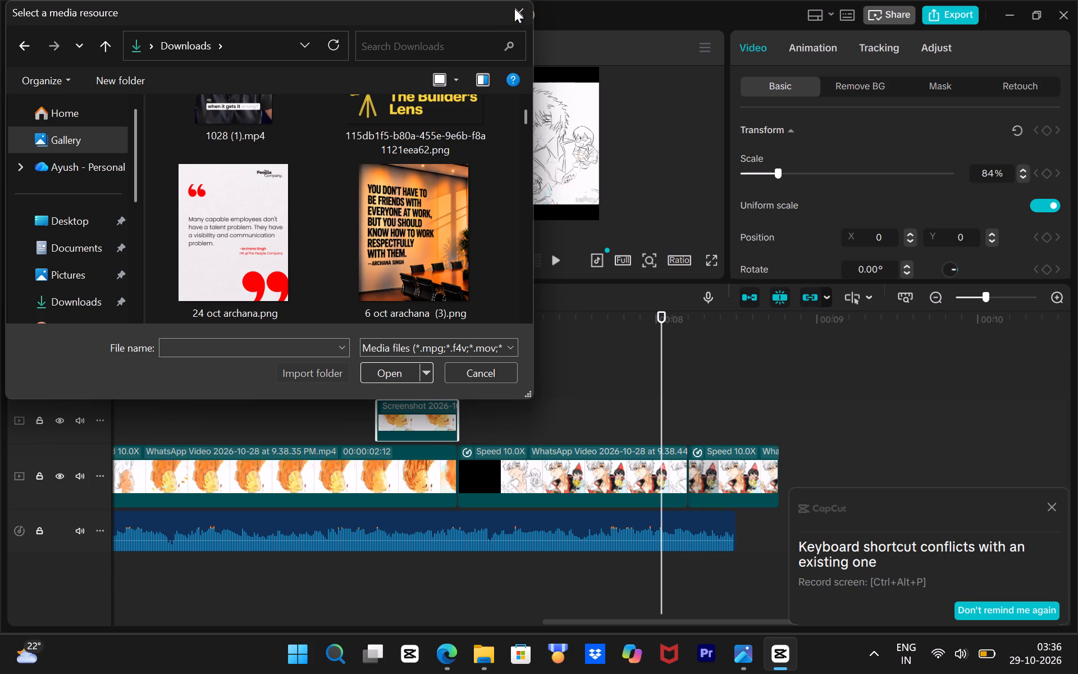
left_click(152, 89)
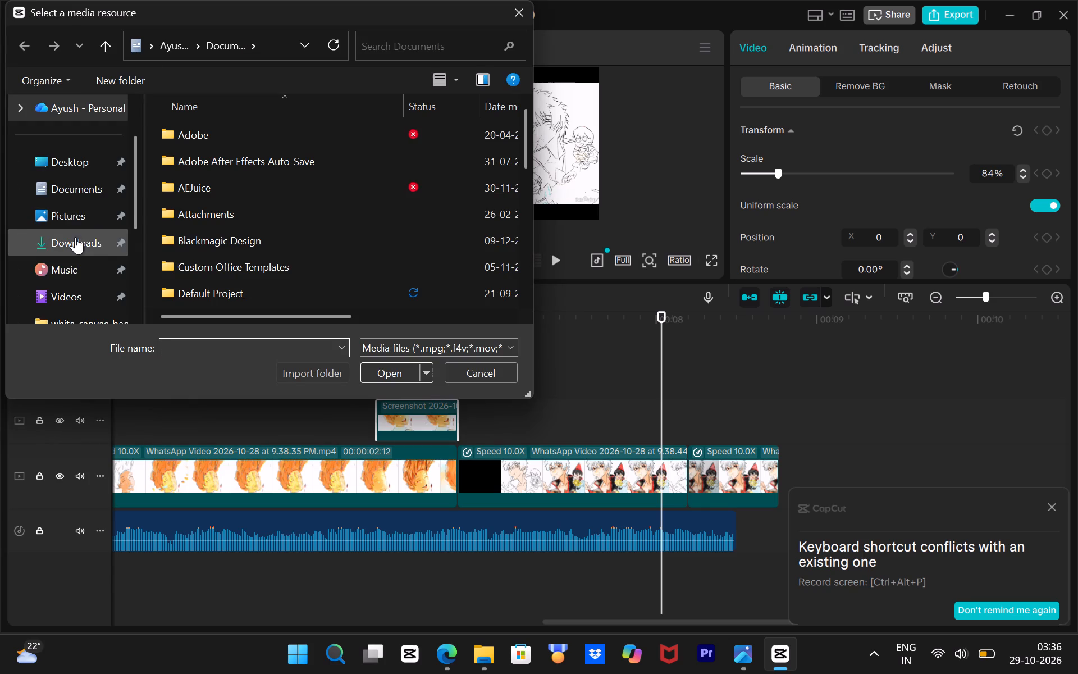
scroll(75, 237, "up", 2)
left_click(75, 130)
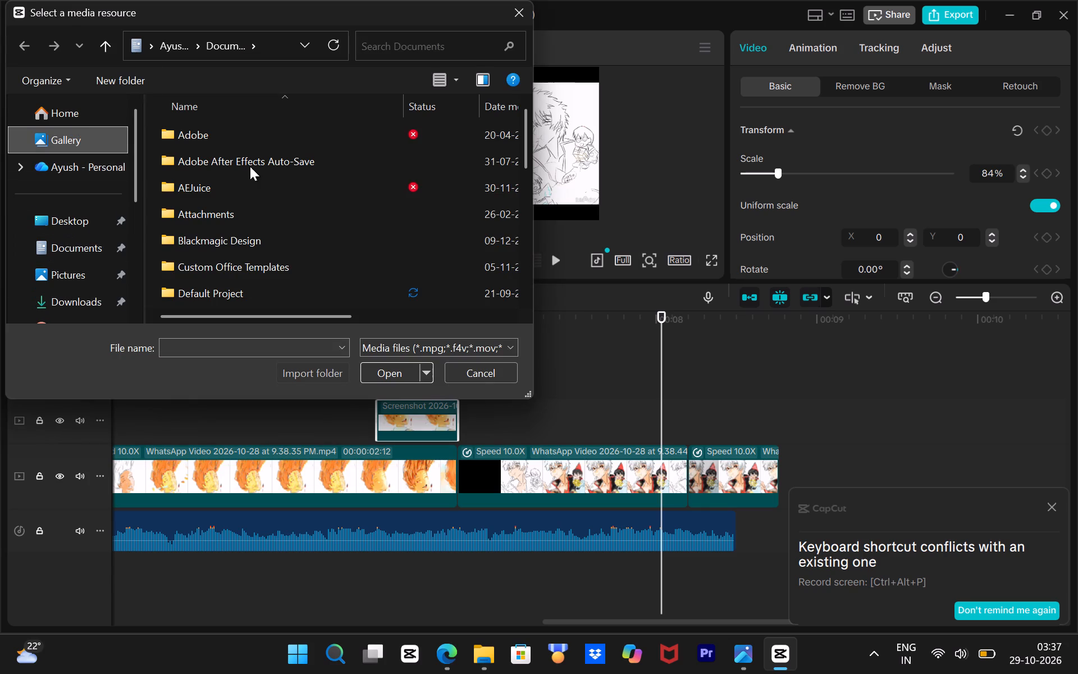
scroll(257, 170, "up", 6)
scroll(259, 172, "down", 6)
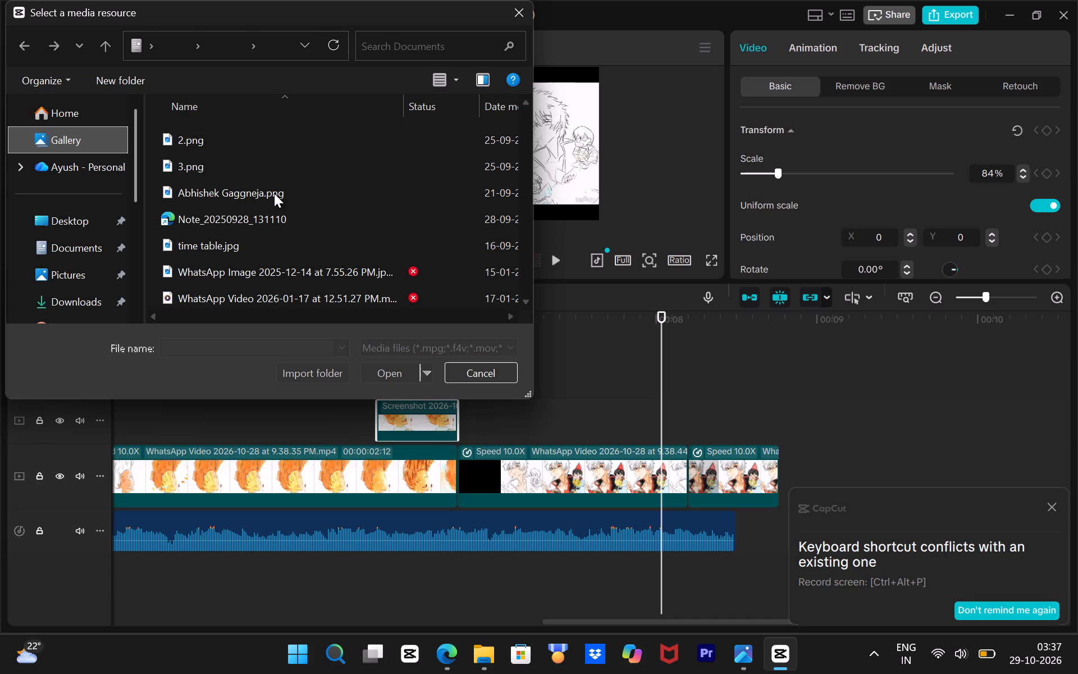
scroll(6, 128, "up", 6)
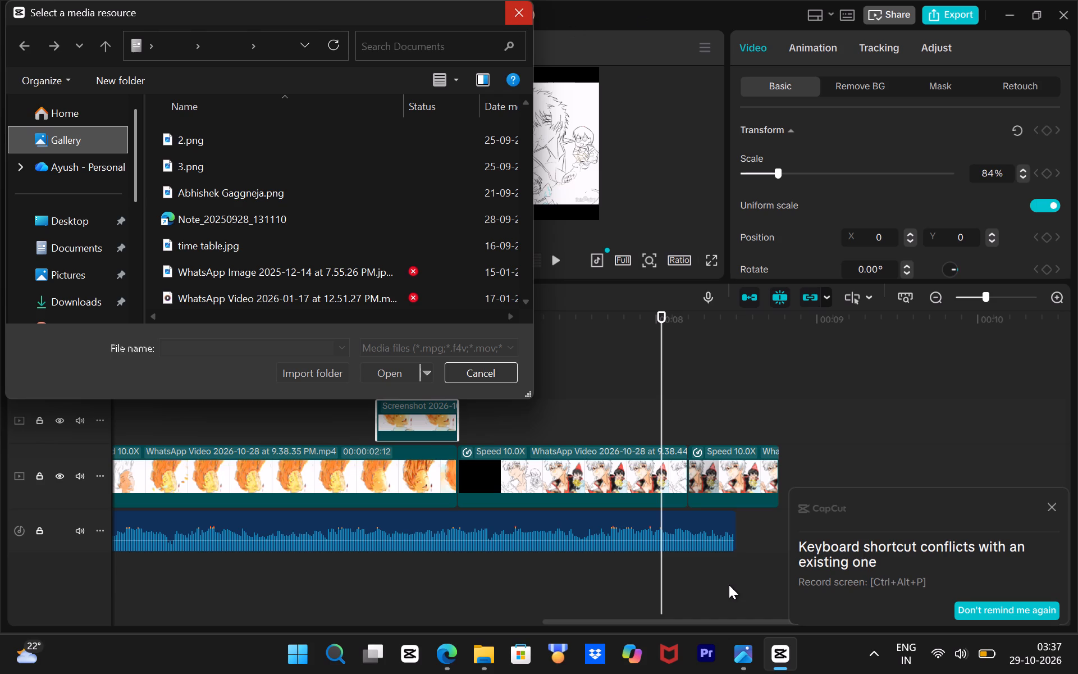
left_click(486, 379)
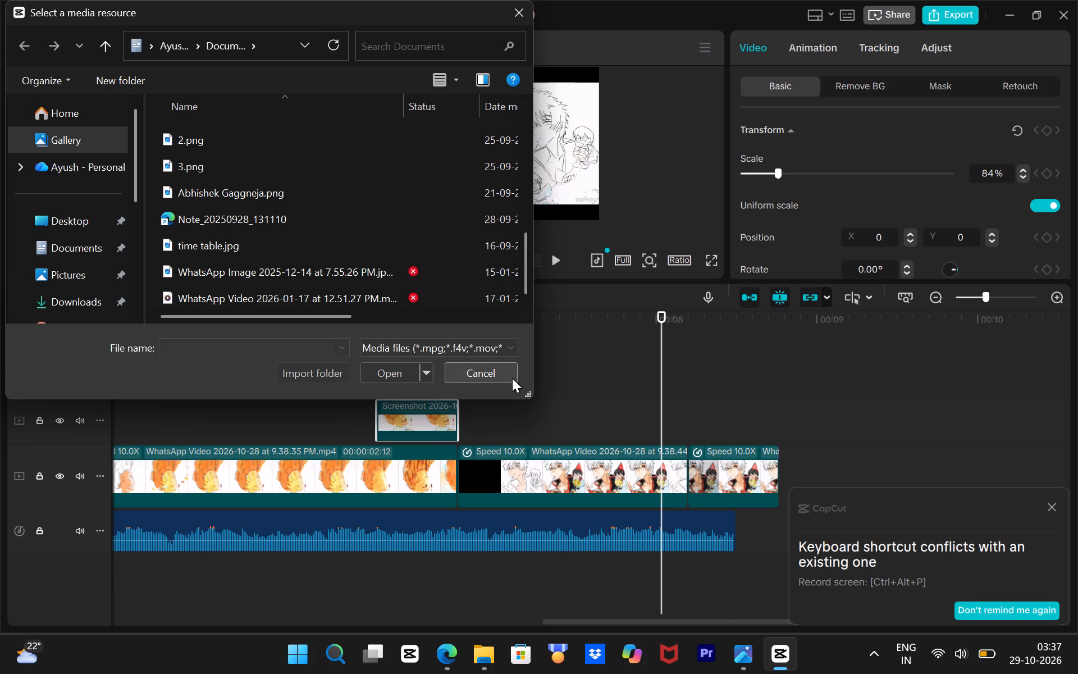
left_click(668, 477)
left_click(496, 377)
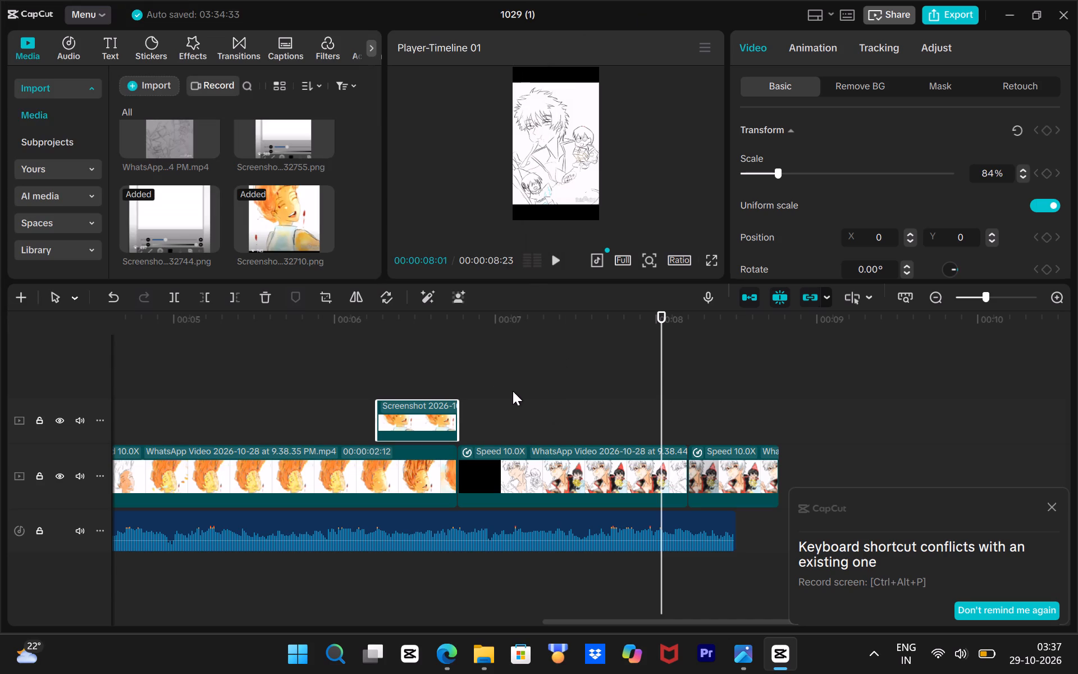
Trim the end of the white-haired drawing clip after the orange-haired one so it ends just before the 8-second mark.
left_click(667, 475)
left_click_drag(691, 482, 637, 484)
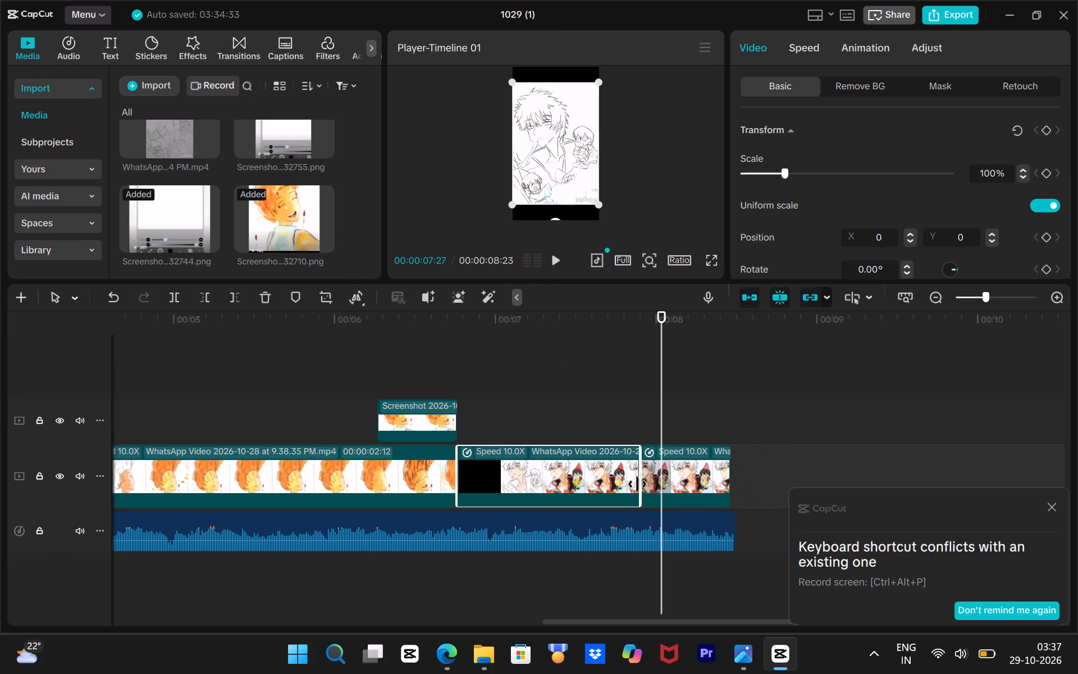
left_click_drag(637, 484, 642, 487)
left_click_drag(706, 333, 672, 342)
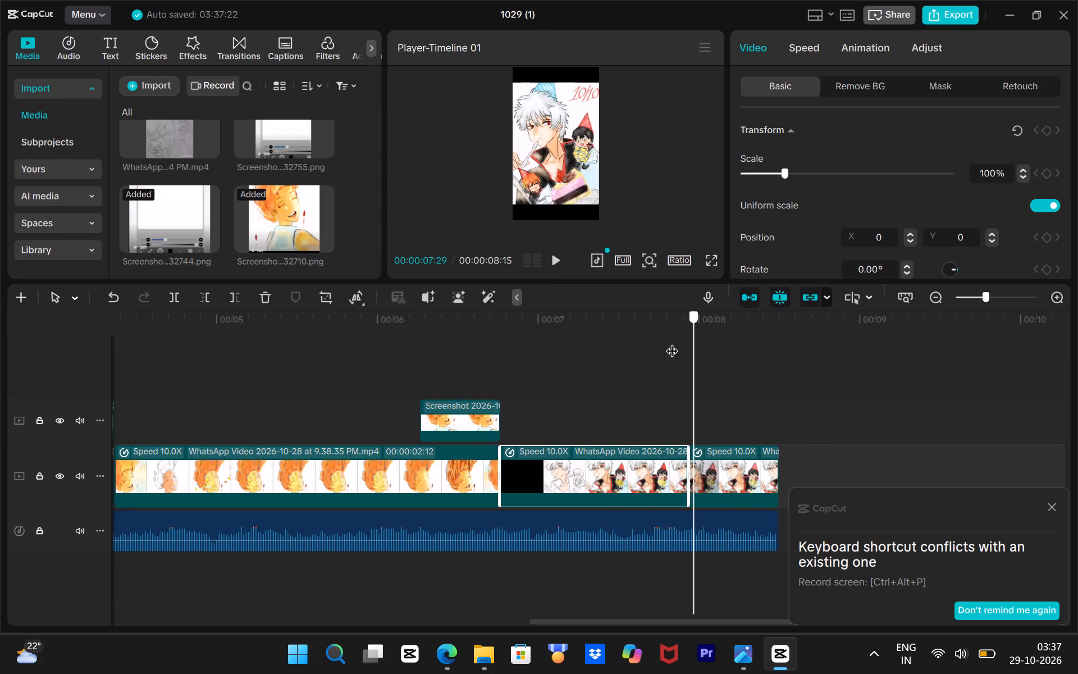
left_click_drag(672, 342, 676, 489)
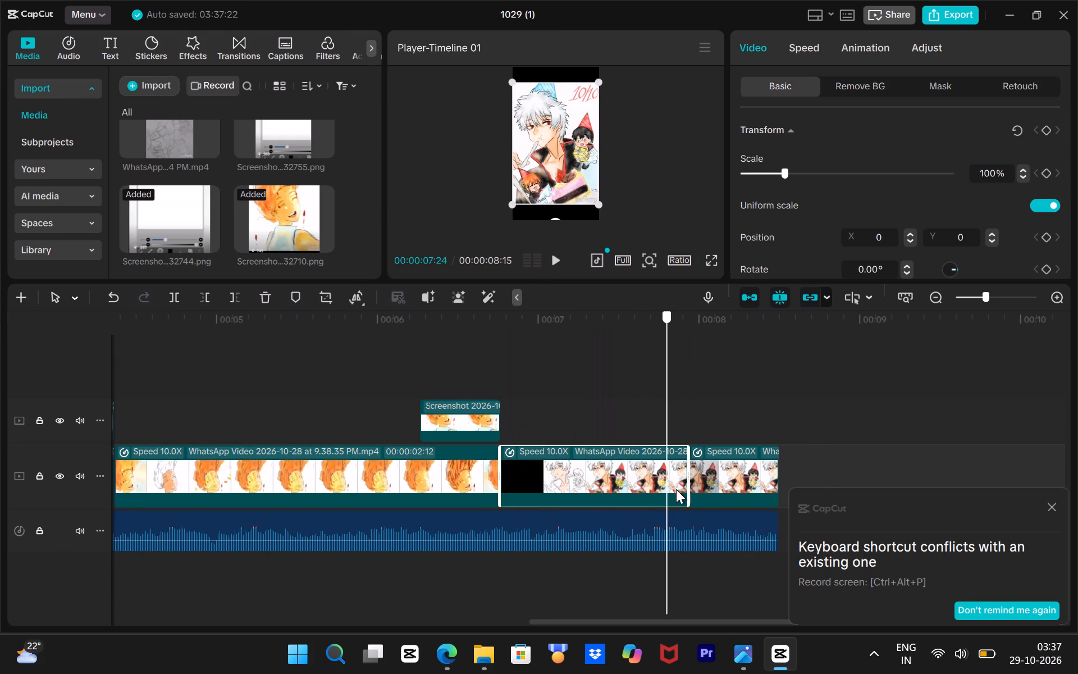
left_click_drag(676, 489, 764, 513)
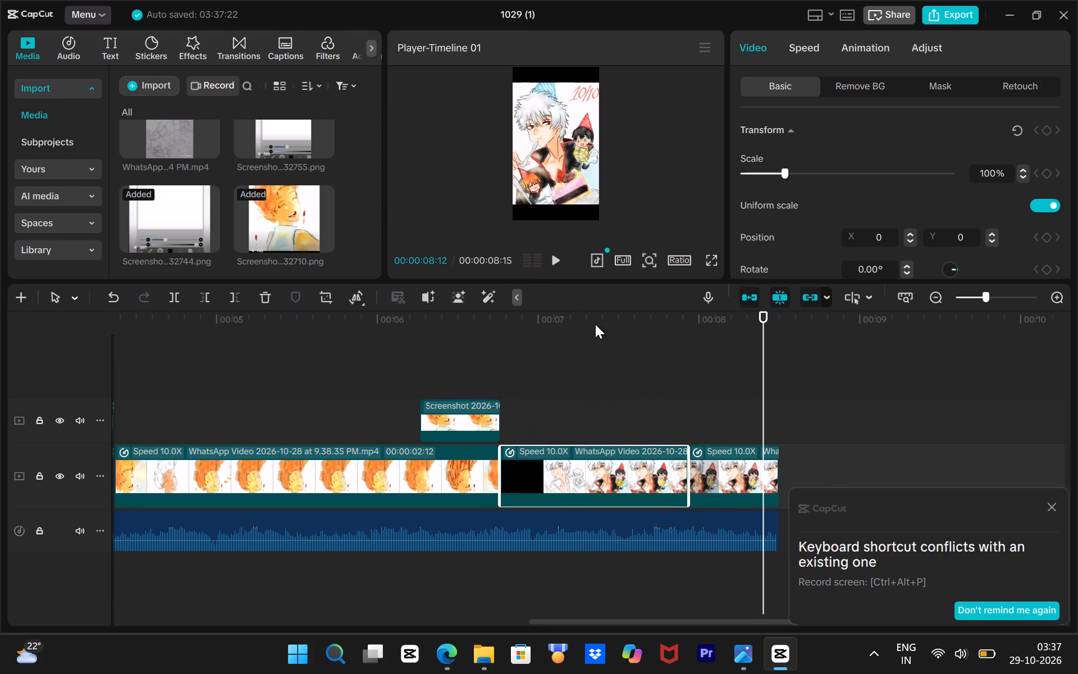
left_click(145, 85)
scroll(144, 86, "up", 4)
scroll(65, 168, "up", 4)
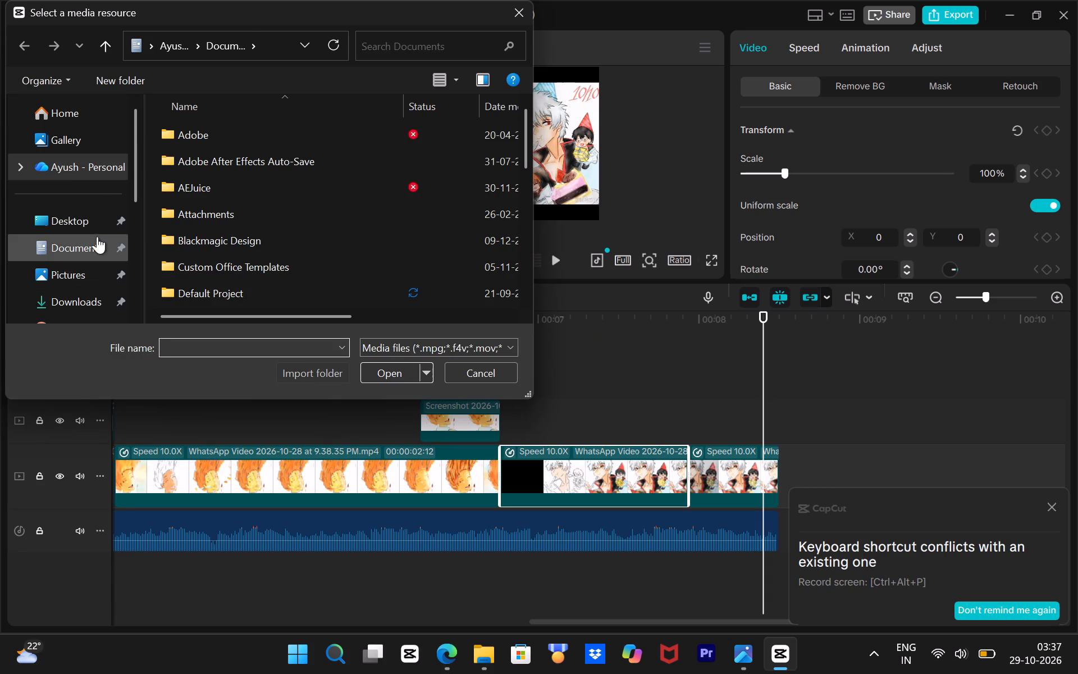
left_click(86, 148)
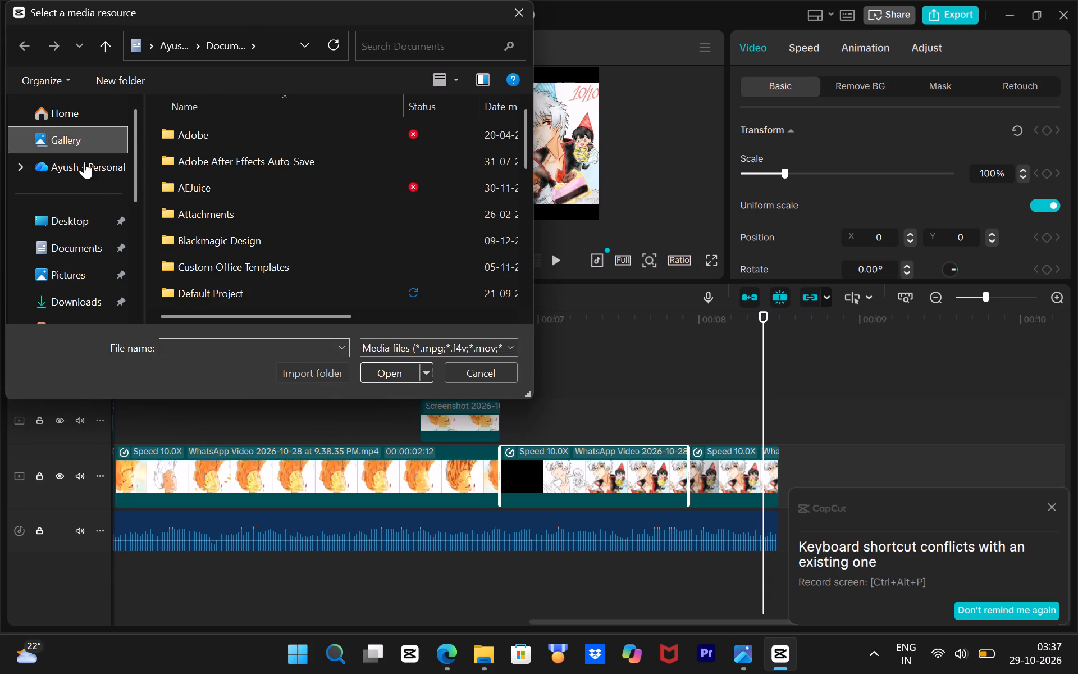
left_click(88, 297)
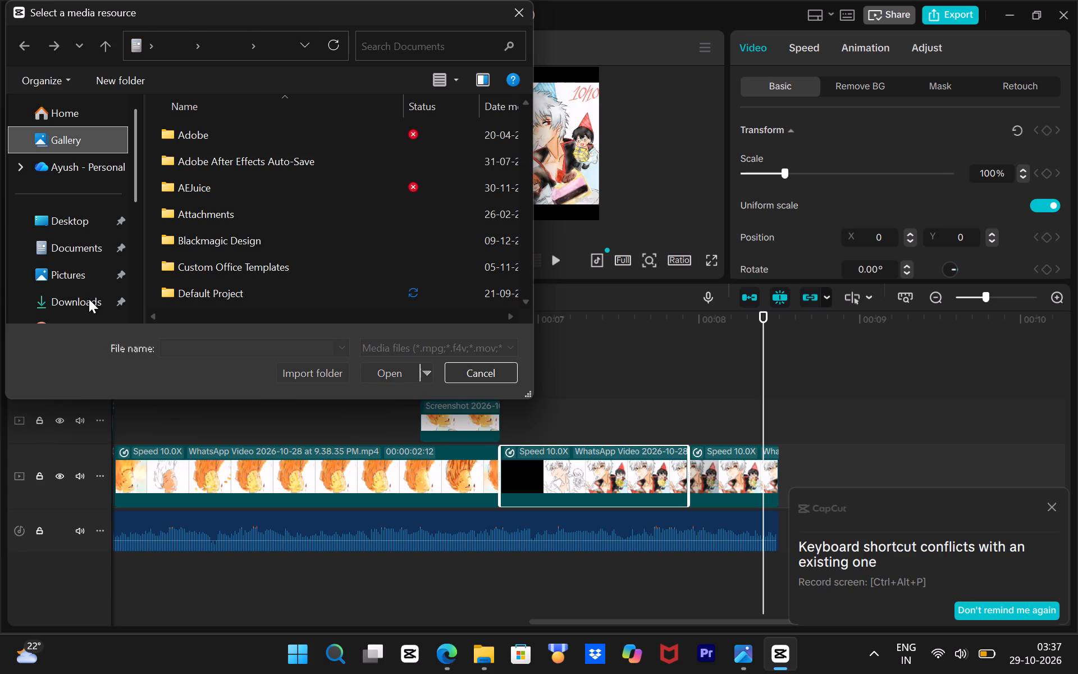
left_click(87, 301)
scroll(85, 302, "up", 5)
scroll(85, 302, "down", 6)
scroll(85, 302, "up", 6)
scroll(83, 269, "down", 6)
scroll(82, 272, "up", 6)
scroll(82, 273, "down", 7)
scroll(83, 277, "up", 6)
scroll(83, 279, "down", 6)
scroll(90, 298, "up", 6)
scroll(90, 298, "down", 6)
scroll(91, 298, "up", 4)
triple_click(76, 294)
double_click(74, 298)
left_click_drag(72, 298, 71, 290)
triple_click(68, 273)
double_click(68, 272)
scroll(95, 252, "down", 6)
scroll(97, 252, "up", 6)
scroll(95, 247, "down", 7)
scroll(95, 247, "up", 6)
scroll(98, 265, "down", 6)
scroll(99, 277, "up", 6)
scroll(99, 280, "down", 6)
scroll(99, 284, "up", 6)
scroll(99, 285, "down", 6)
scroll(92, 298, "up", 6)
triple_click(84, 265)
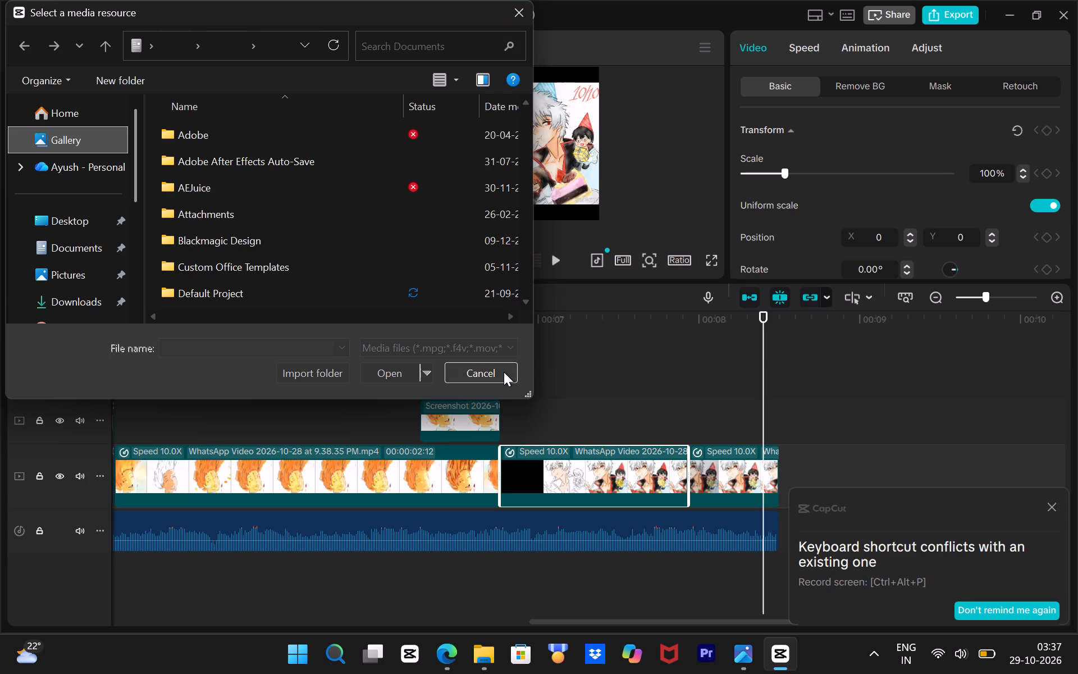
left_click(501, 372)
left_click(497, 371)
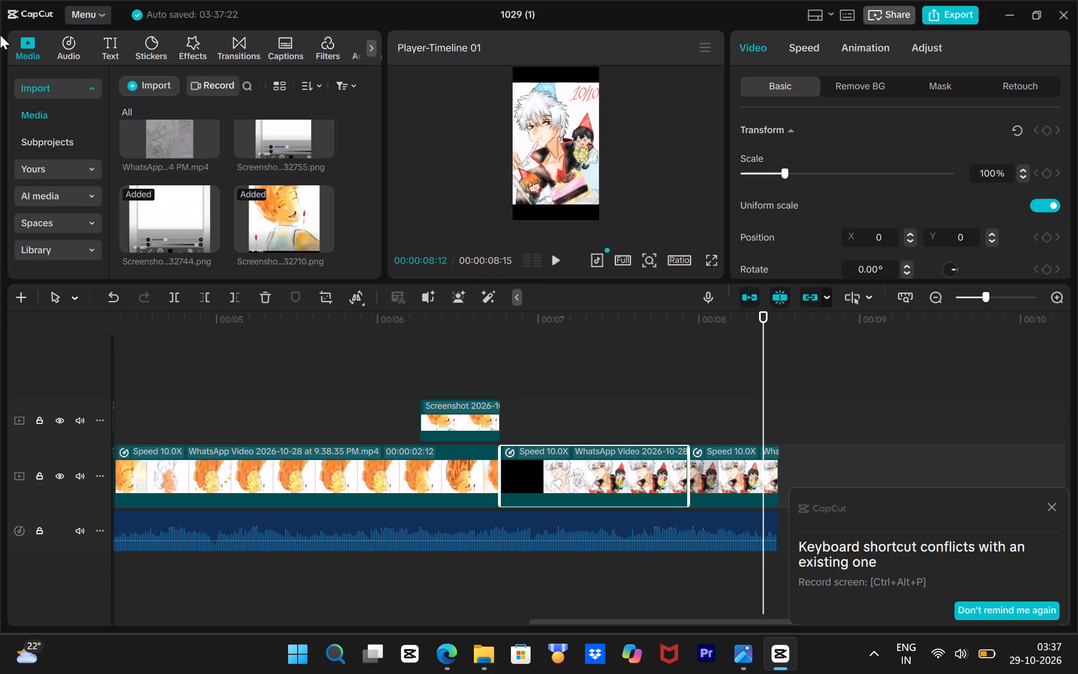
Import Screenshot 2026-10-29 033555.png, showing the 34 likes and 4 comments, from the Gallery folder.
left_click(148, 91)
scroll(38, 197, "up", 2)
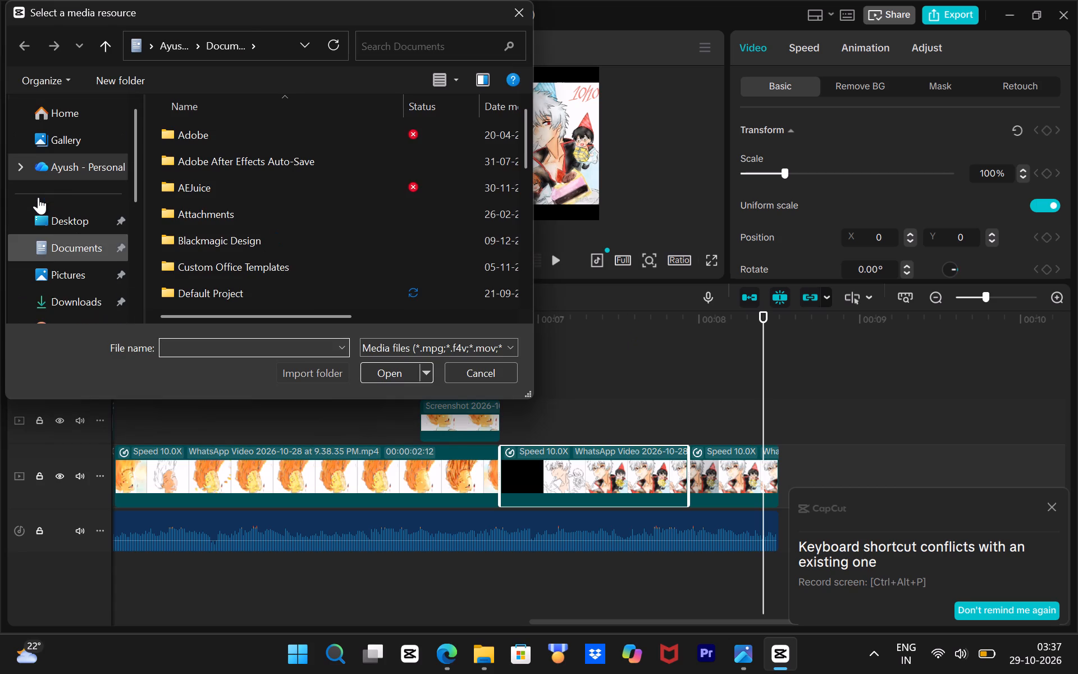
scroll(49, 205, "down", 1)
left_click(67, 225)
scroll(117, 180, "up", 3)
left_click(71, 144)
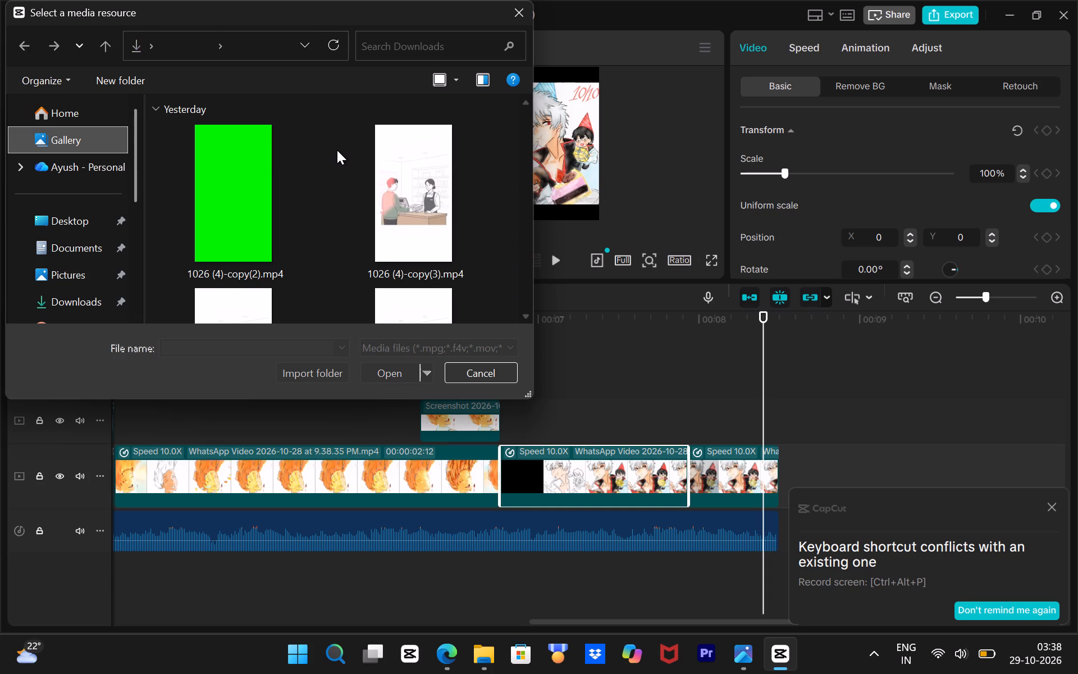
left_click(247, 226)
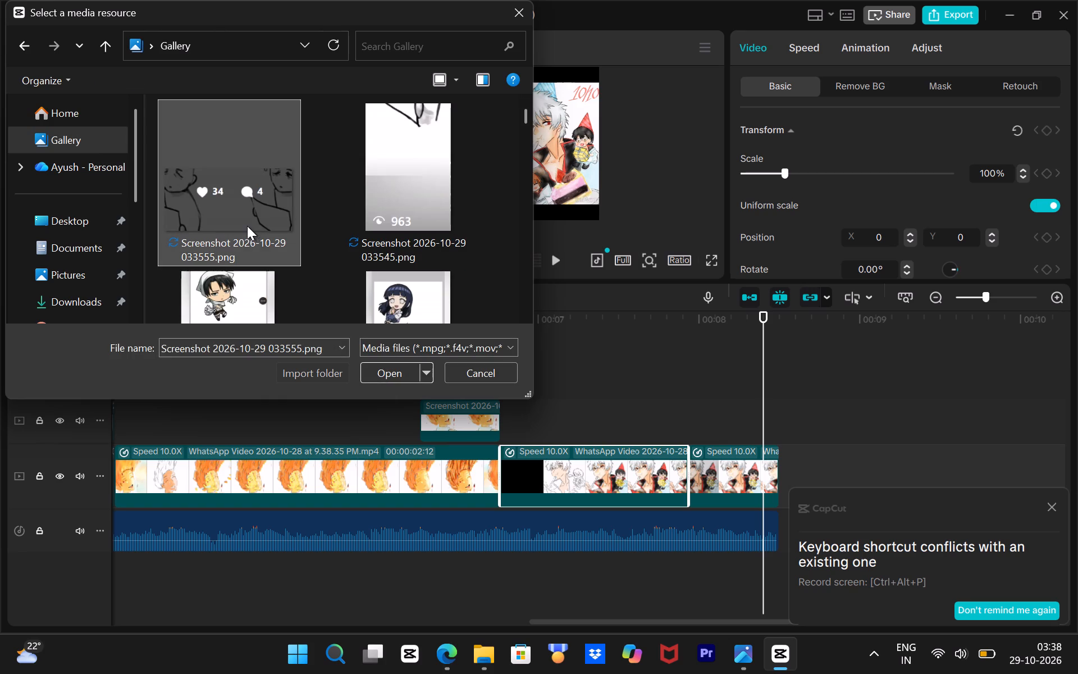
left_click(381, 374)
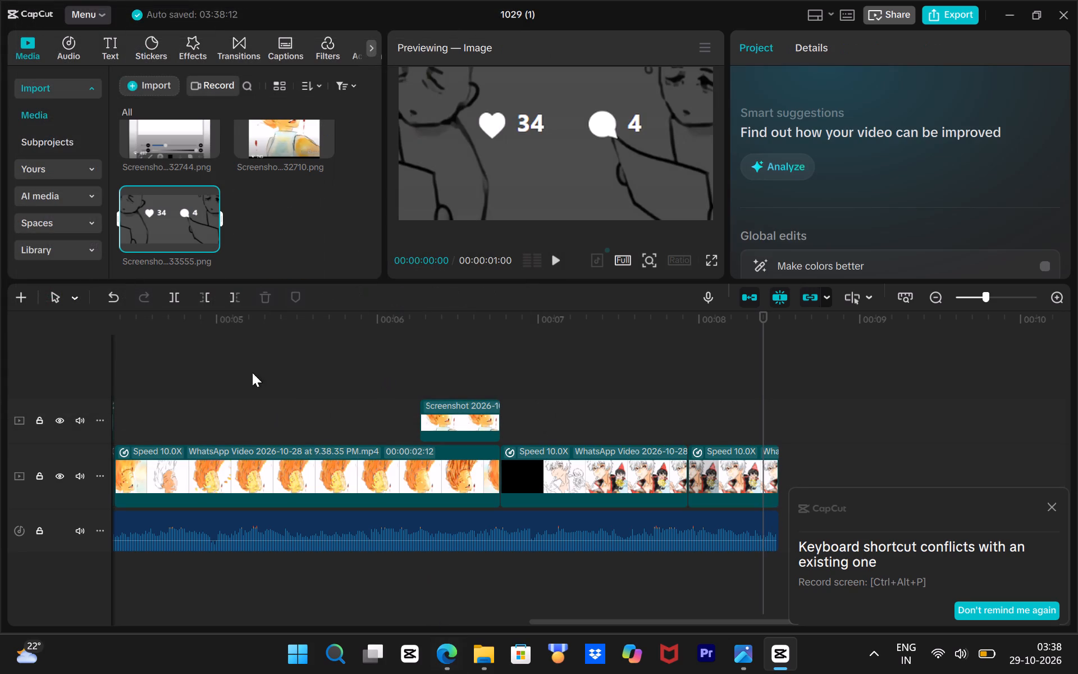
Overlay the likes-and-comments screenshot above the white-haired drawing clips from about 7.3 seconds, scaled to 77% with Y position -200.
left_click_drag(172, 231, 592, 421)
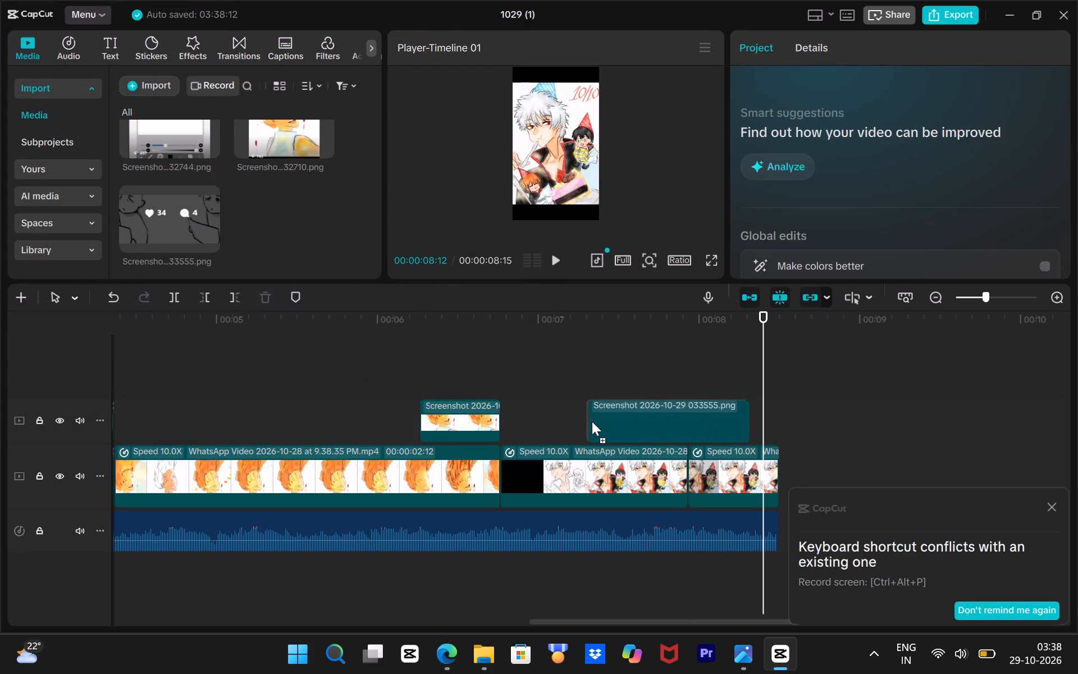
left_click_drag(592, 421, 593, 421)
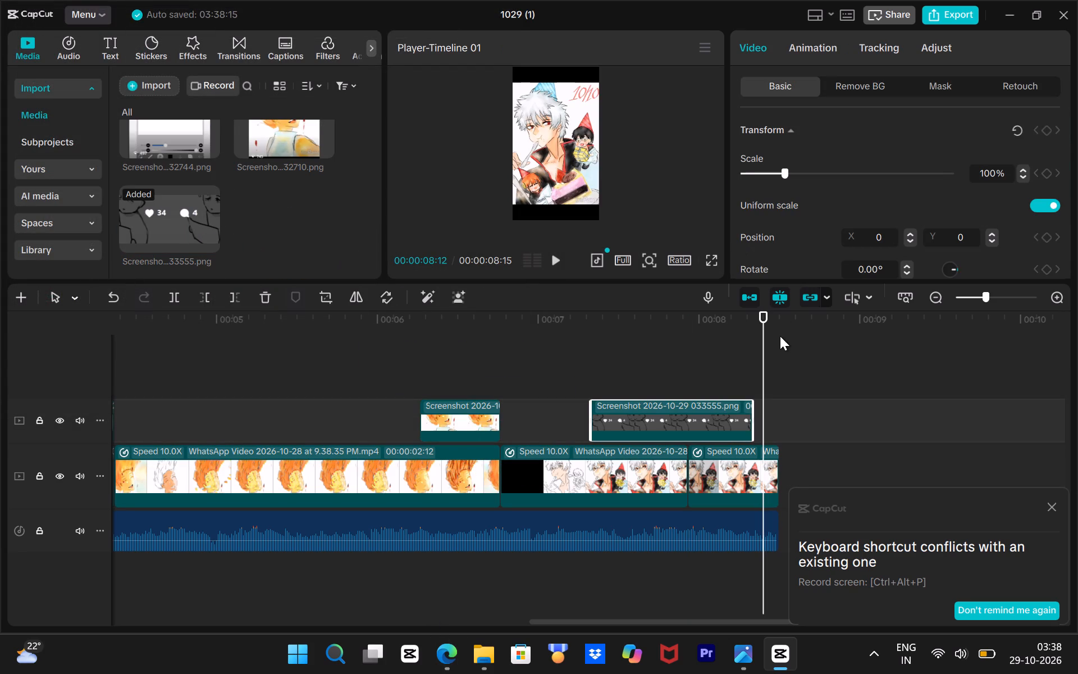
left_click_drag(770, 330, 720, 341)
left_click_drag(601, 161, 585, 161)
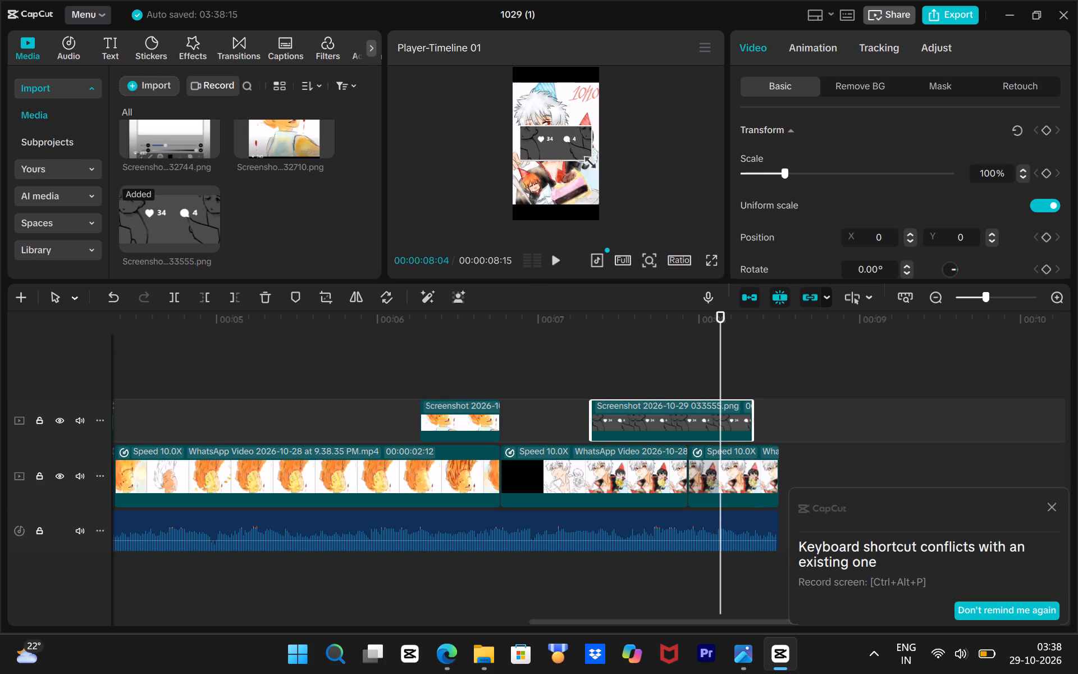
left_click_drag(585, 161, 579, 161)
left_click_drag(567, 149, 568, 158)
Rotate the likes-and-comments screenshot overlay clockwise to about 41°.
left_click_drag(719, 340, 710, 343)
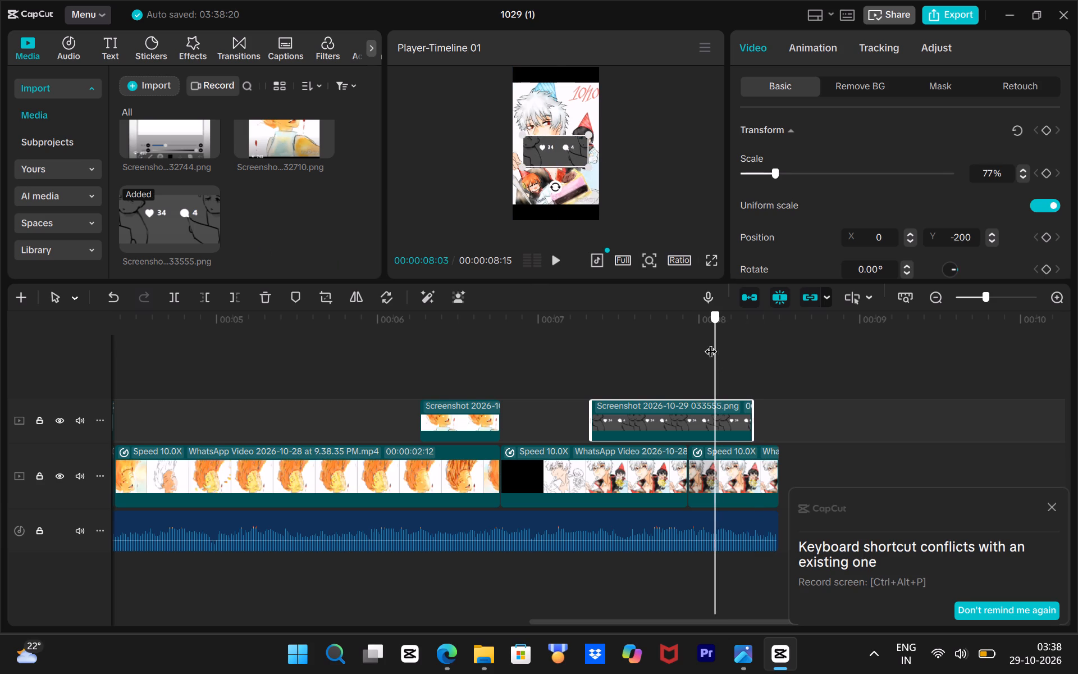
left_click_drag(710, 343, 689, 347)
left_click_drag(554, 188, 532, 185)
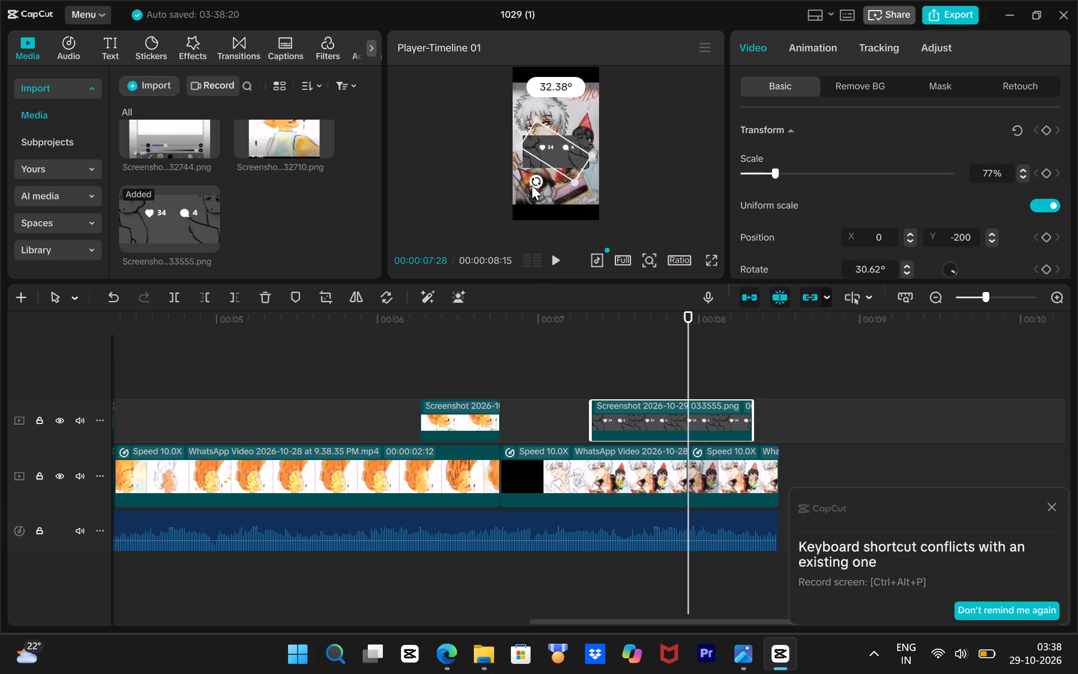
left_click_drag(532, 185, 526, 183)
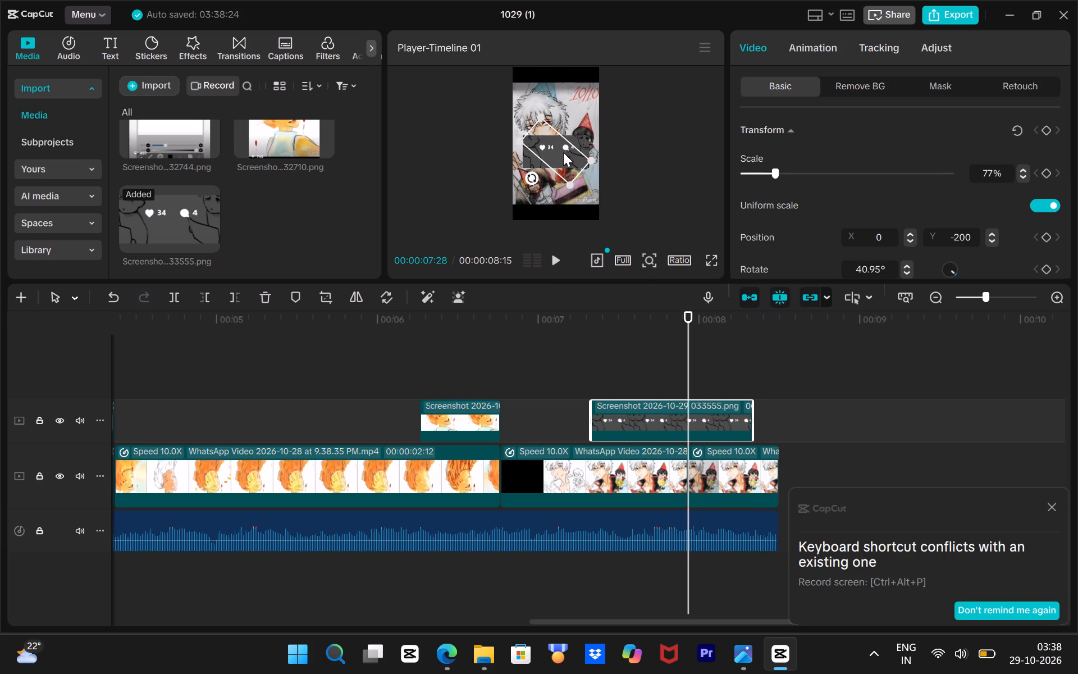
Rotate the 745 view-count overlay on the orange-haired drawing counterclockwise to about -23°.
left_click_drag(684, 347, 591, 374)
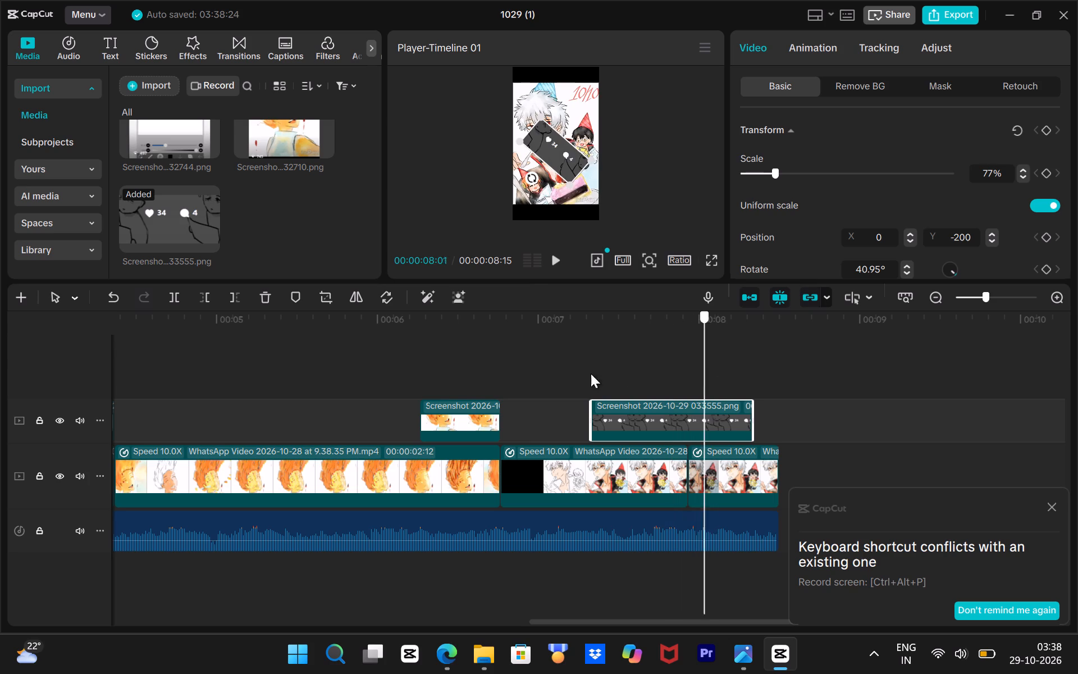
left_click_drag(591, 374, 456, 429)
left_click(460, 413)
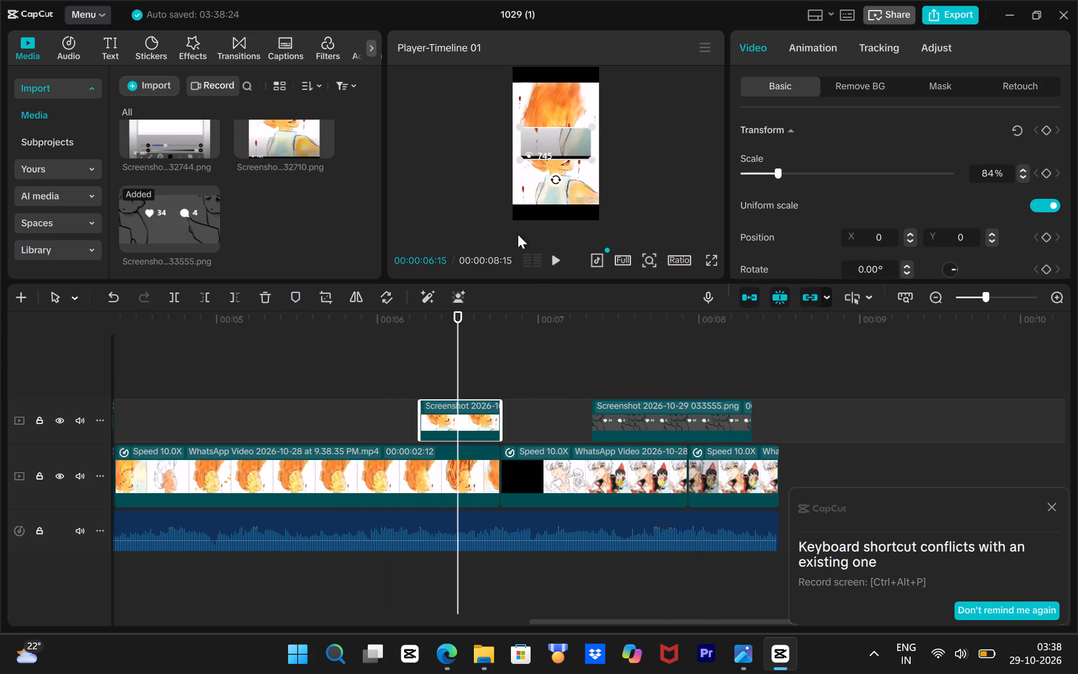
left_click_drag(558, 183, 565, 176)
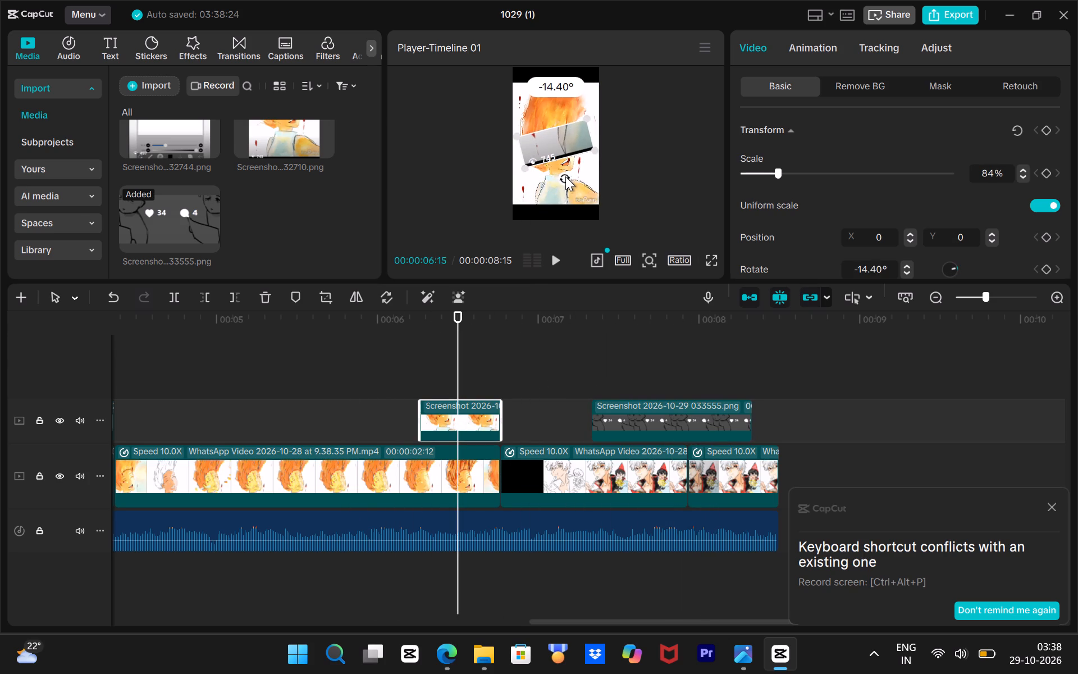
left_click_drag(565, 176, 568, 171)
Rotate the 497 view-count overlay on the blue-haired drawing clockwise to about 30°.
left_click_drag(457, 339, 22, 456)
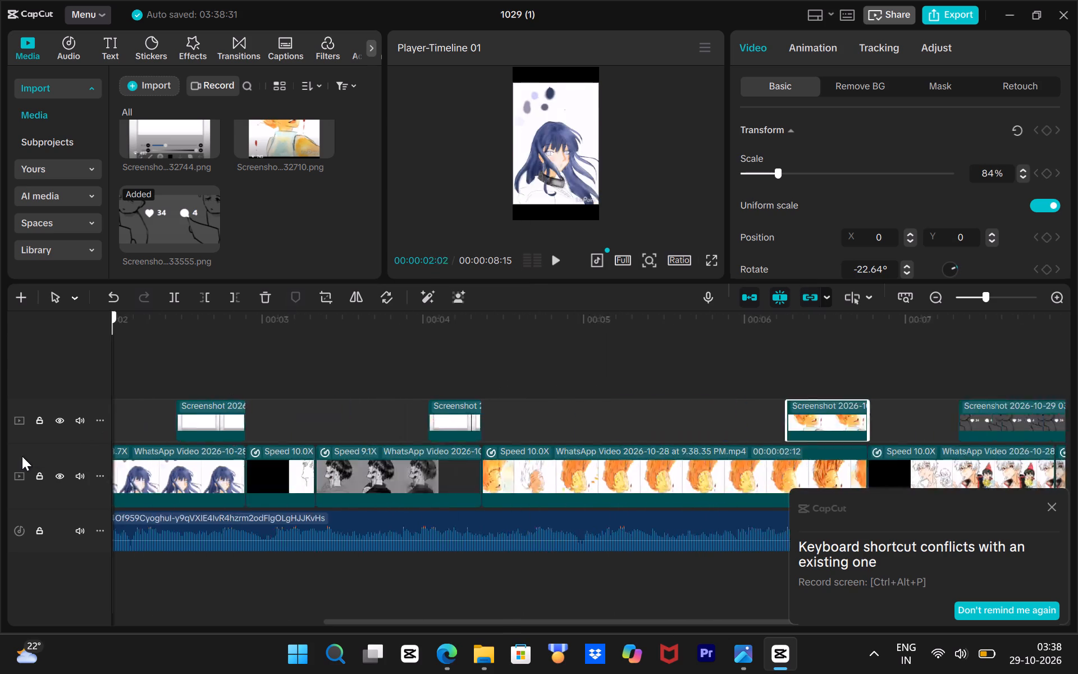
left_click_drag(22, 456, 573, 499)
left_click(587, 406)
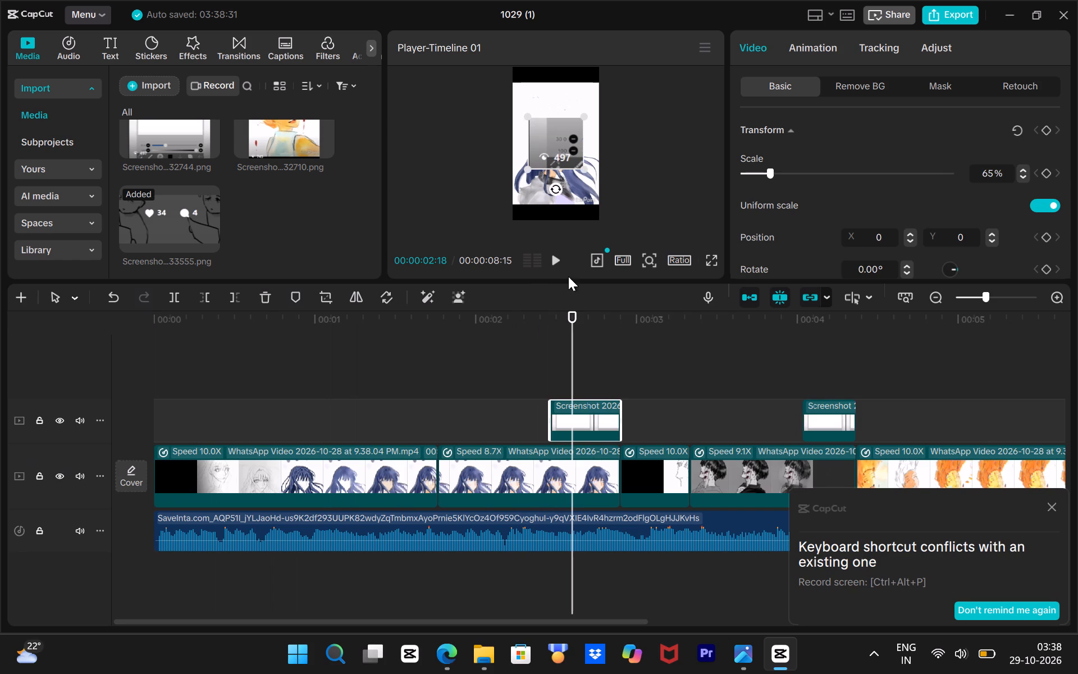
left_click_drag(554, 186, 526, 190)
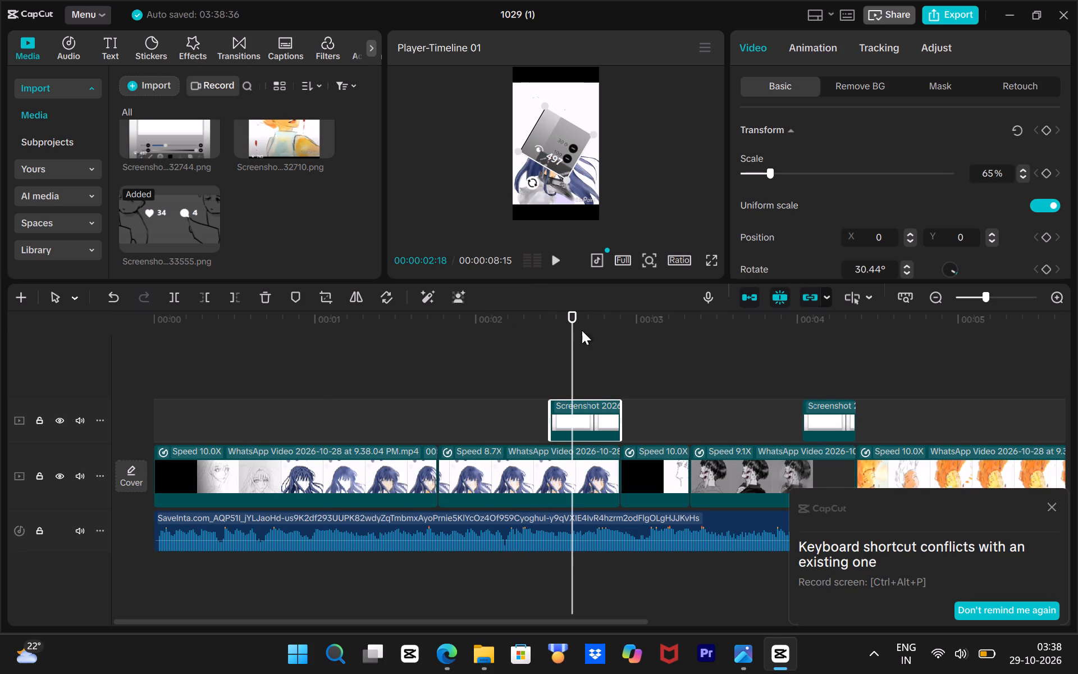
Play the opening and extend the start of the 497 view-count overlay earlier, to about 2.3 seconds.
left_click_drag(573, 330, 0, 591)
key("space")
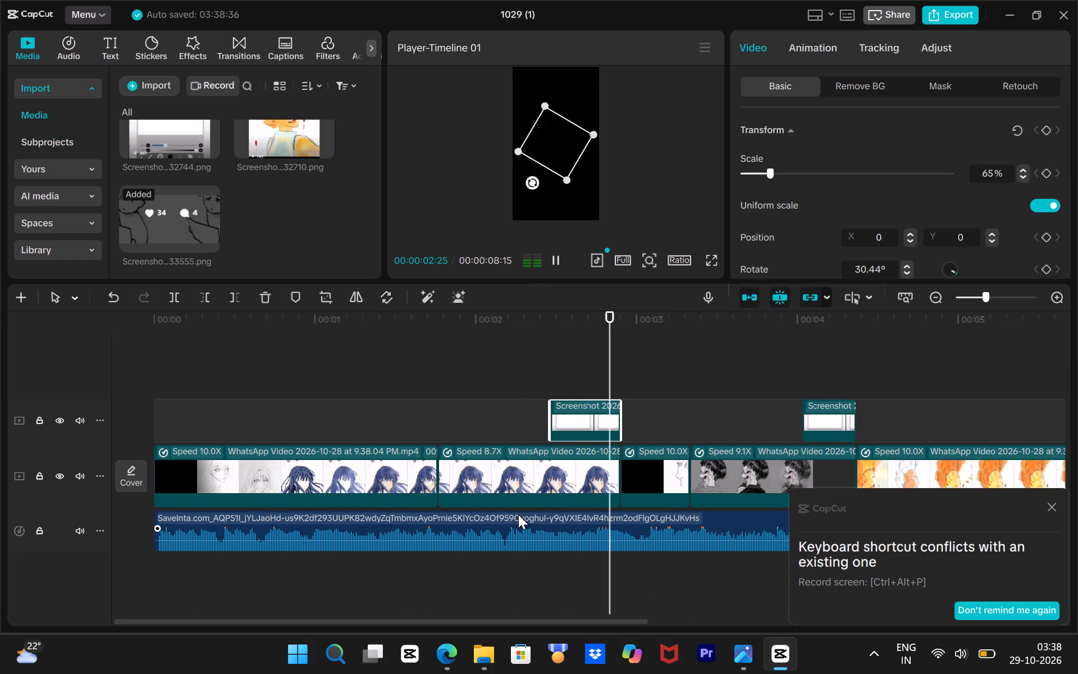
key("space")
left_click_drag(551, 425, 527, 428)
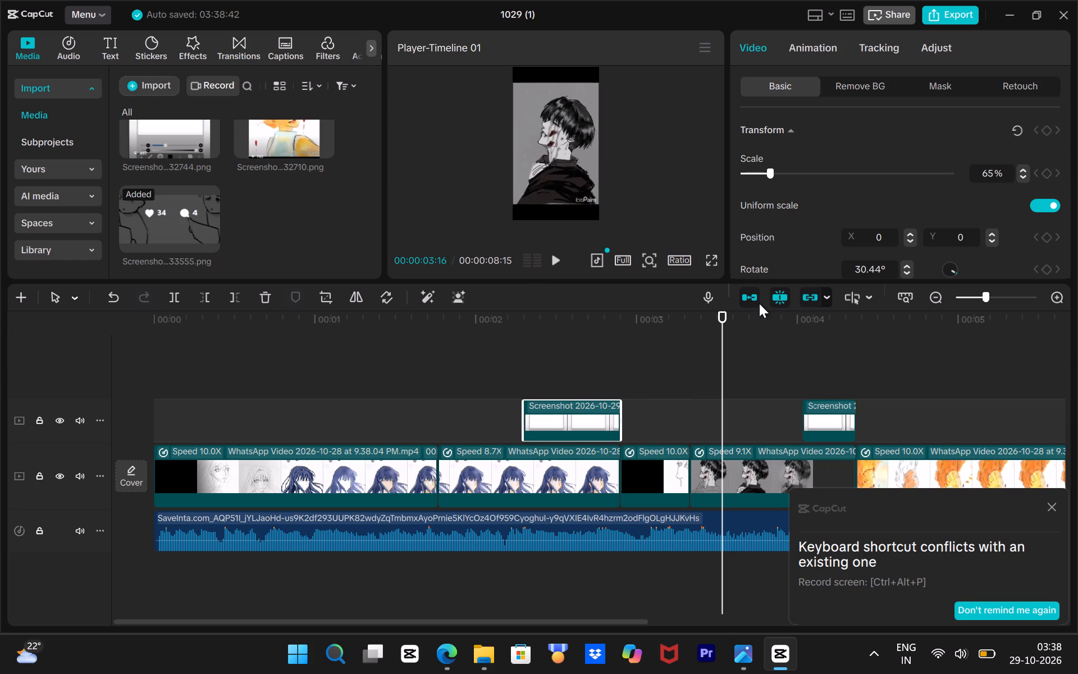
Fine-tune the start of the 497 view-count overlay against the audio to about 2.2 seconds, replaying the section to check.
left_click_drag(714, 322, 385, 411)
key("space")
key("space")
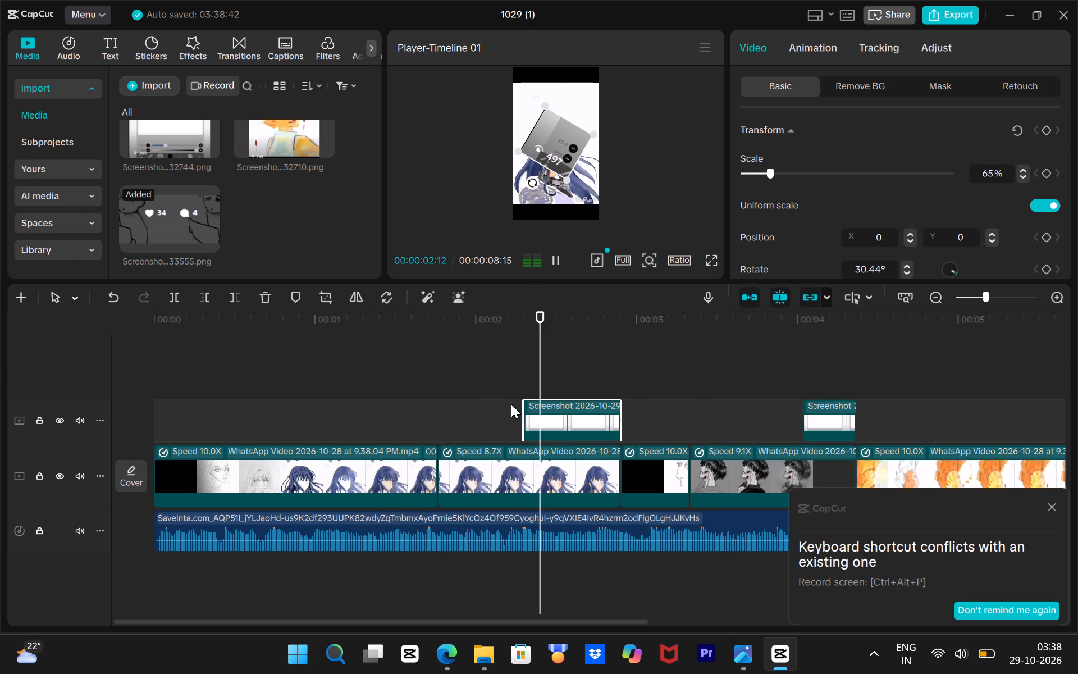
left_click_drag(522, 408, 511, 408)
left_click_drag(535, 331, 334, 362)
key("space")
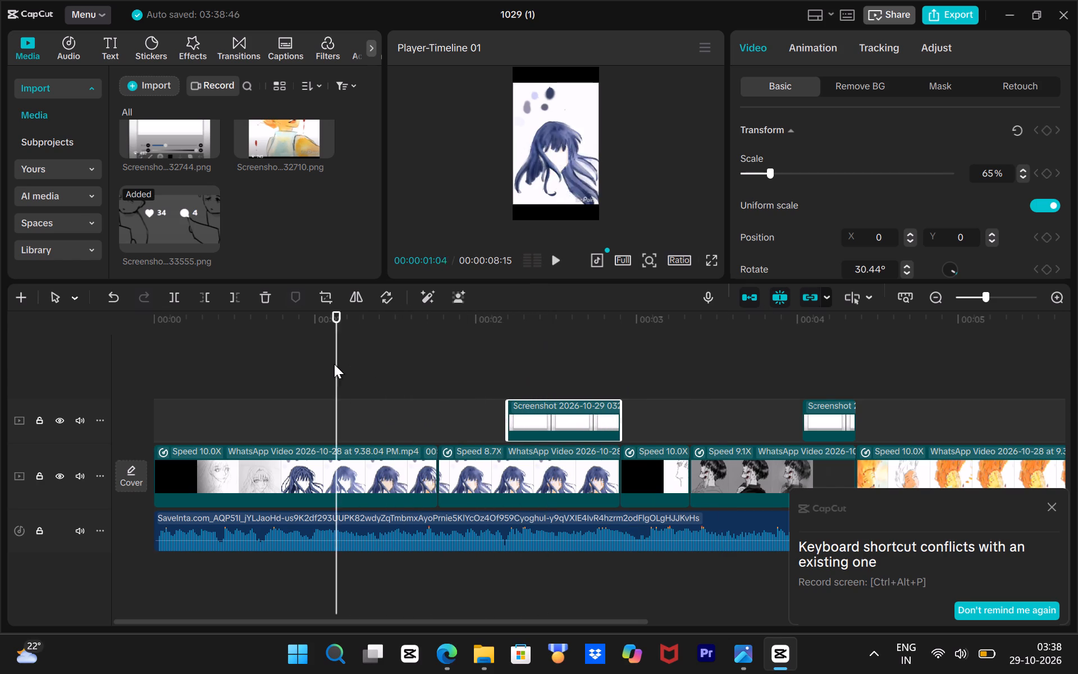
key("space")
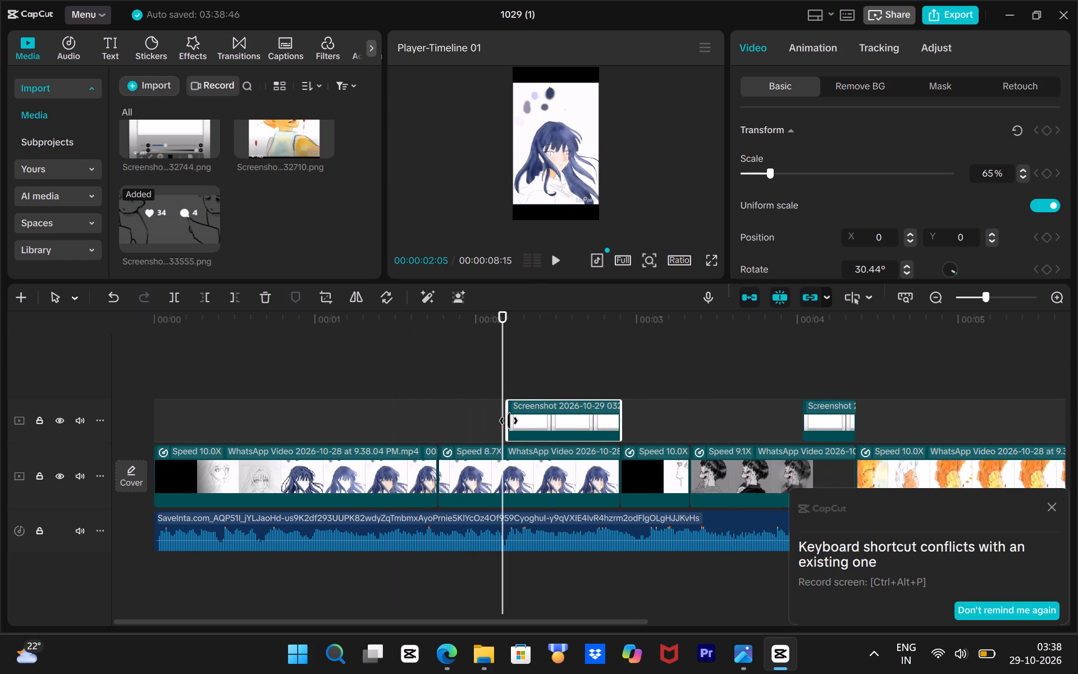
left_click_drag(510, 420, 517, 422)
key("space")
key("space")
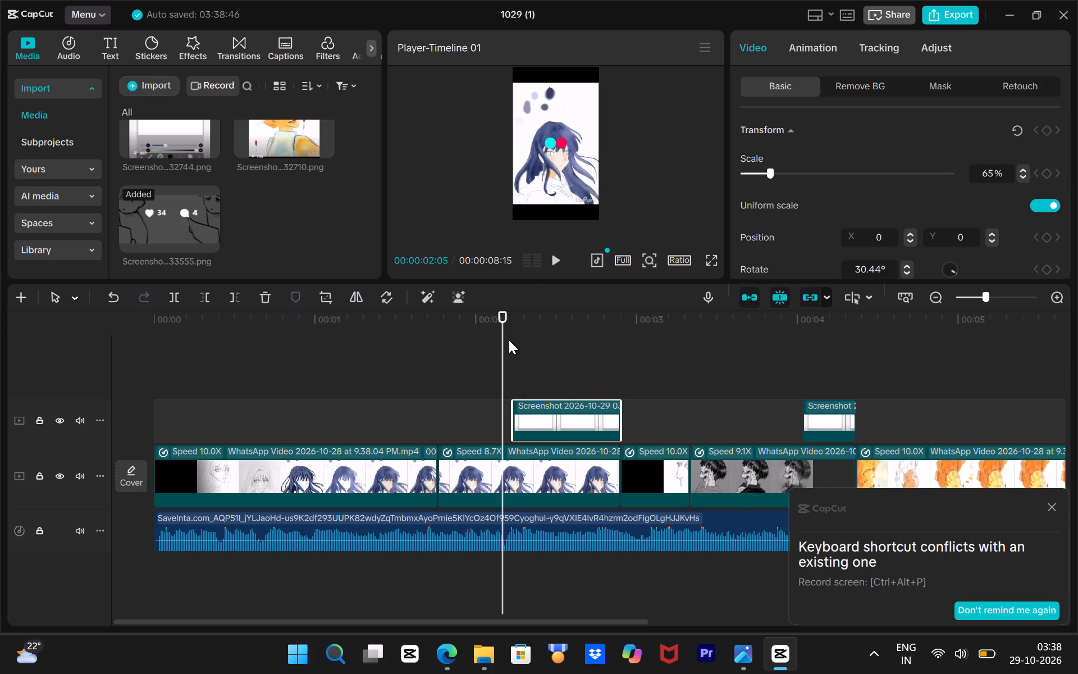
left_click_drag(501, 329, 414, 347)
key("space")
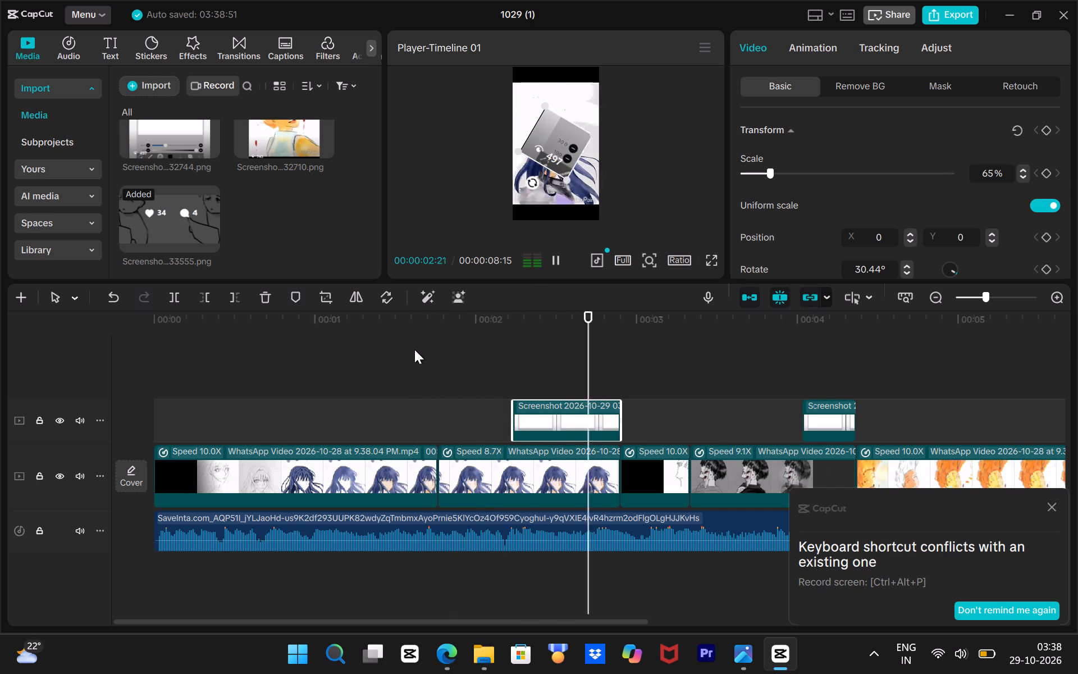
Extend the start of the 497 view-count overlay on the grey drawing slightly earlier, to just before 4 seconds, and replay onward.
key("space")
key("space")
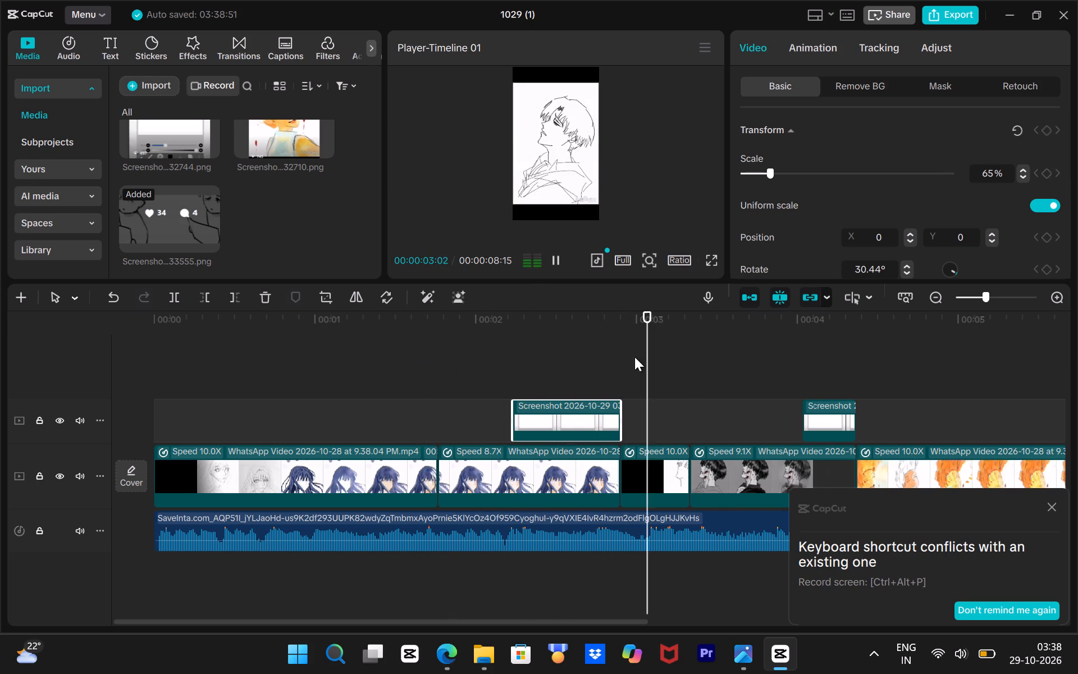
key("space")
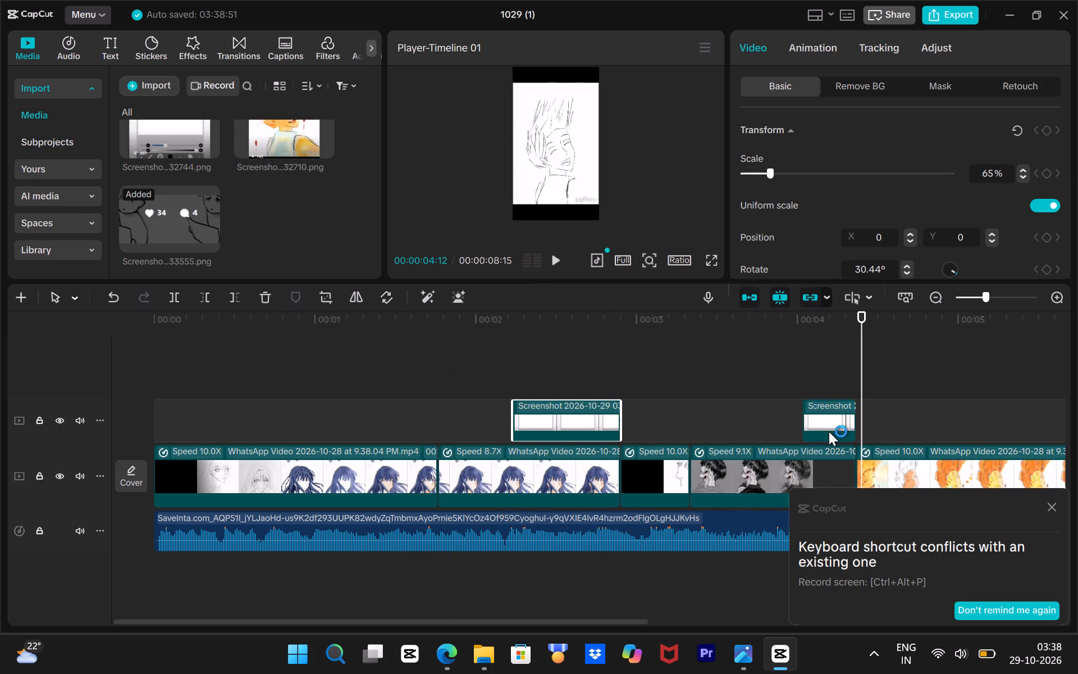
scroll(824, 432, "left", 1)
left_click(657, 422)
left_click_drag(659, 424, 650, 425)
left_click_drag(704, 329, 648, 338)
left_click_drag(647, 334, 629, 336)
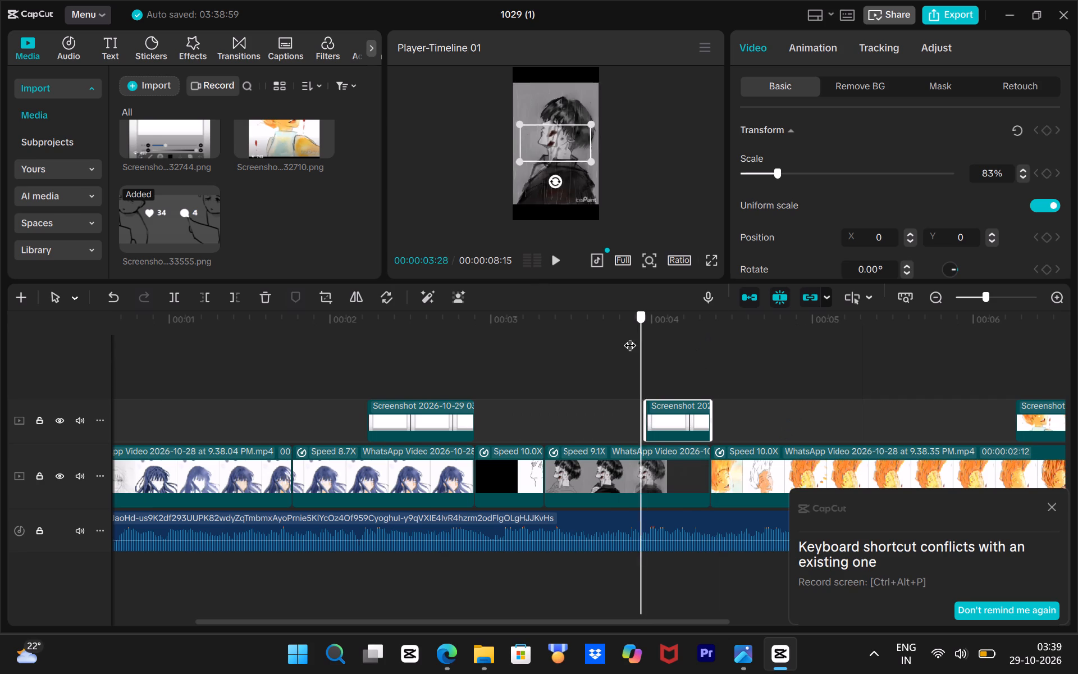
left_click_drag(629, 336, 628, 337)
key("space")
scroll(628, 340, "left", 1)
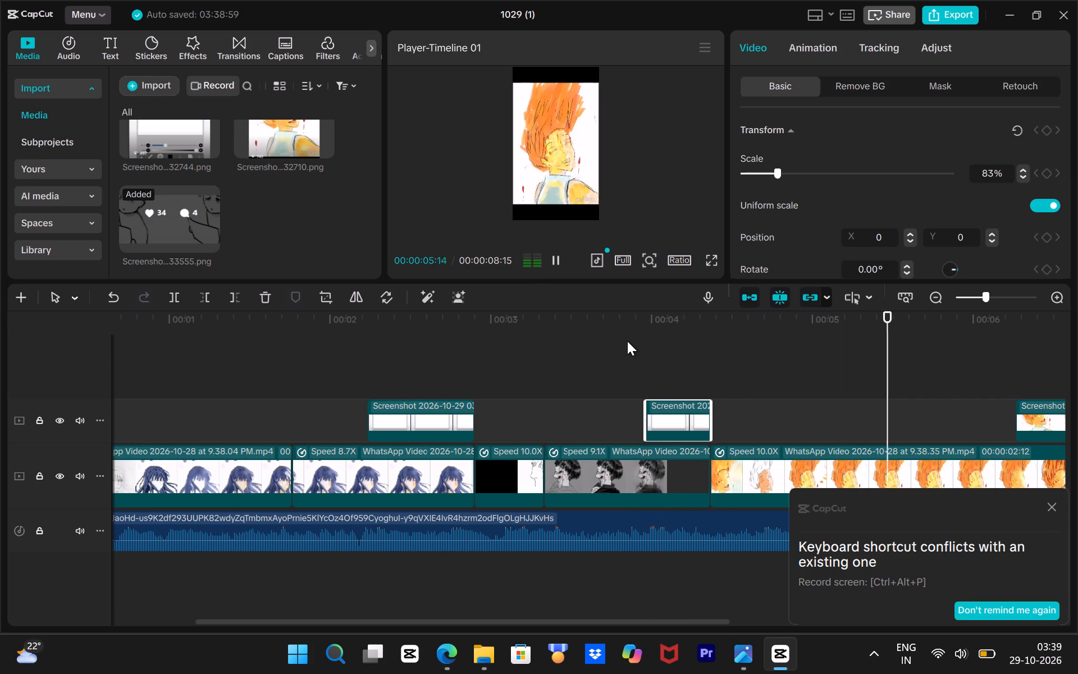
scroll(627, 341, "left", 1)
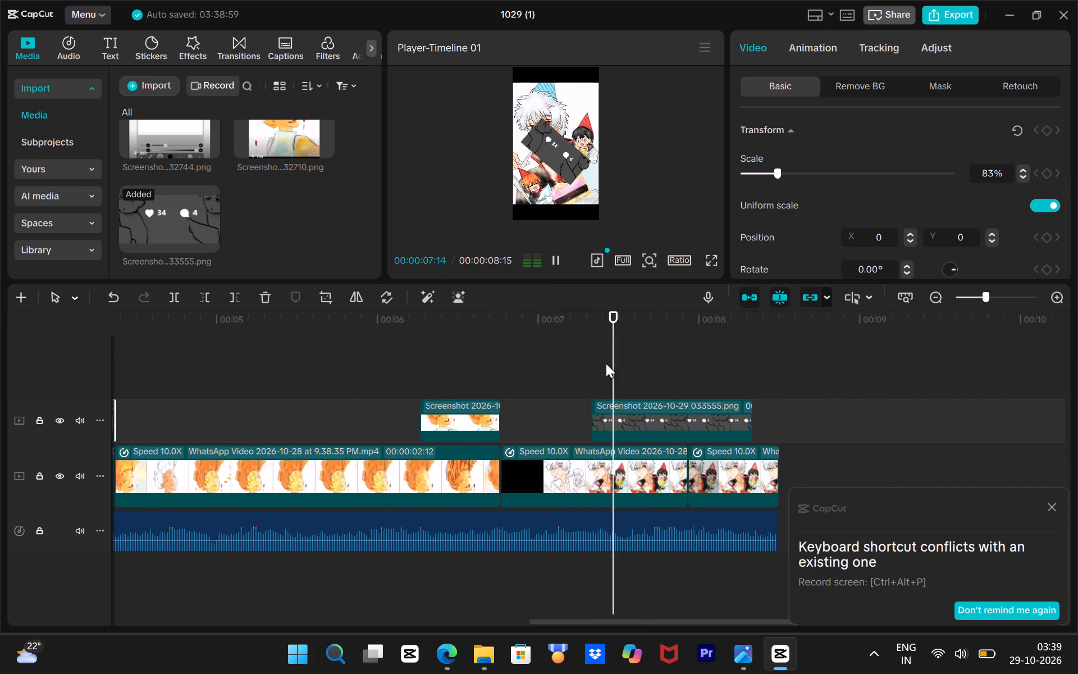
Trim the start of the 34-likes overlay on the white-haired drawing later, to about 7.8 seconds, and replay the section.
key("space")
left_click(600, 418)
left_click_drag(591, 415, 657, 434)
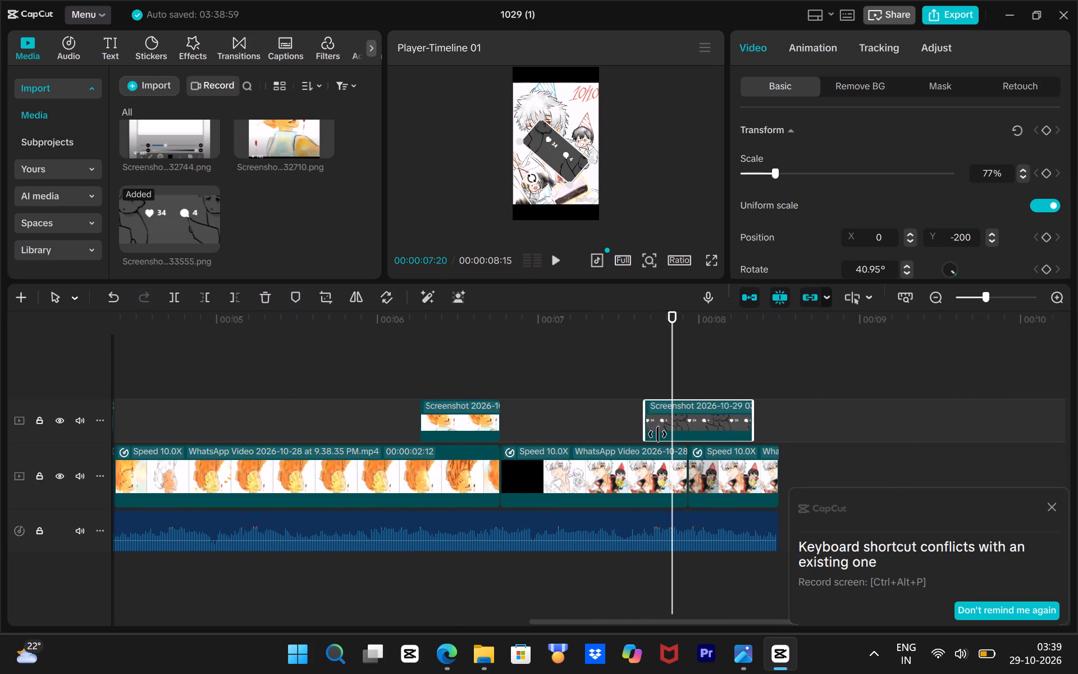
left_click_drag(657, 434, 668, 438)
left_click_drag(673, 324, 601, 336)
key("space")
key("space")
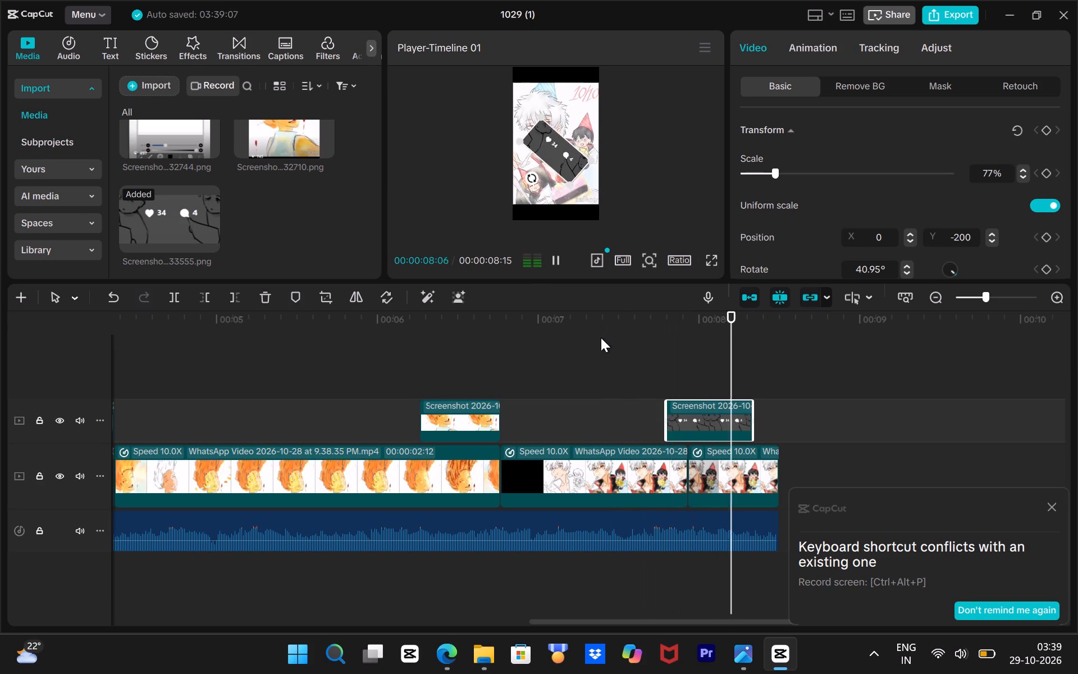
Trim the start of the 745 view-count overlay on the orange-haired drawing later, to about 6.4 seconds, checking it against the audio.
left_click_drag(729, 324, 396, 507)
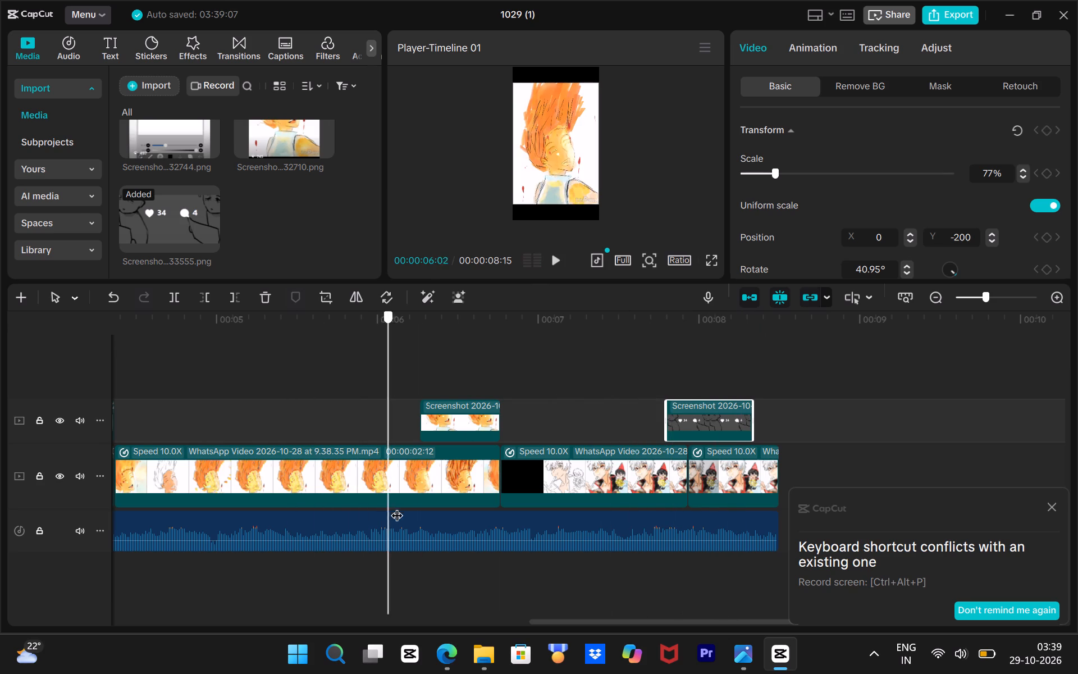
left_click_drag(396, 507, 417, 519)
left_click_drag(422, 318, 356, 332)
key("space")
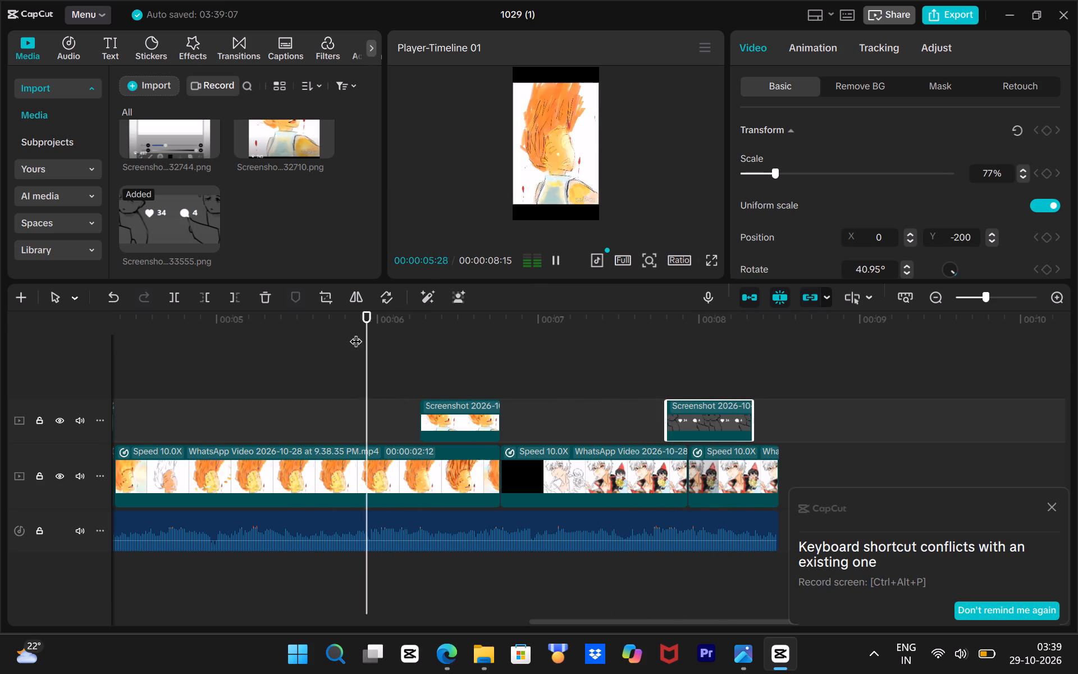
key("space")
left_click(422, 420)
left_click_drag(423, 421, 443, 428)
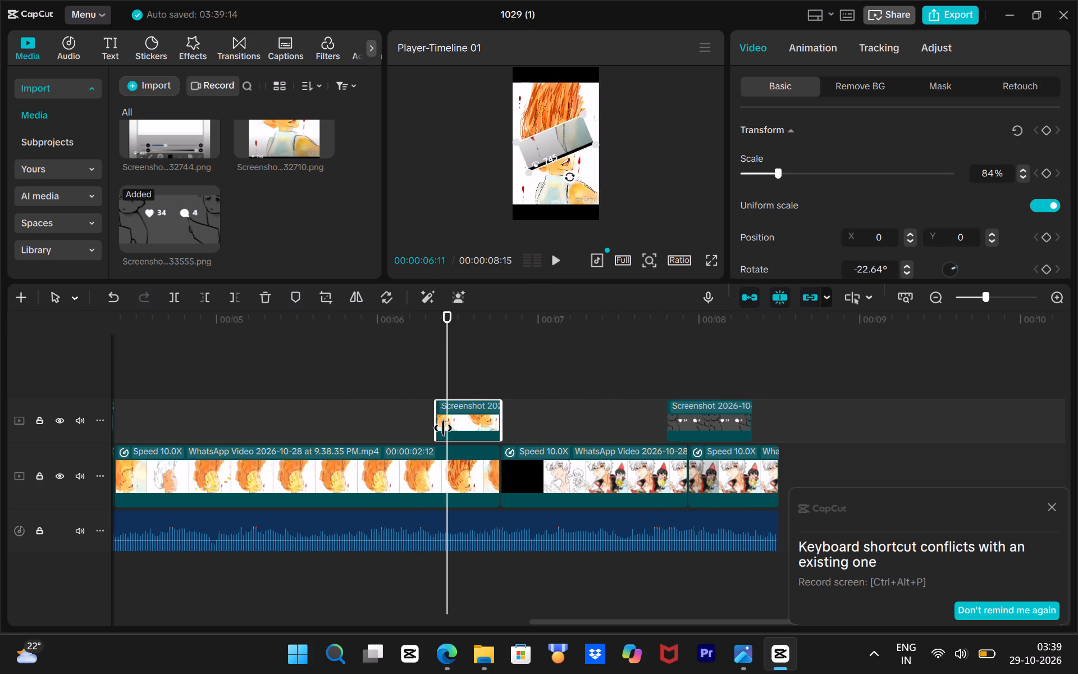
left_click_drag(443, 428, 440, 429)
left_click_drag(437, 333, 368, 349)
key("space")
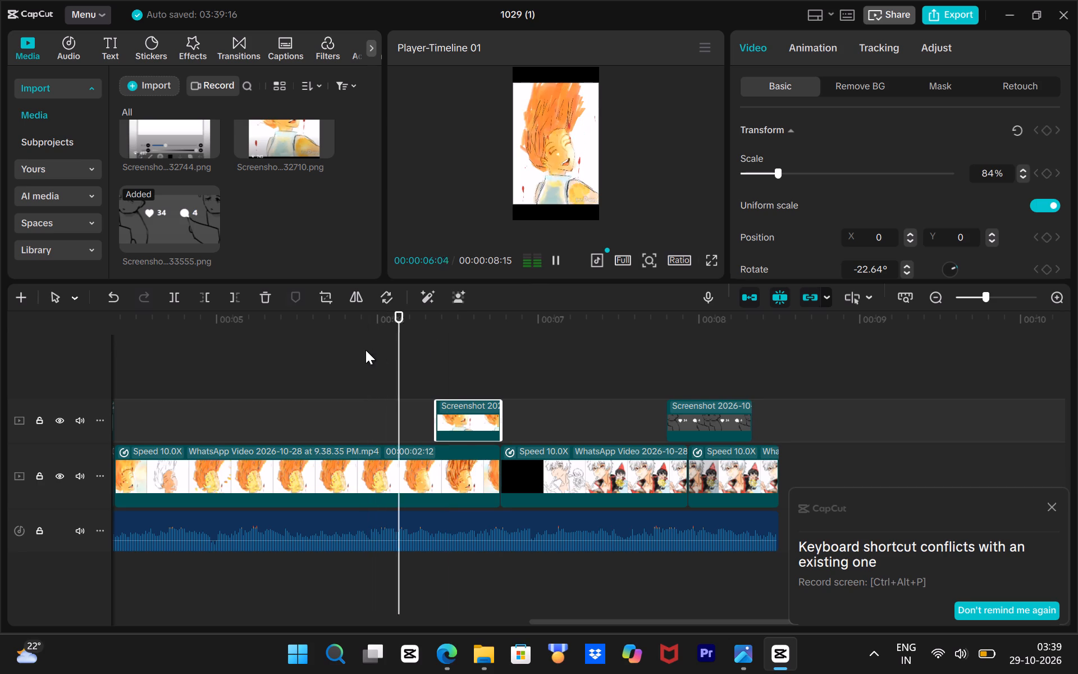
key("space")
left_click_drag(497, 335, 455, 409)
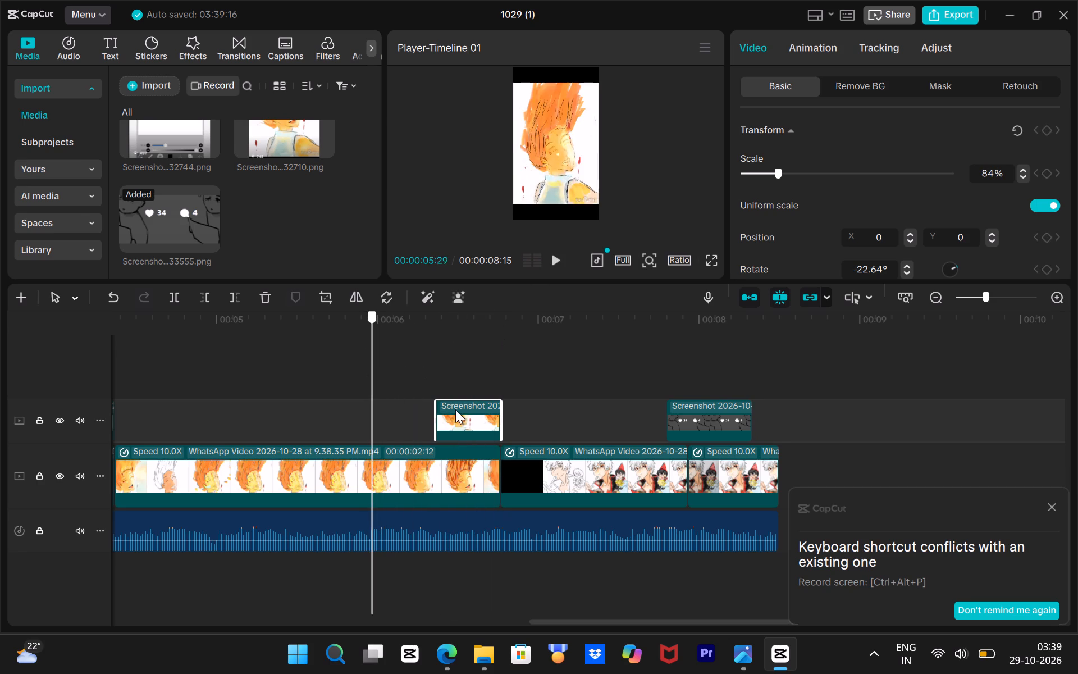
left_click_drag(455, 409, 473, 421)
left_click(473, 421)
Retime the start of the 497 view-count overlay on the blue-haired drawing to about 2.3 seconds, replaying to match the audio.
left_click_drag(468, 331, 77, 432)
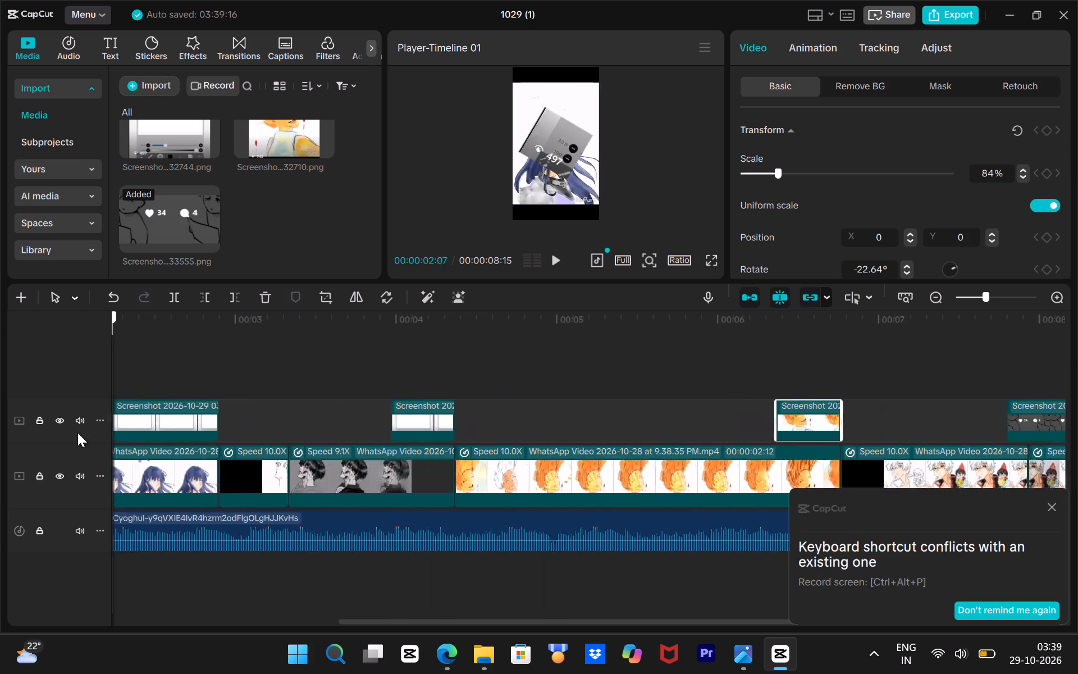
left_click_drag(77, 432, 579, 481)
left_click(469, 401)
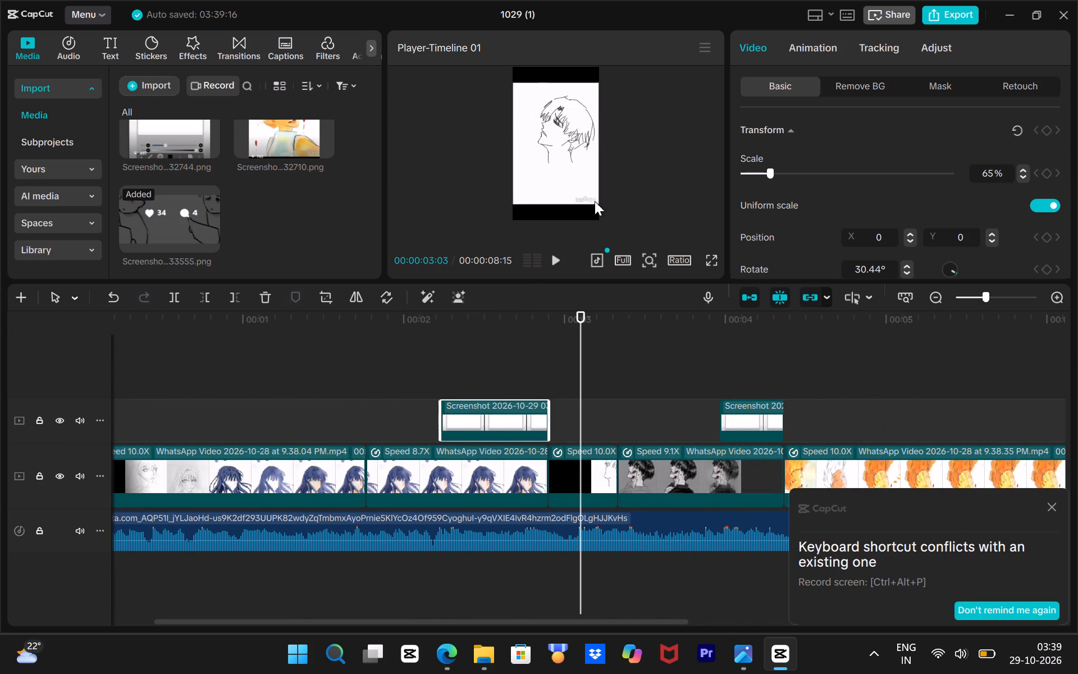
left_click_drag(577, 332, 451, 358)
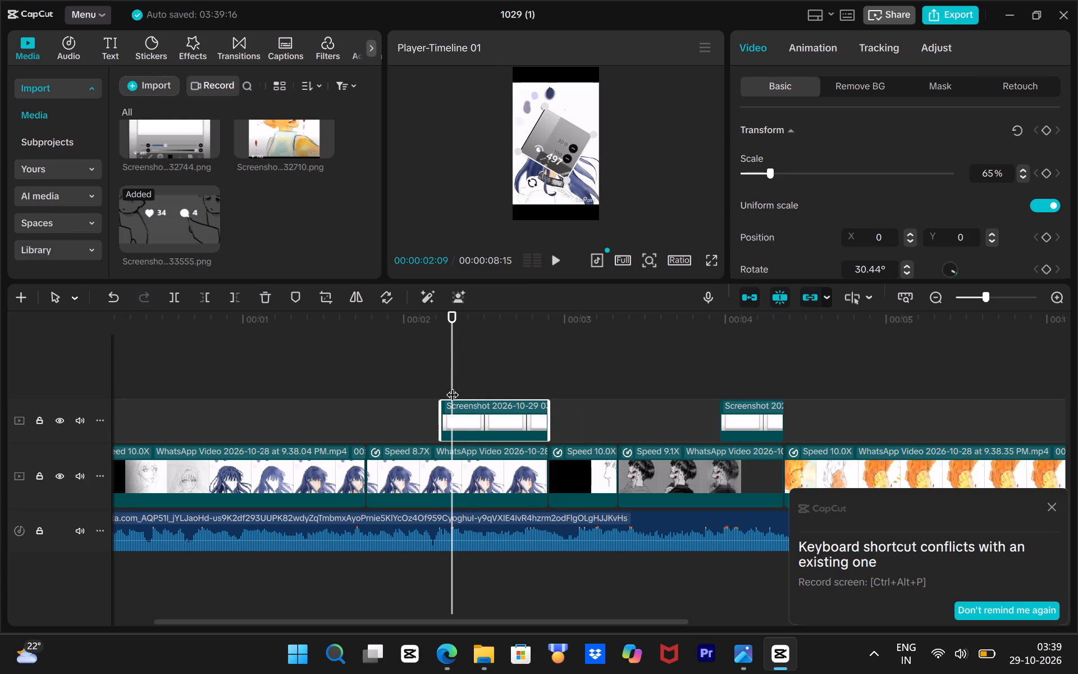
left_click_drag(455, 332, 382, 332)
key("space")
key("space")
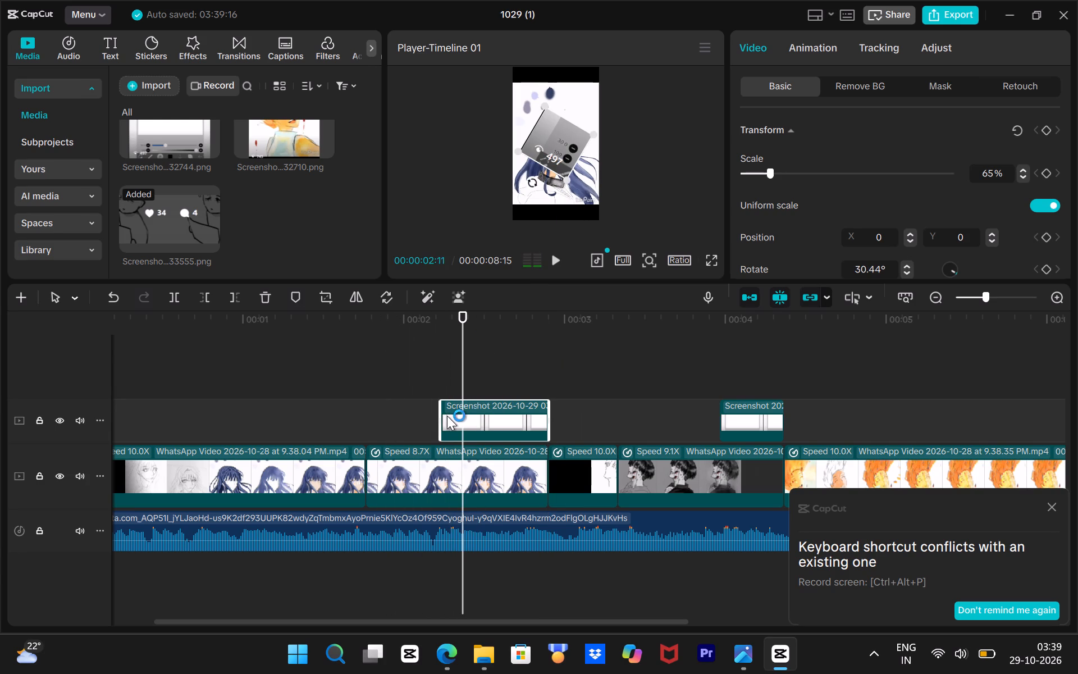
left_click_drag(441, 415, 470, 427)
left_click_drag(458, 338, 411, 343)
key("space")
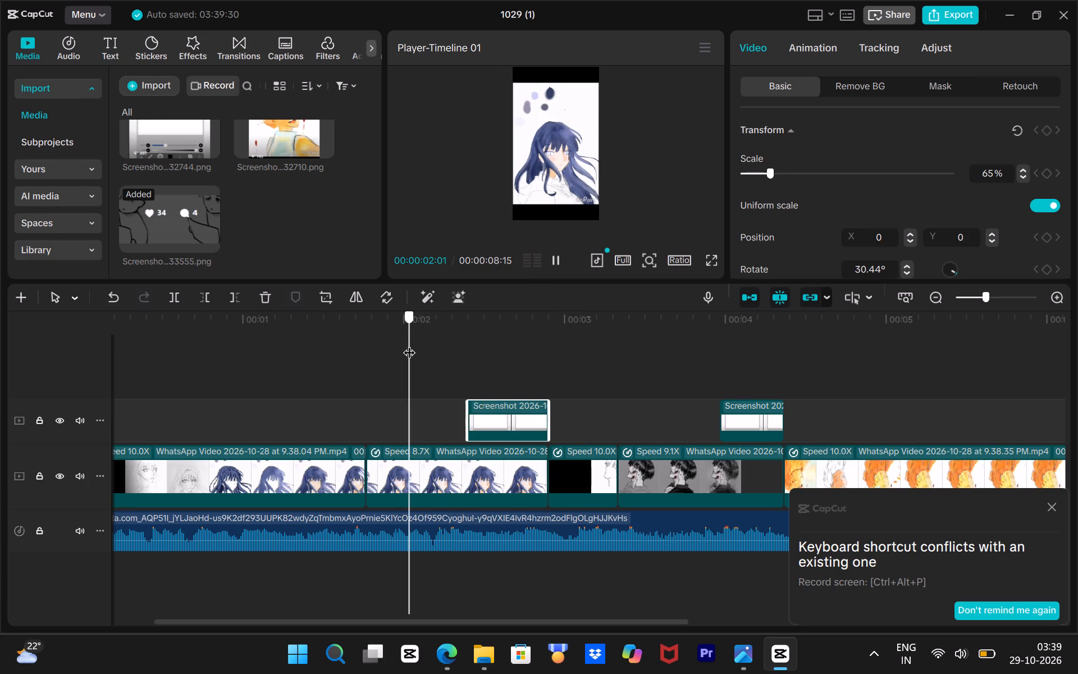
key("space")
key("space")
left_click_drag(465, 412, 468, 409)
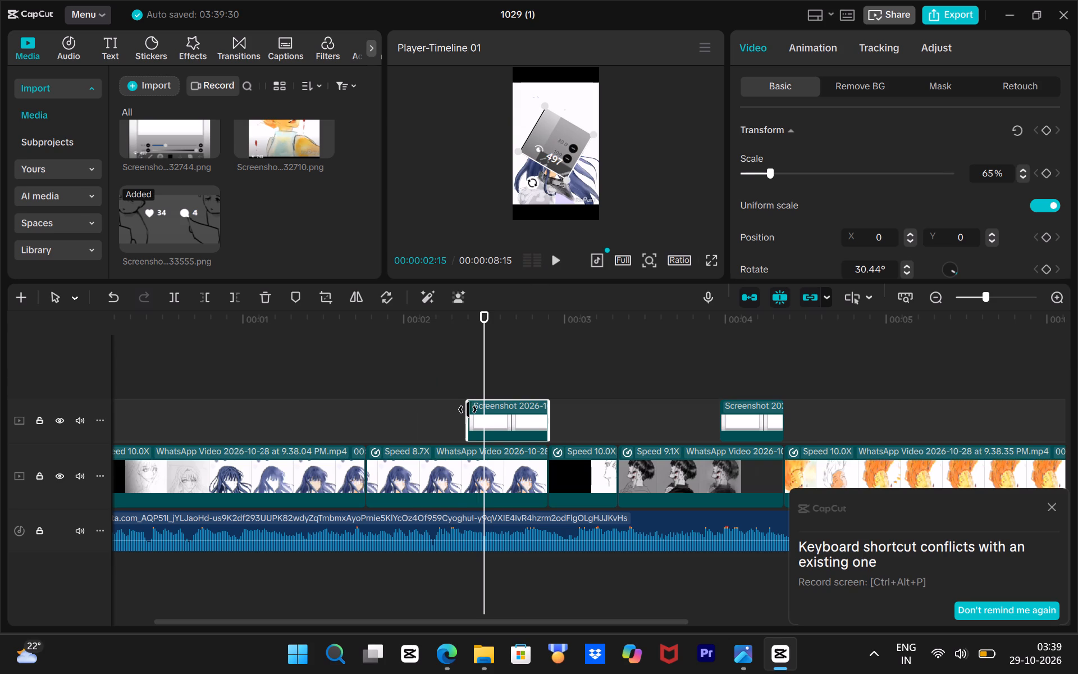
left_click_drag(468, 409, 460, 412)
left_click_drag(482, 343, 369, 360)
key("space")
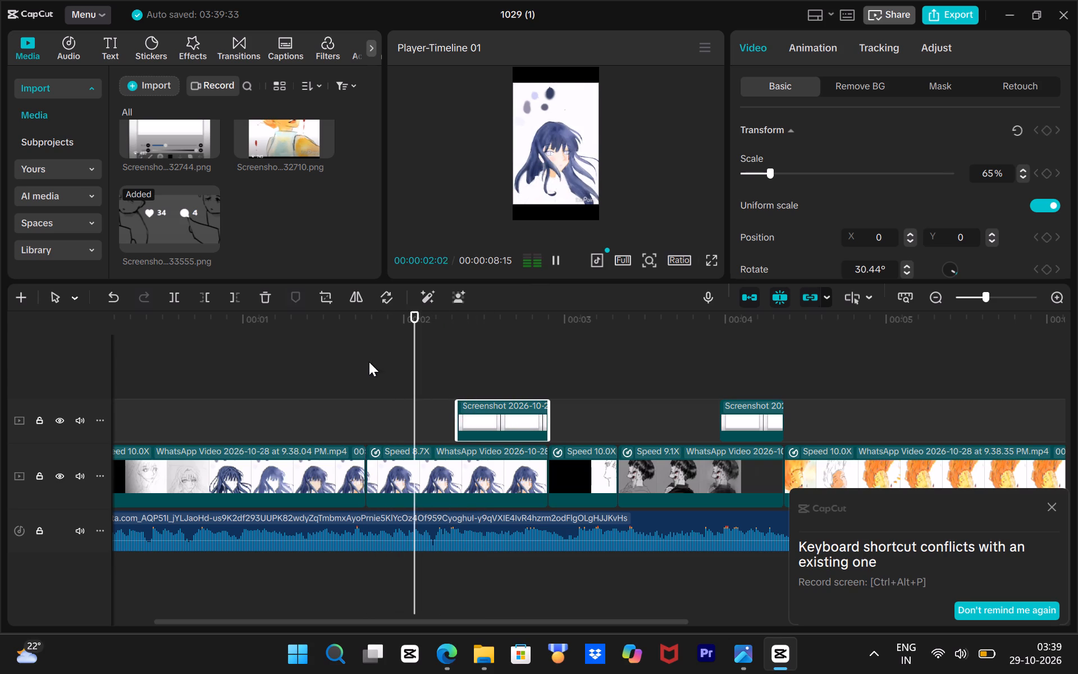
key("space")
Rotate the 497 view-count overlay on the grey drawing counterclockwise to about -25° and replay that section.
key("space")
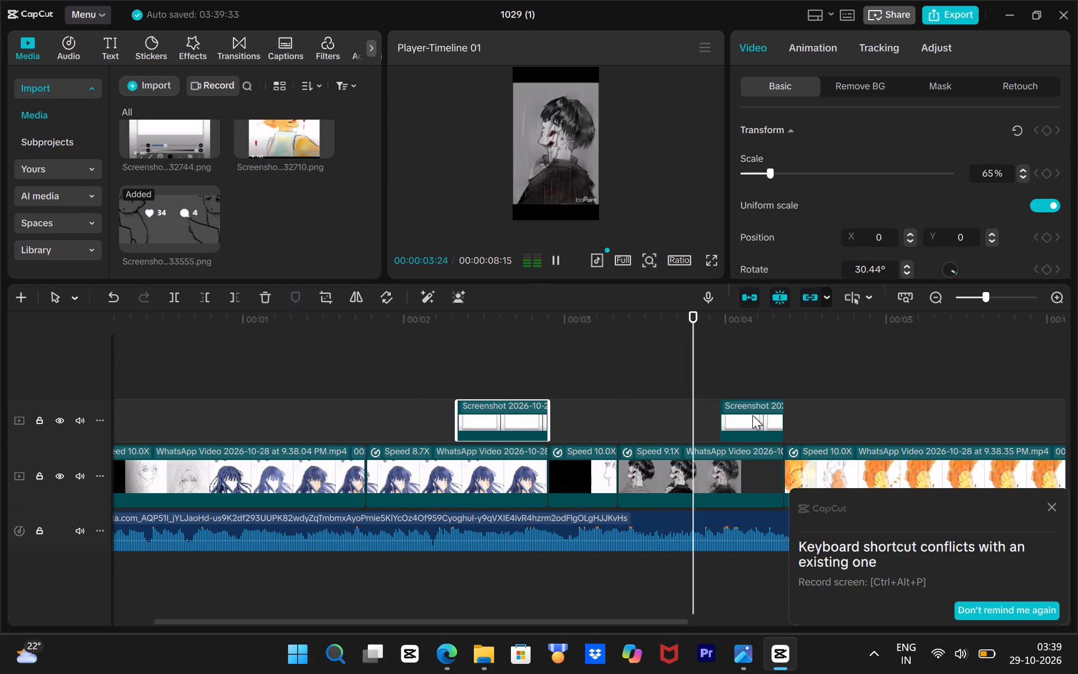
key("space")
left_click(562, 149)
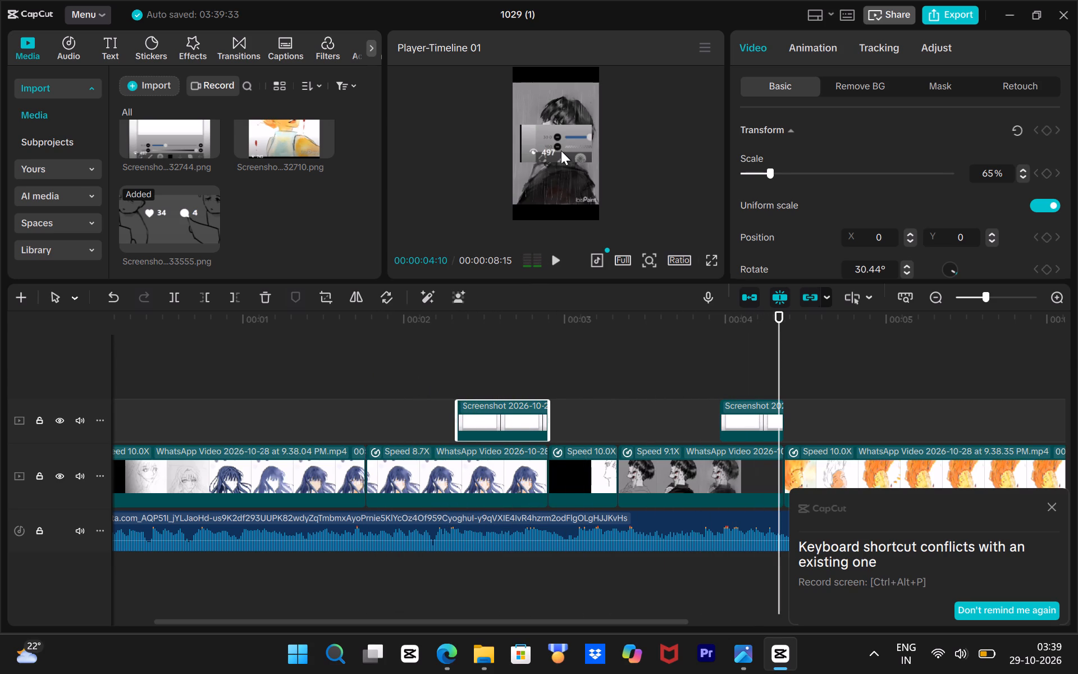
left_click_drag(560, 181, 578, 179)
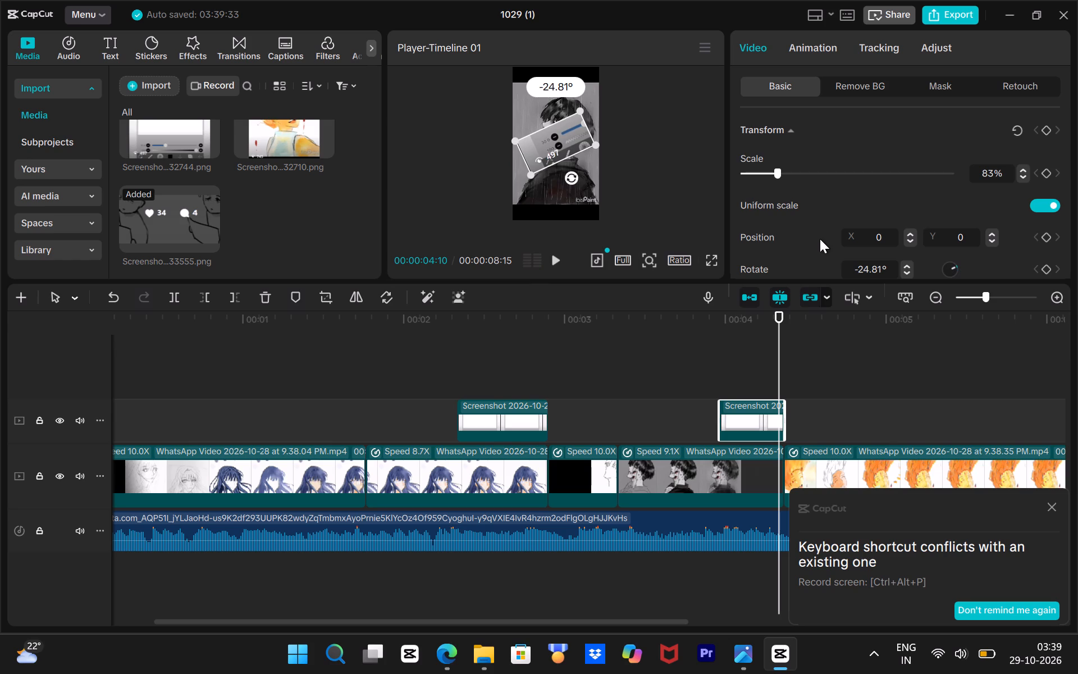
left_click_drag(573, 130, 573, 162)
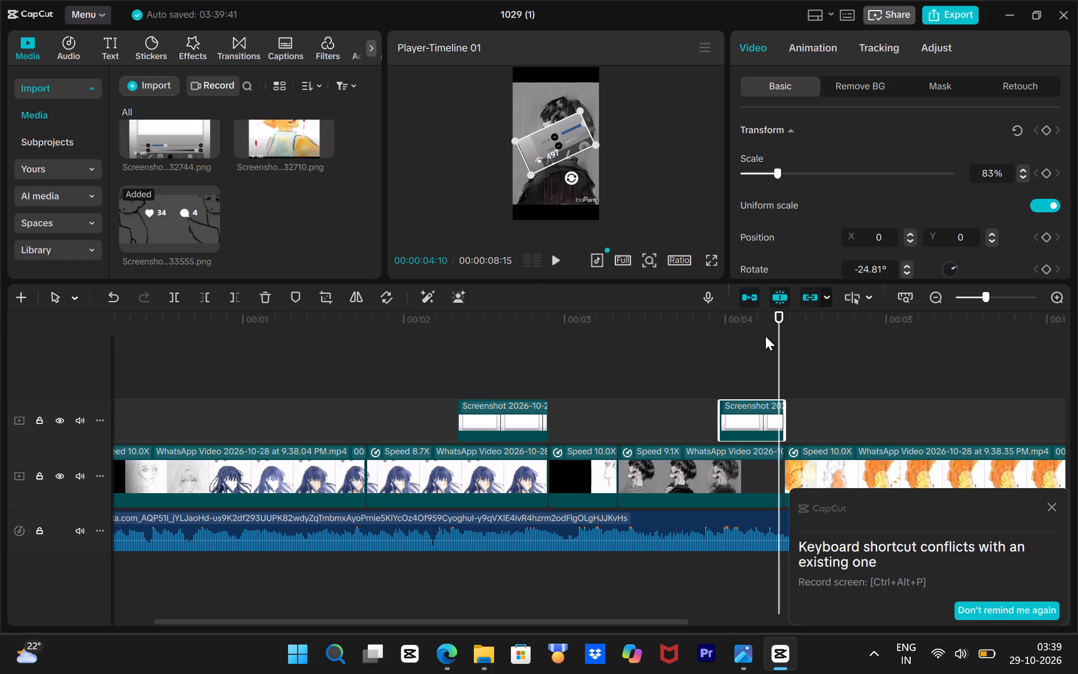
left_click_drag(776, 321, 686, 337)
key("space")
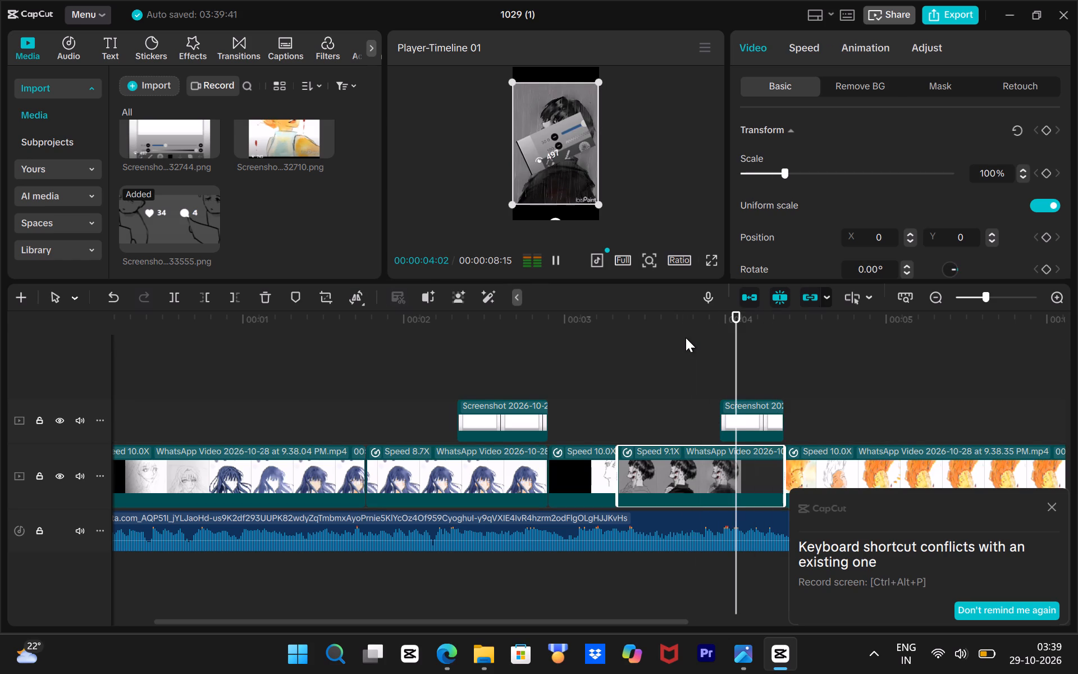
key("space")
Play through to the end and extend the end of the 34-likes overlay to the end of the video at 00:00:08:15.
scroll(669, 349, "left", 3)
key("space")
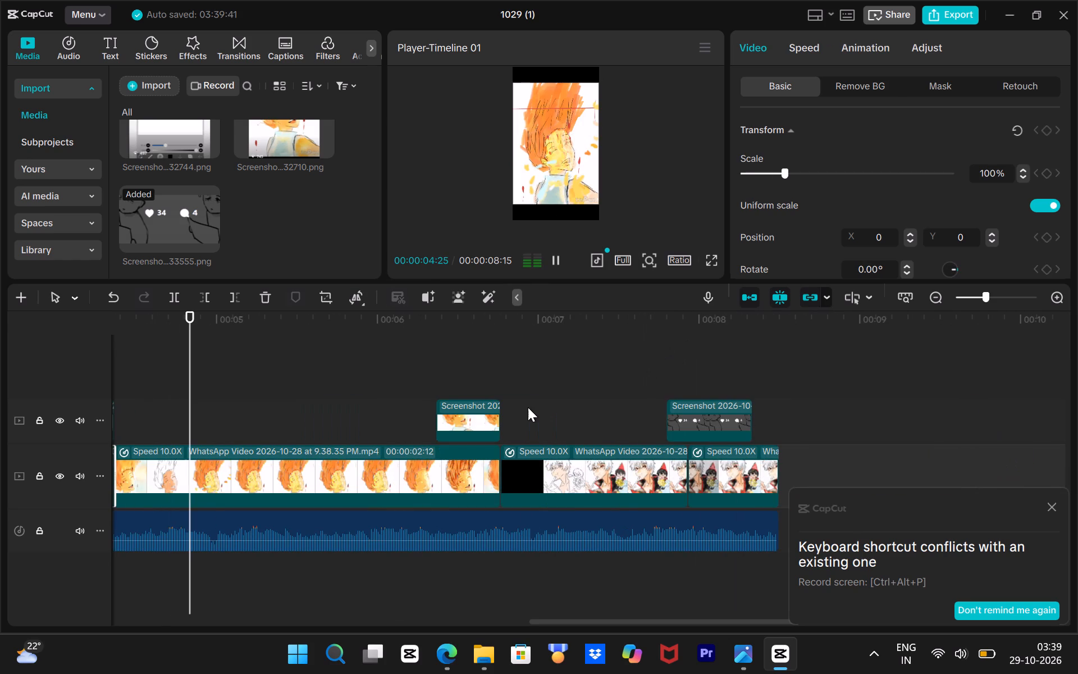
scroll(527, 408, "down", 6, "ctrl")
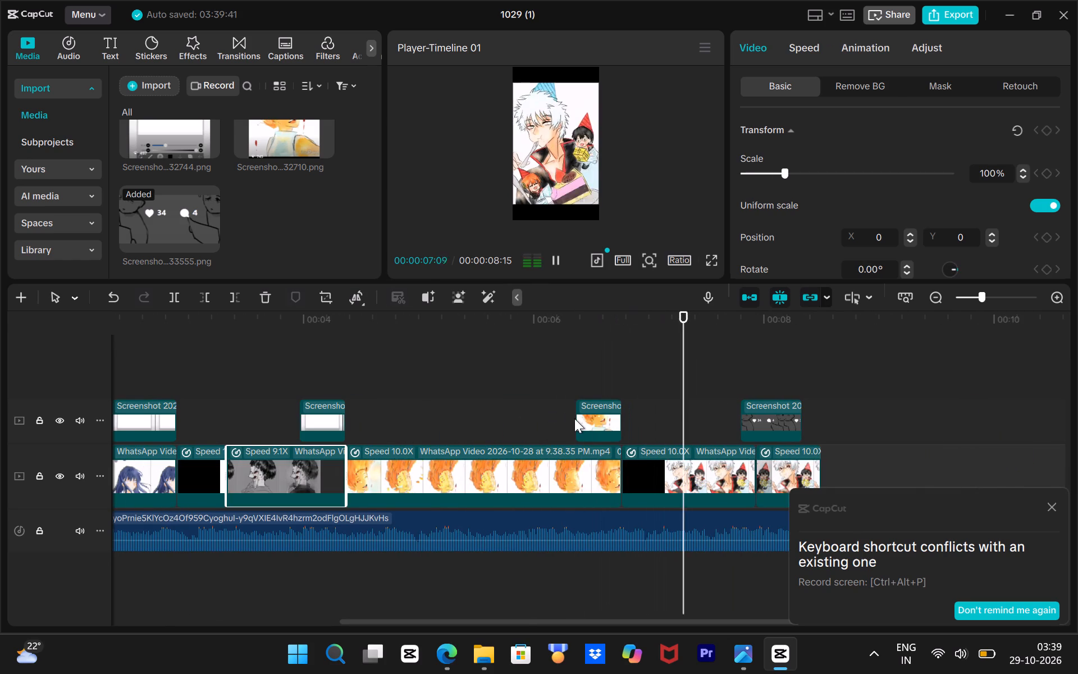
scroll(575, 418, "left", 1)
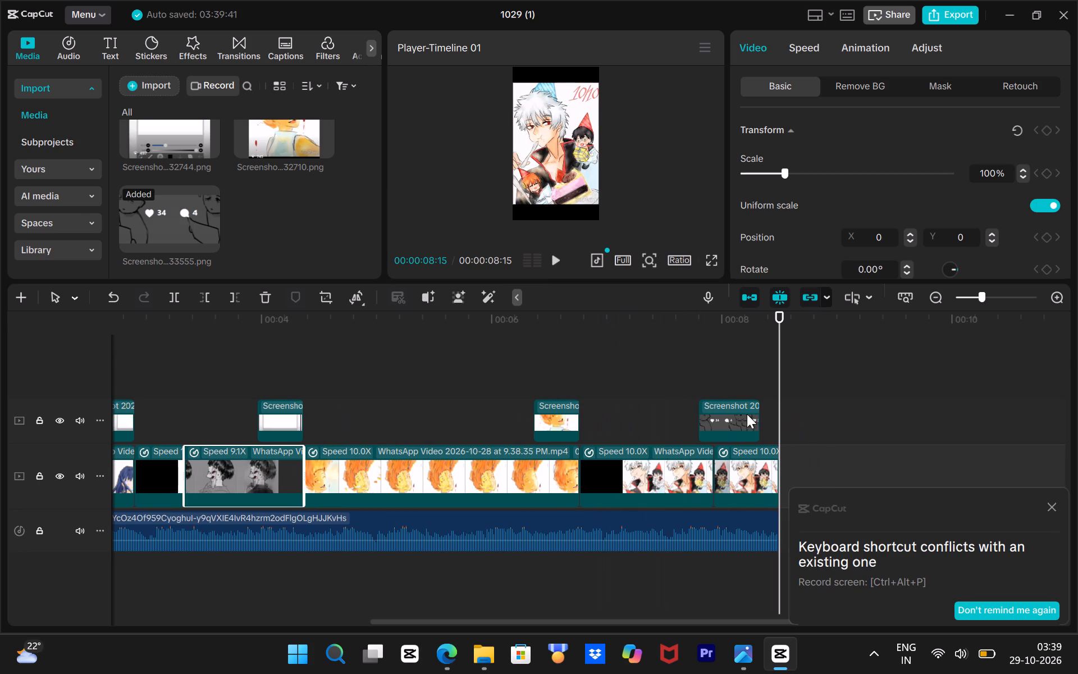
left_click(752, 418)
left_click_drag(764, 426, 779, 435)
left_click_drag(779, 321, 771, 343)
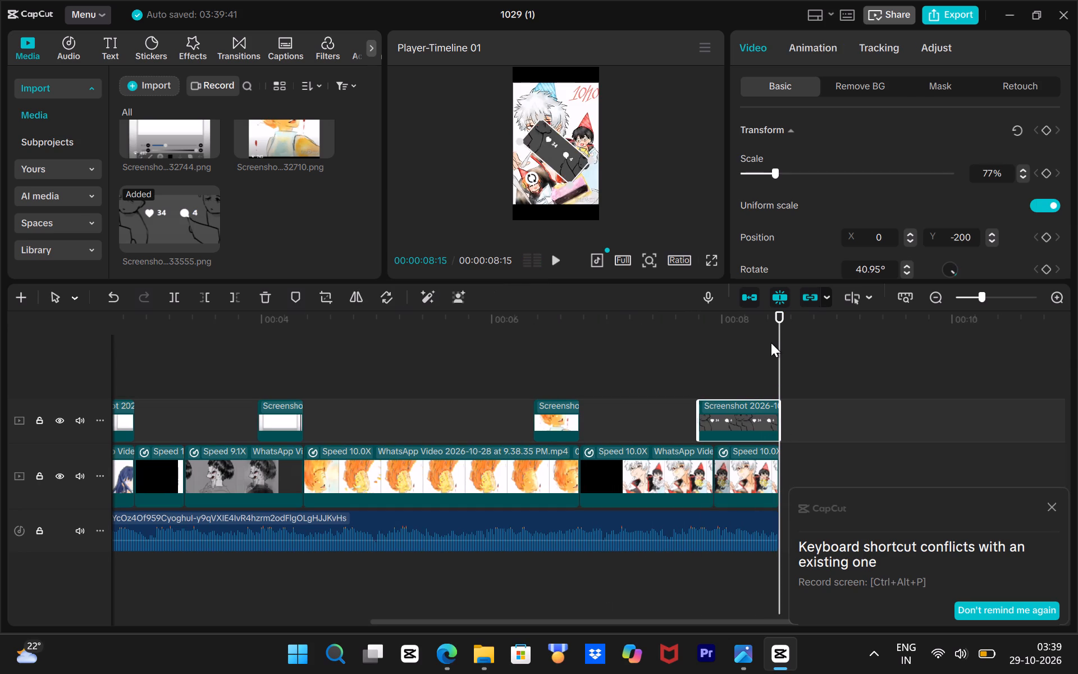
left_click_drag(771, 343, 660, 341)
key("space")
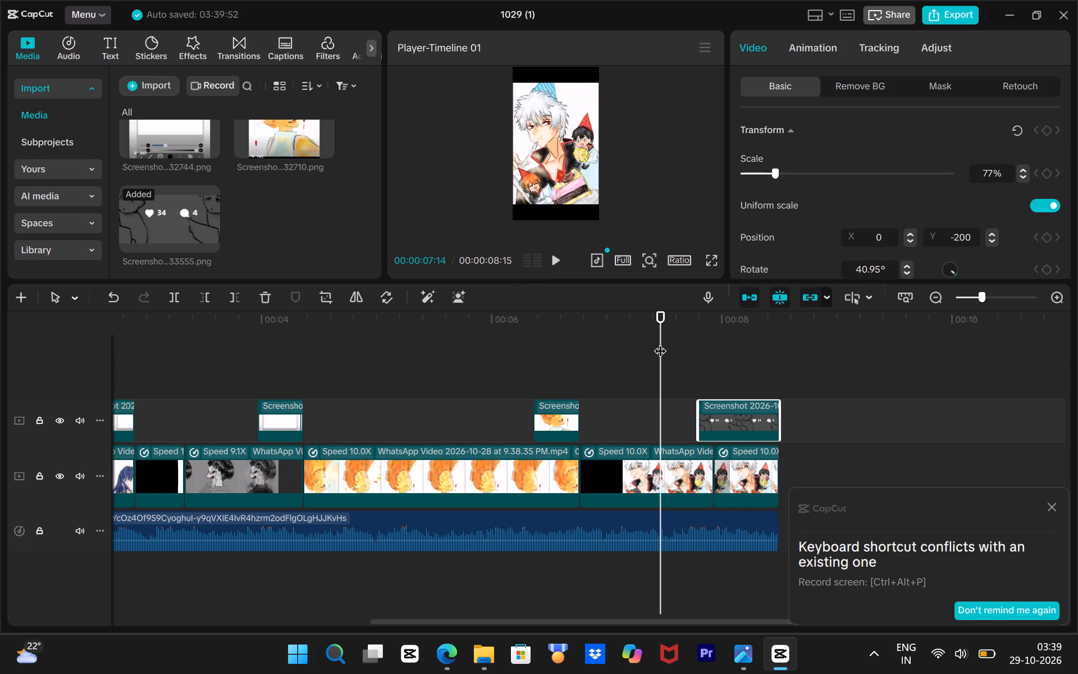
key("space")
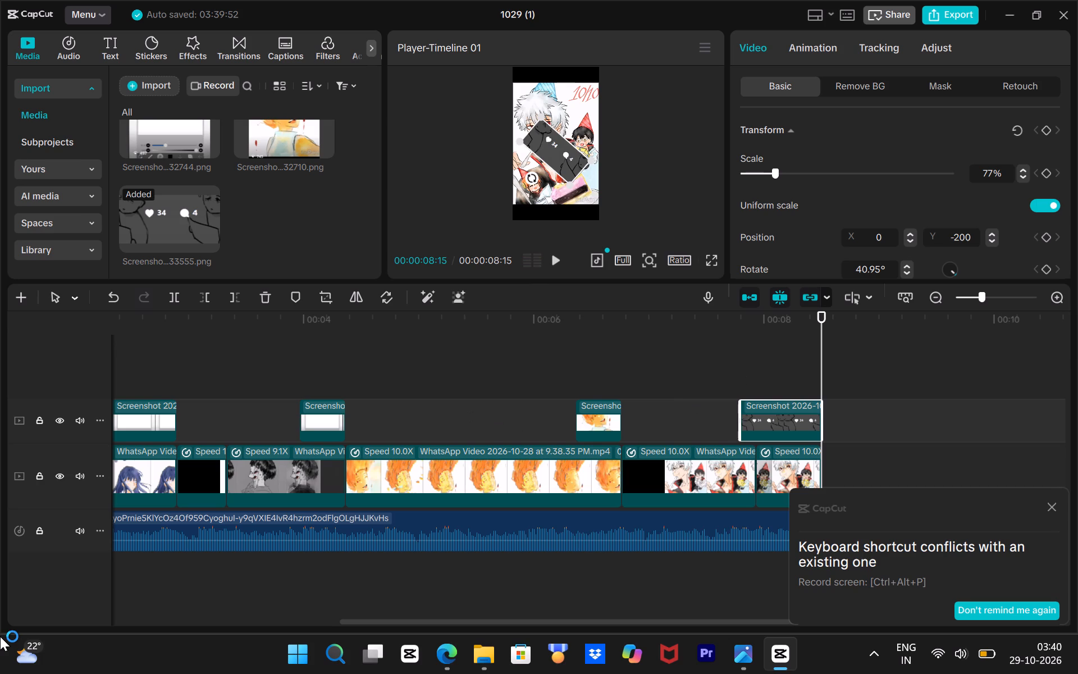
Browse the Basic In animations for the 497 view-count overlay on the blue-haired drawing.
left_click_drag(820, 321, 0, 646)
left_click(299, 492)
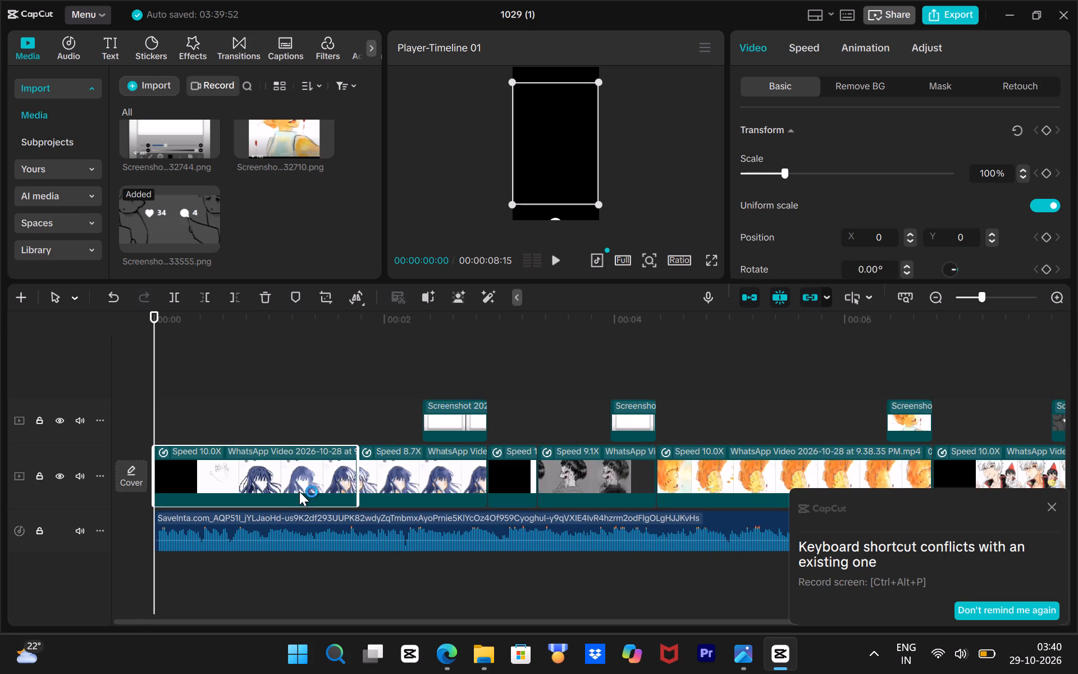
left_click(856, 55)
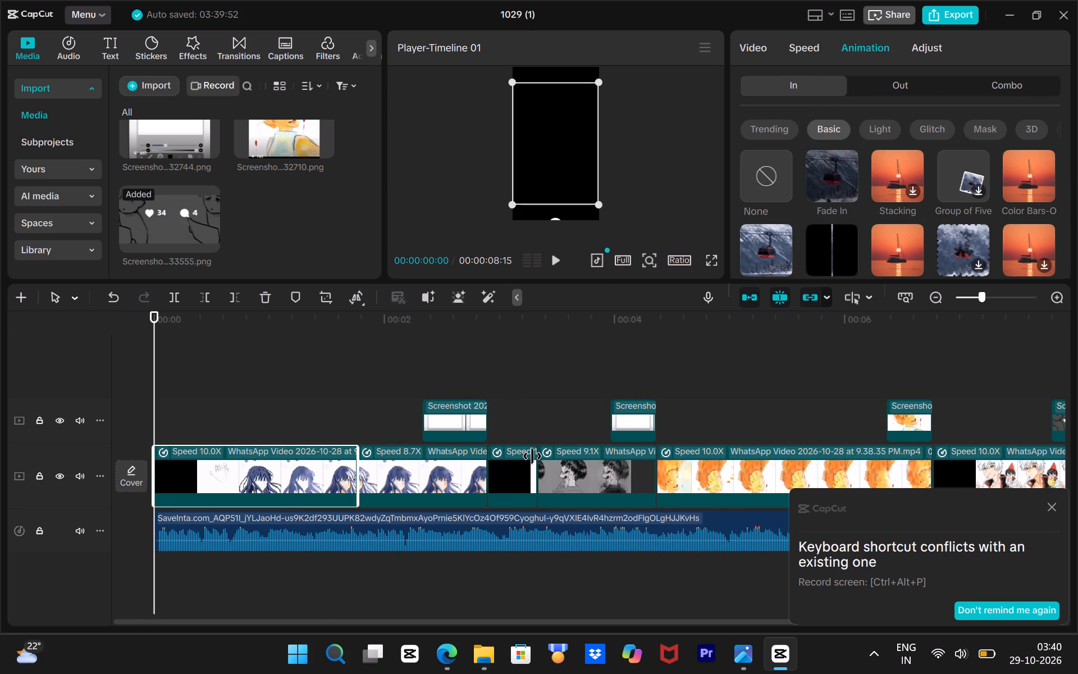
left_click(512, 479)
left_click(462, 431)
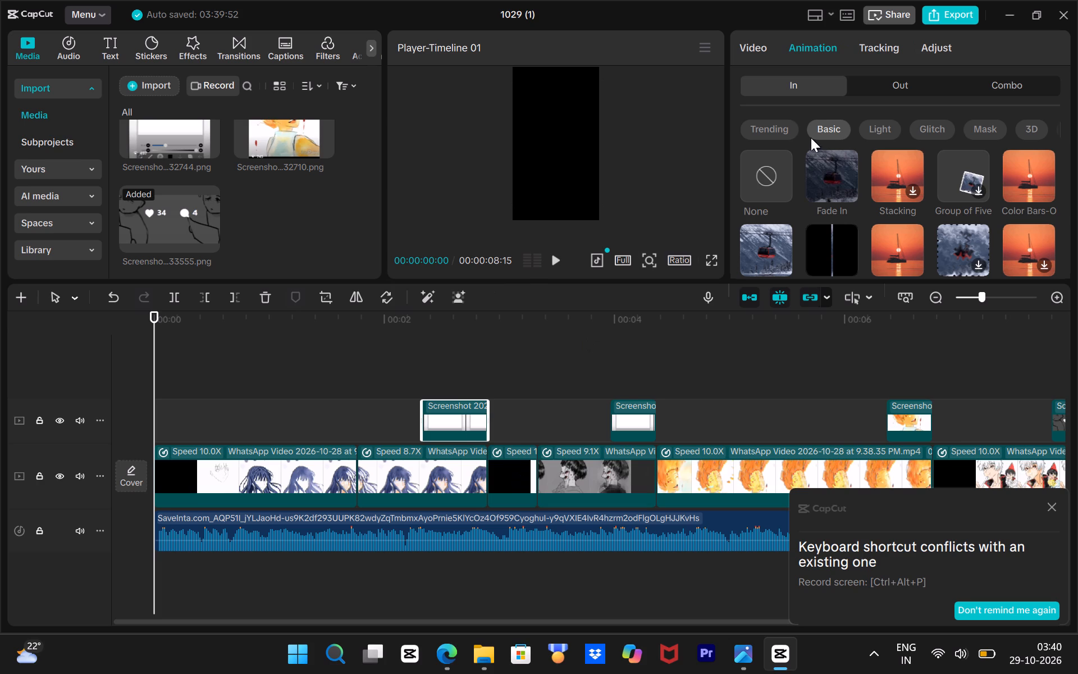
scroll(834, 184, "down", 1)
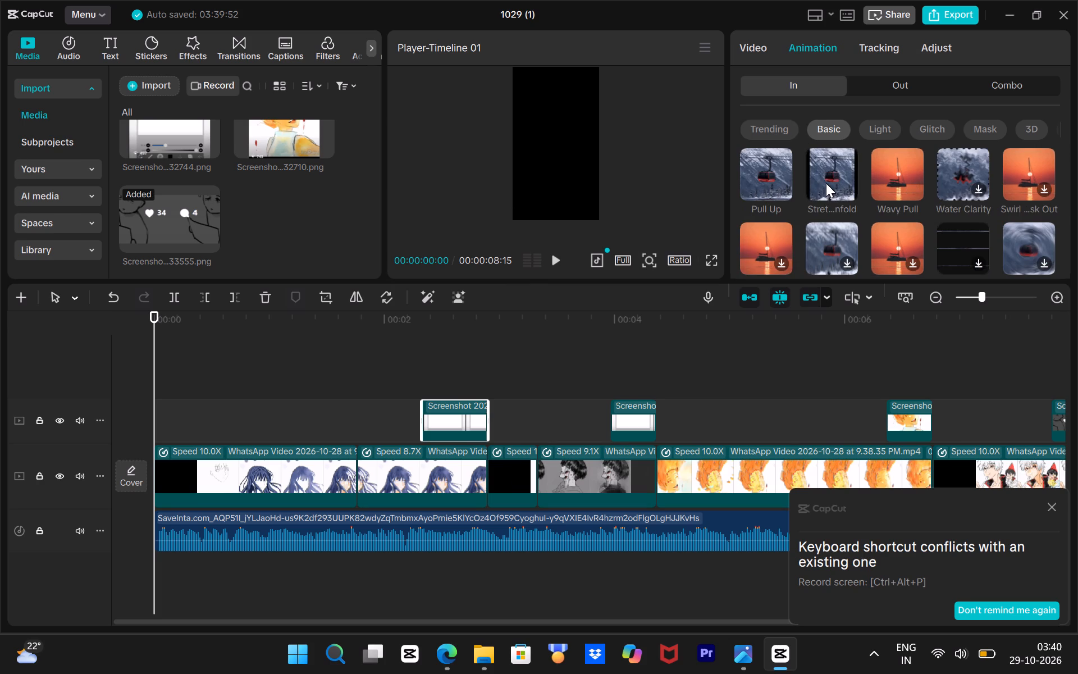
scroll(791, 211, "down", 4)
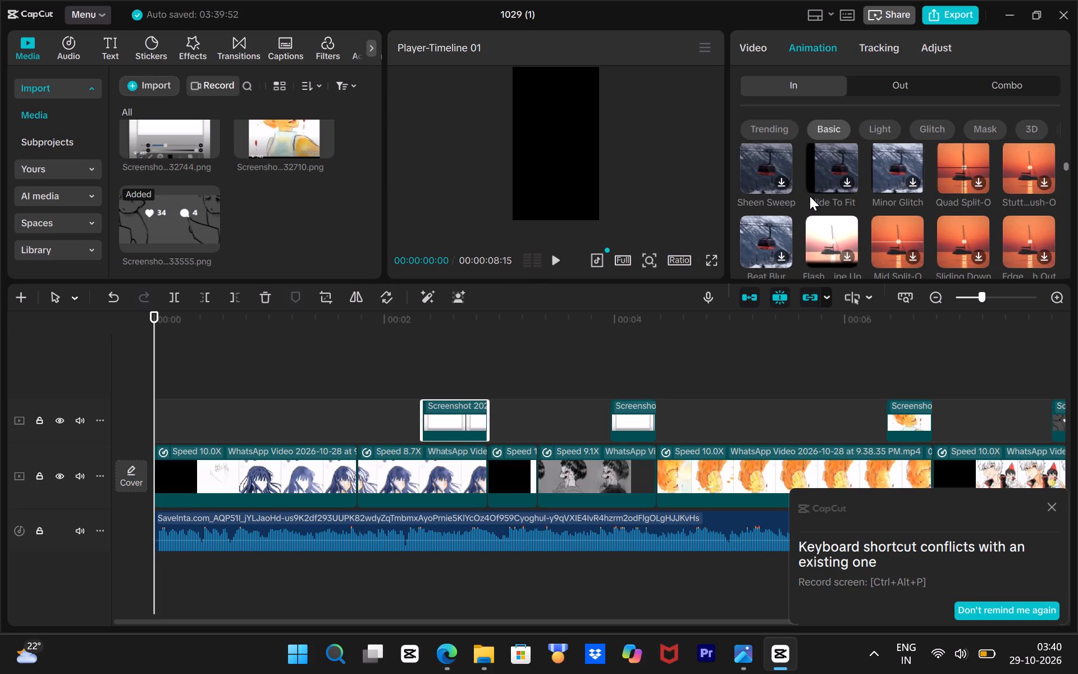
scroll(810, 196, "down", 9)
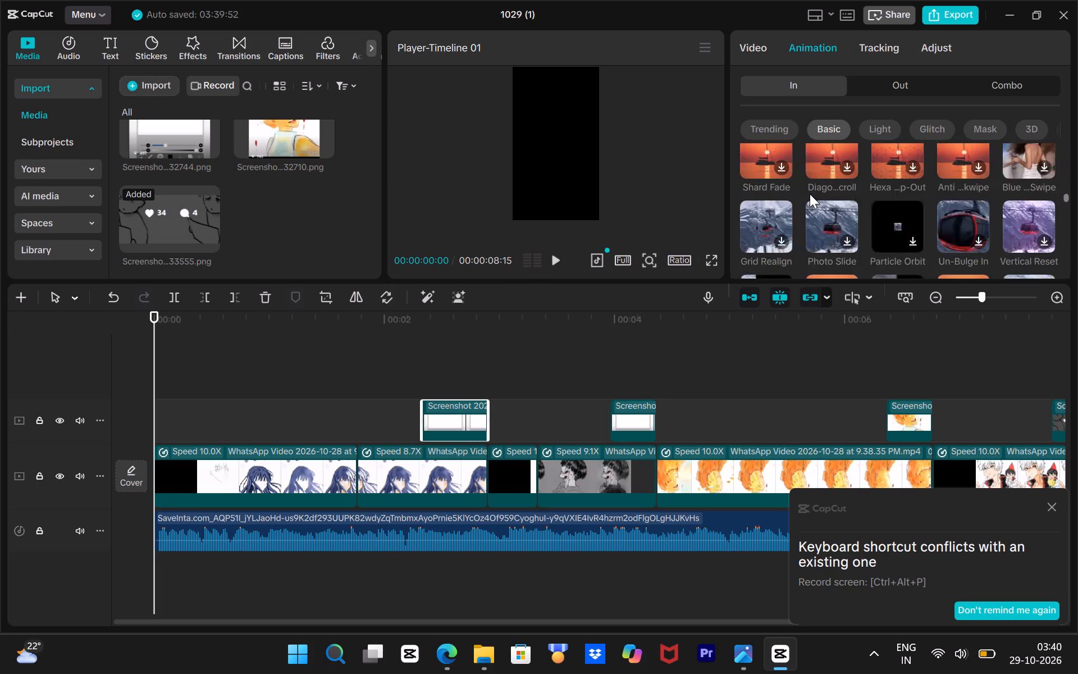
scroll(810, 194, "down", 10)
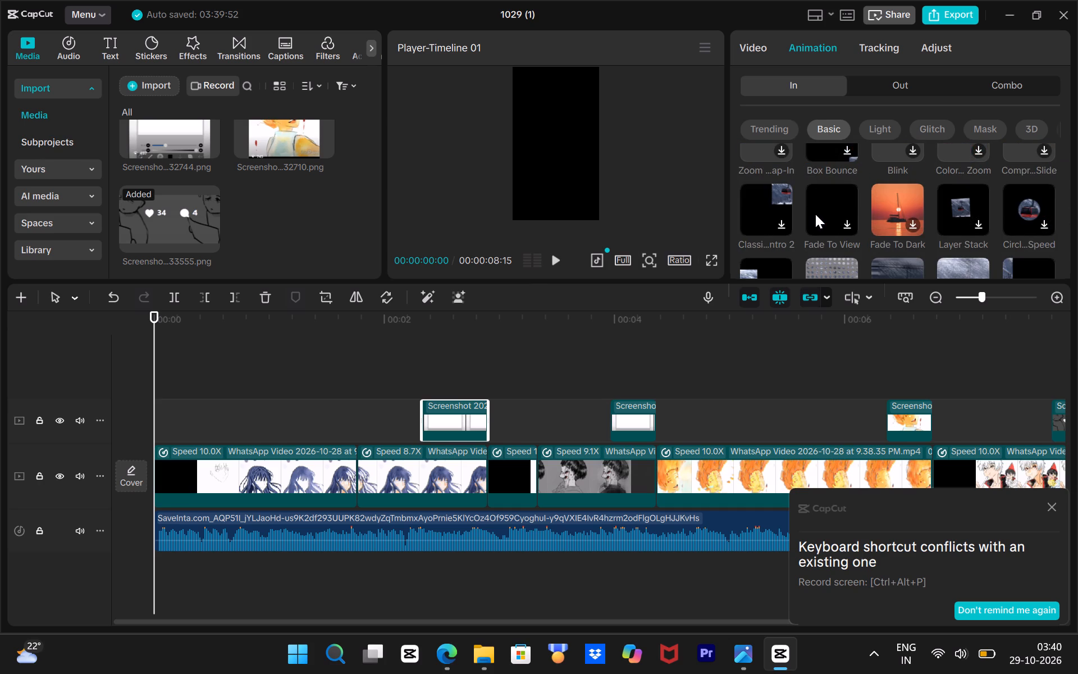
scroll(815, 214, "down", 17)
scroll(815, 215, "down", 4)
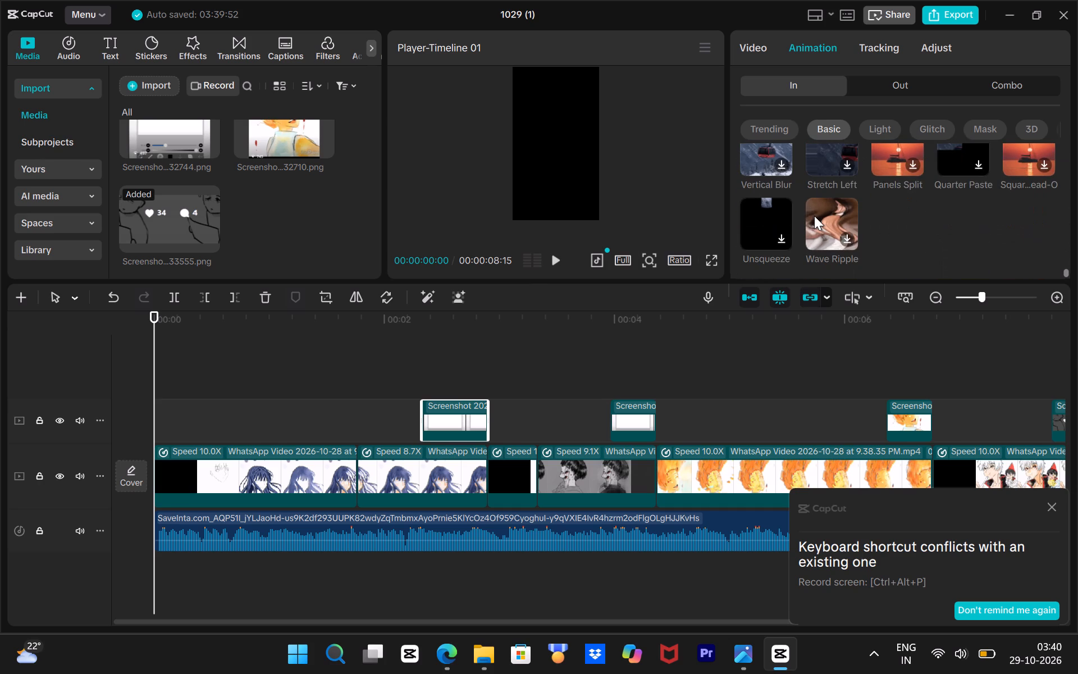
scroll(814, 216, "up", 20)
scroll(814, 216, "up", 6)
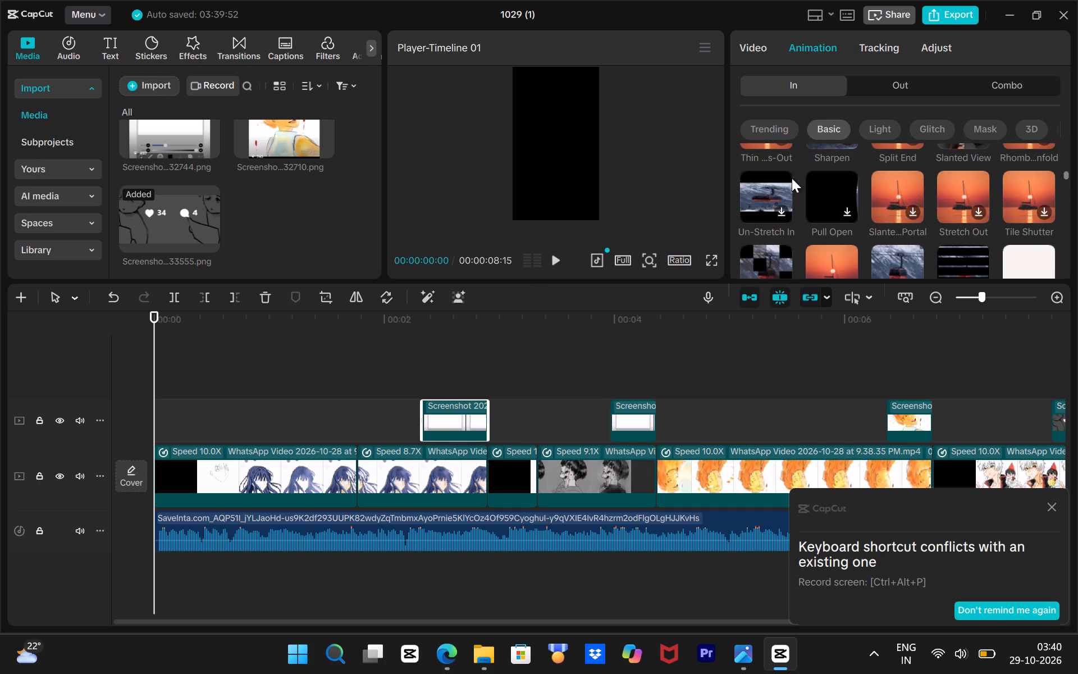
scroll(792, 177, "up", 10)
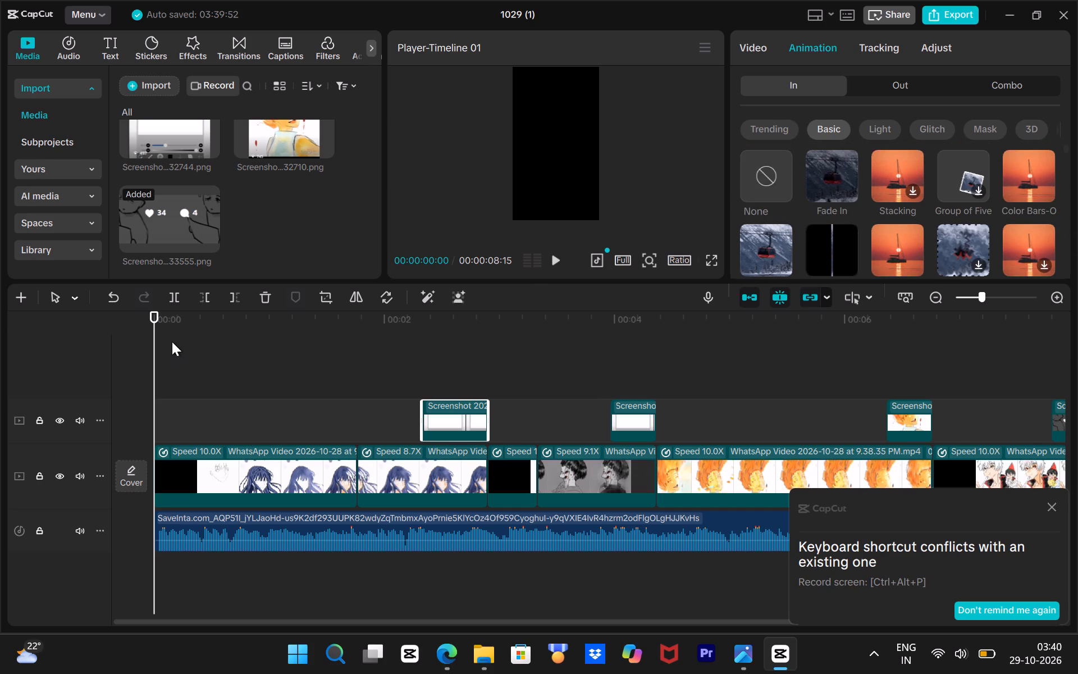
Apply the Fade In entrance animation to the orange-haired drawing clip, play through to the end and return to the start.
left_click_drag(153, 328, 343, 484)
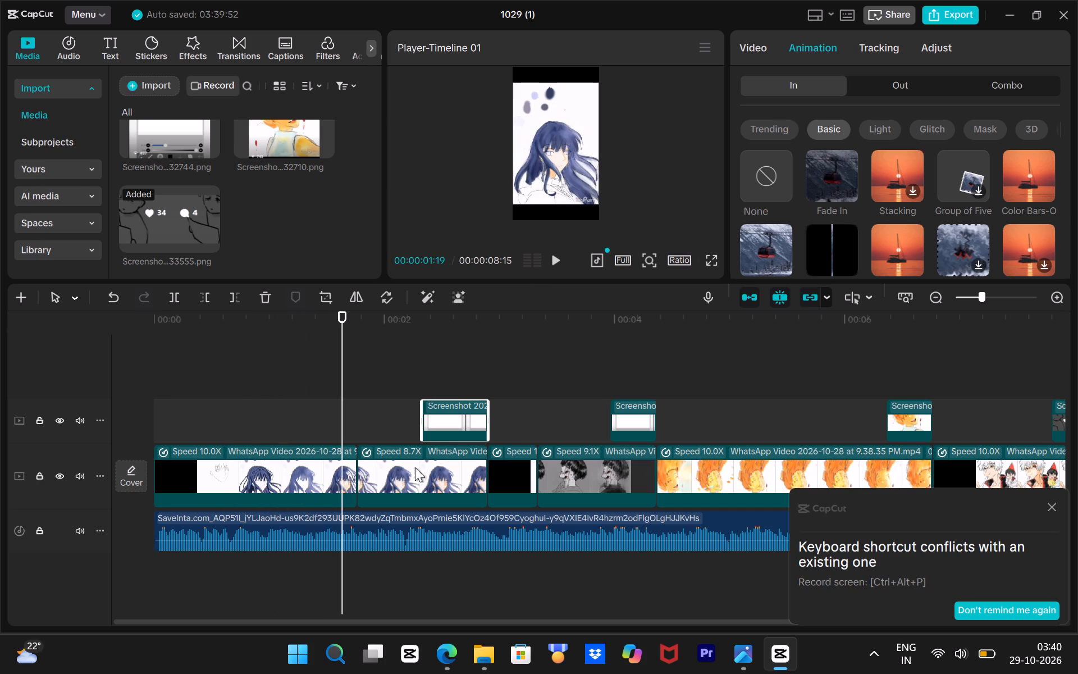
left_click(416, 467)
left_click_drag(342, 325, 504, 450)
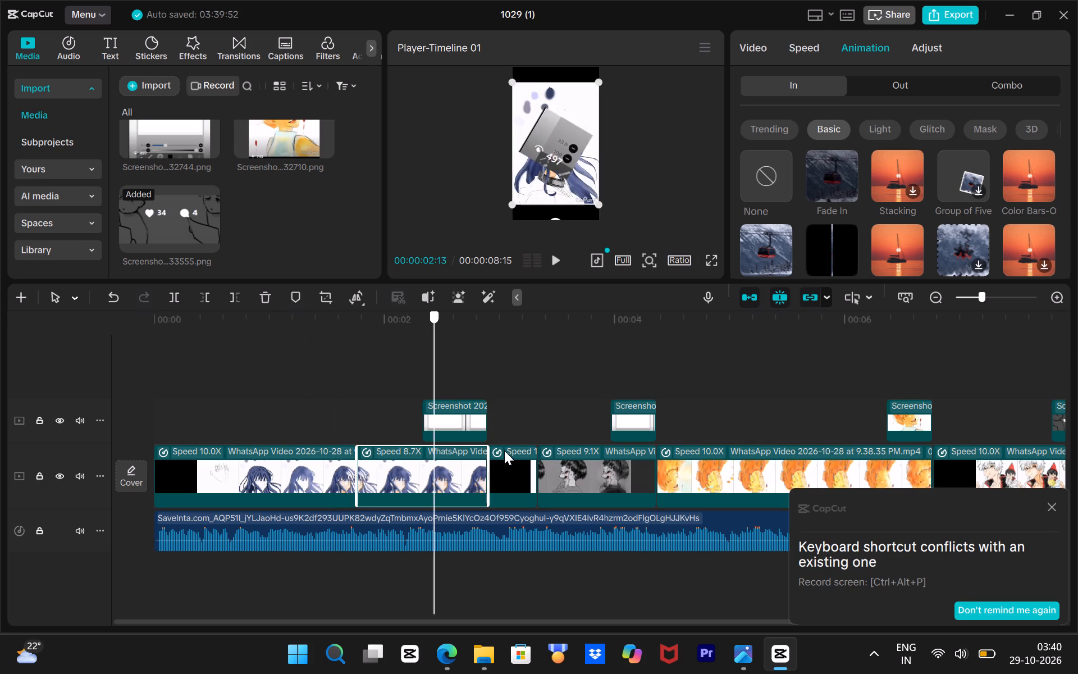
left_click_drag(504, 450, 672, 509)
left_click(730, 452)
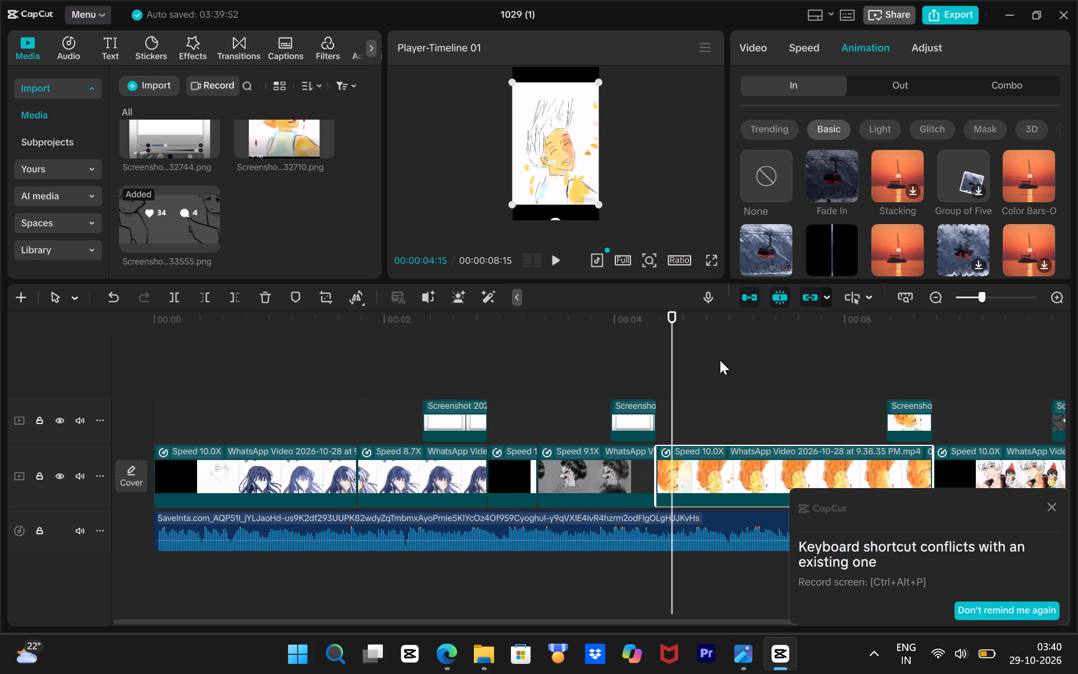
left_click(898, 78)
left_click(789, 82)
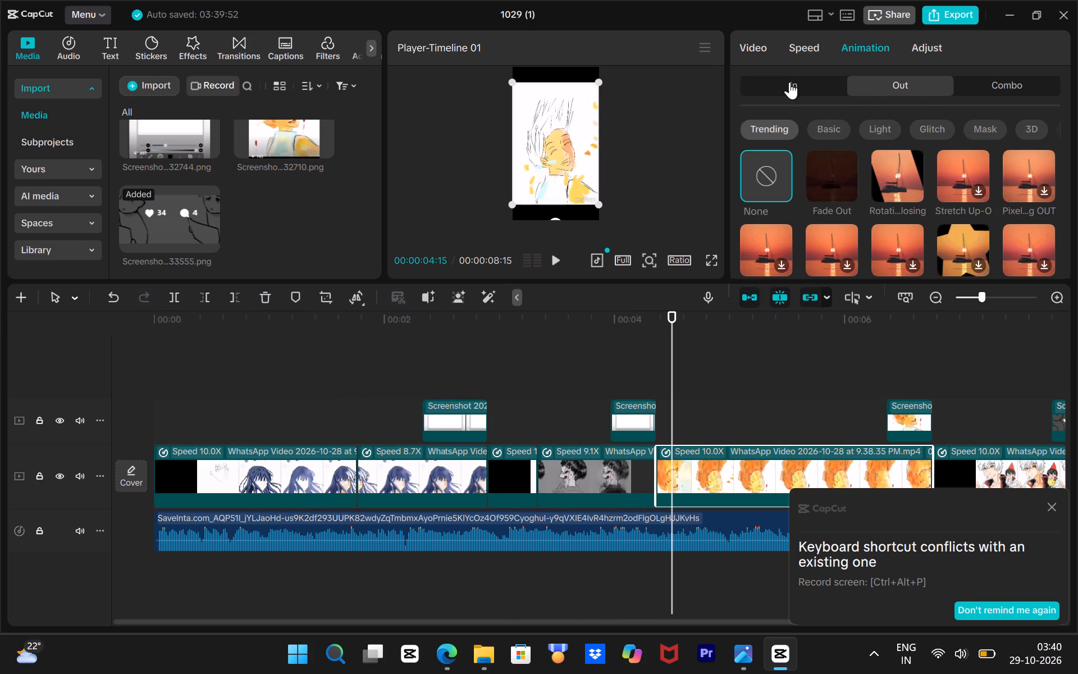
left_click(828, 179)
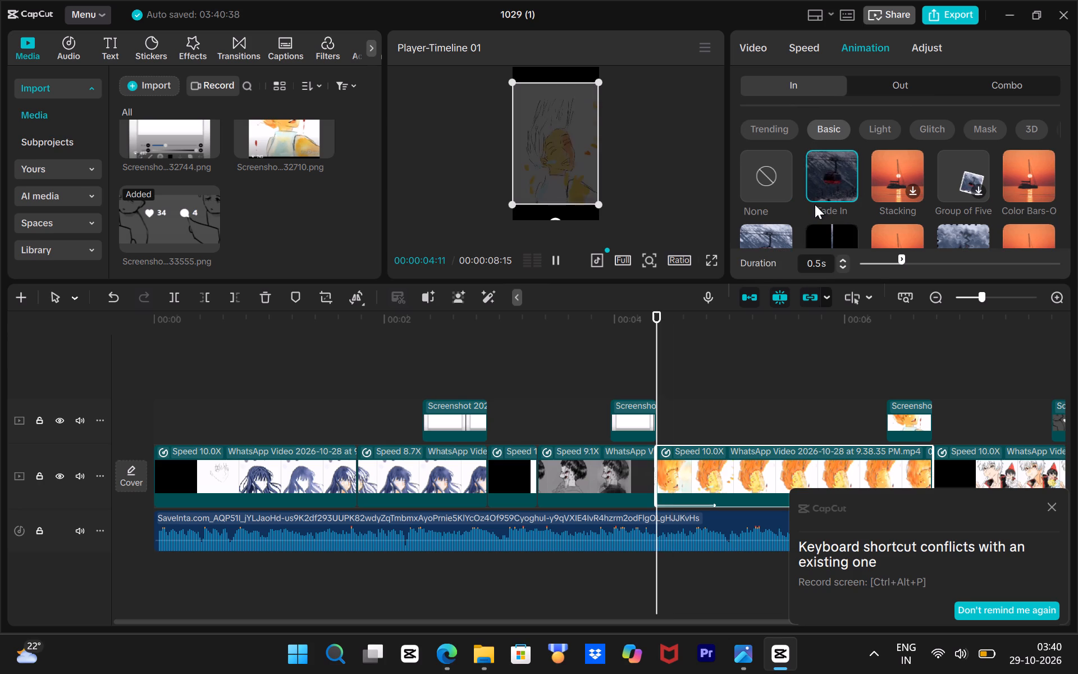
key("space")
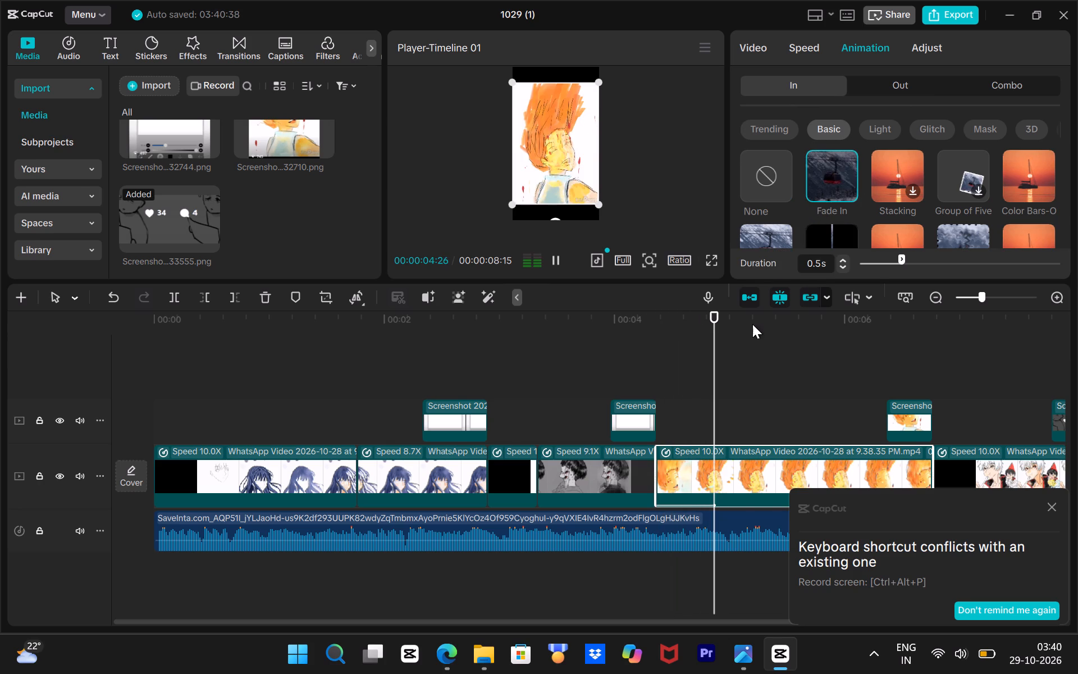
scroll(751, 327, "left", 2)
scroll(693, 345, "left", 1)
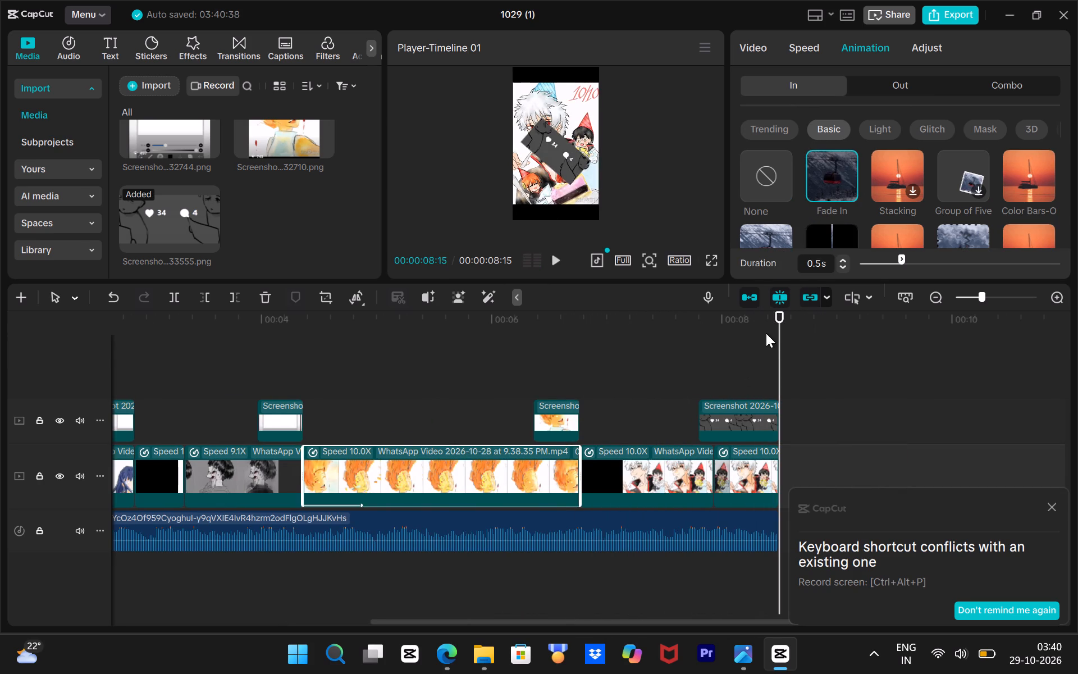
left_click_drag(780, 328, 0, 673)
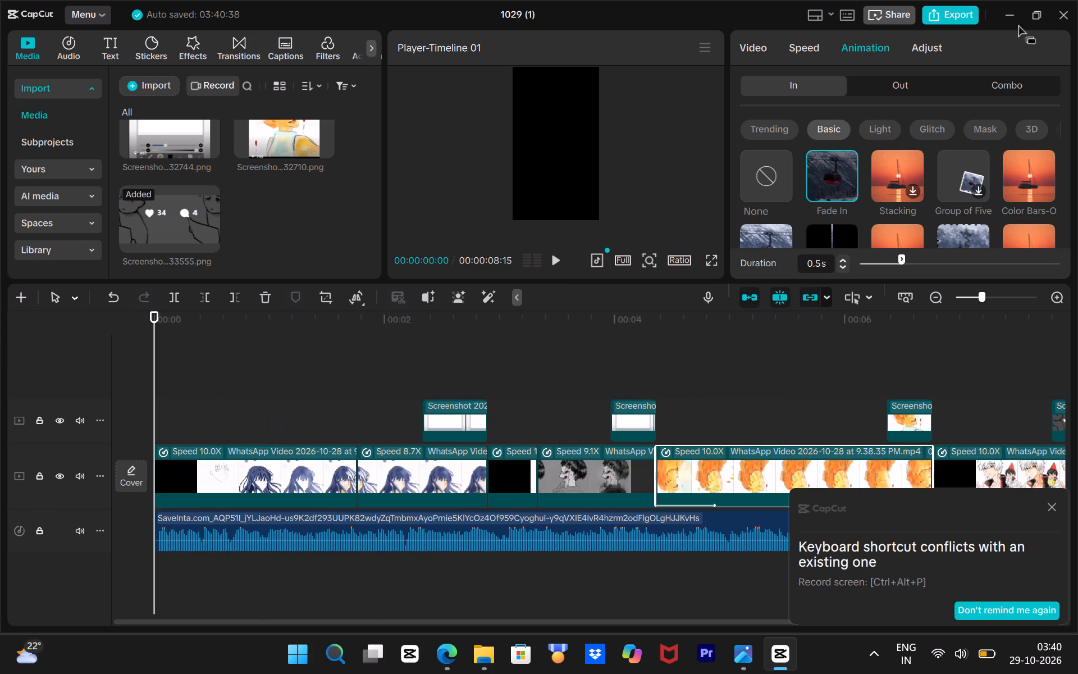
Export the video under the name welll.
left_click(956, 11)
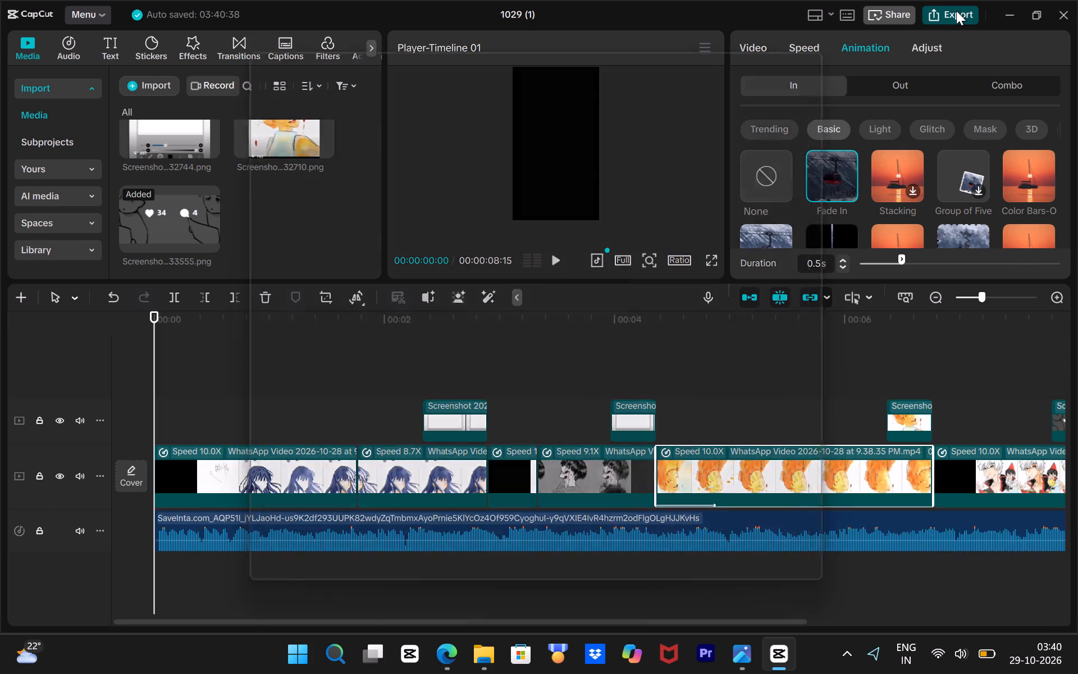
left_click_drag(707, 122, 604, 147)
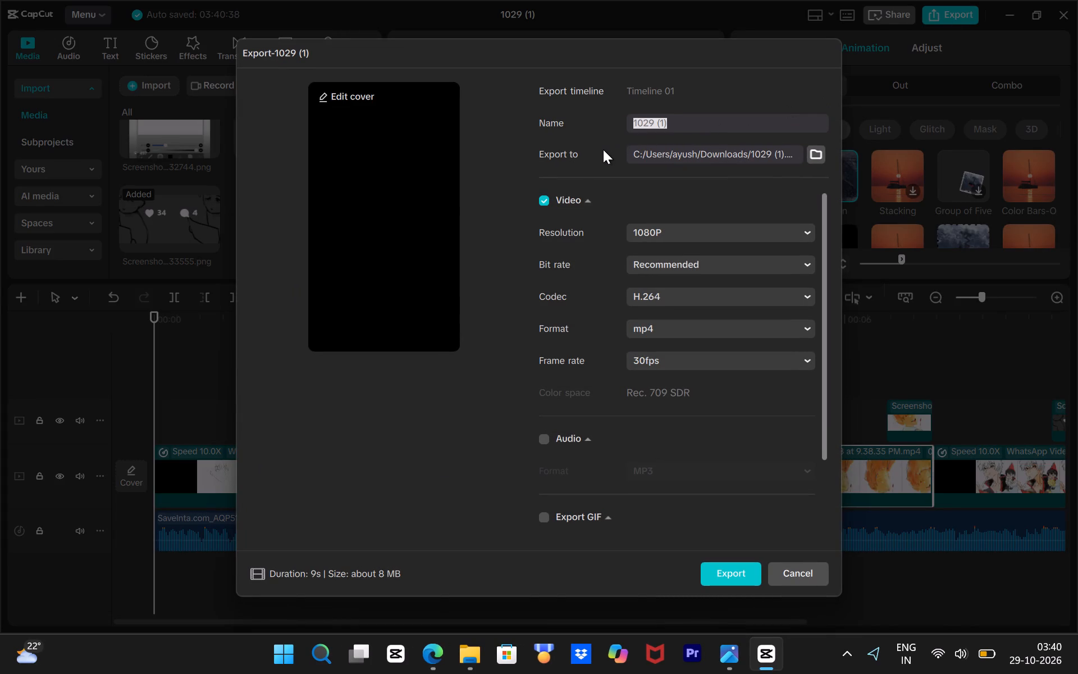
key("BackSpace")
type("welll")
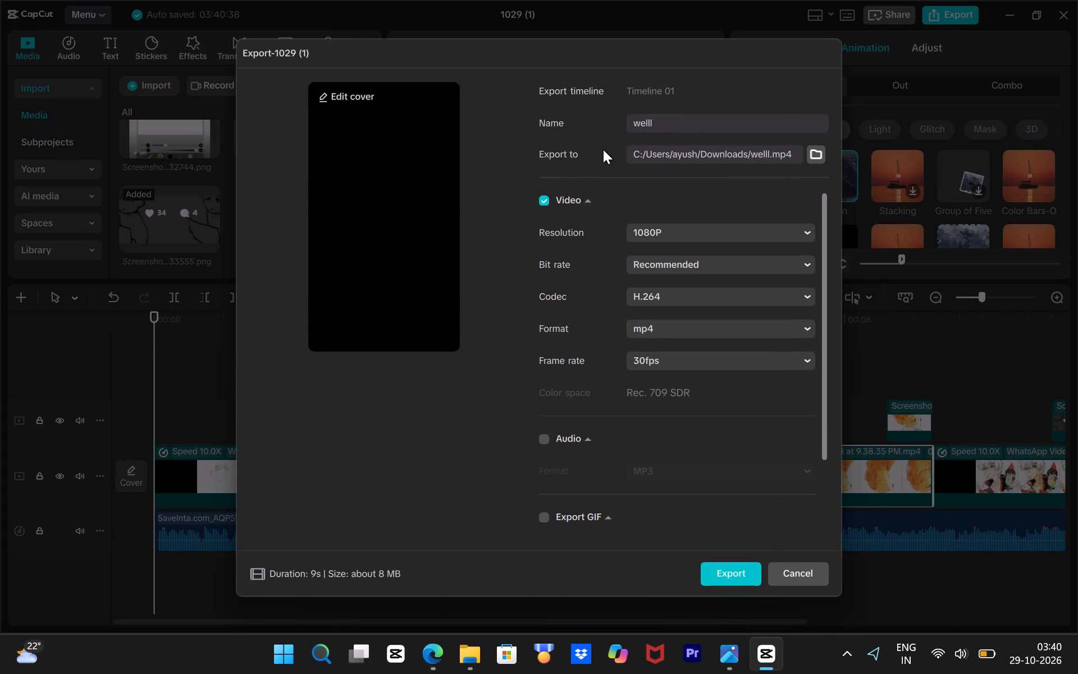
left_click(739, 578)
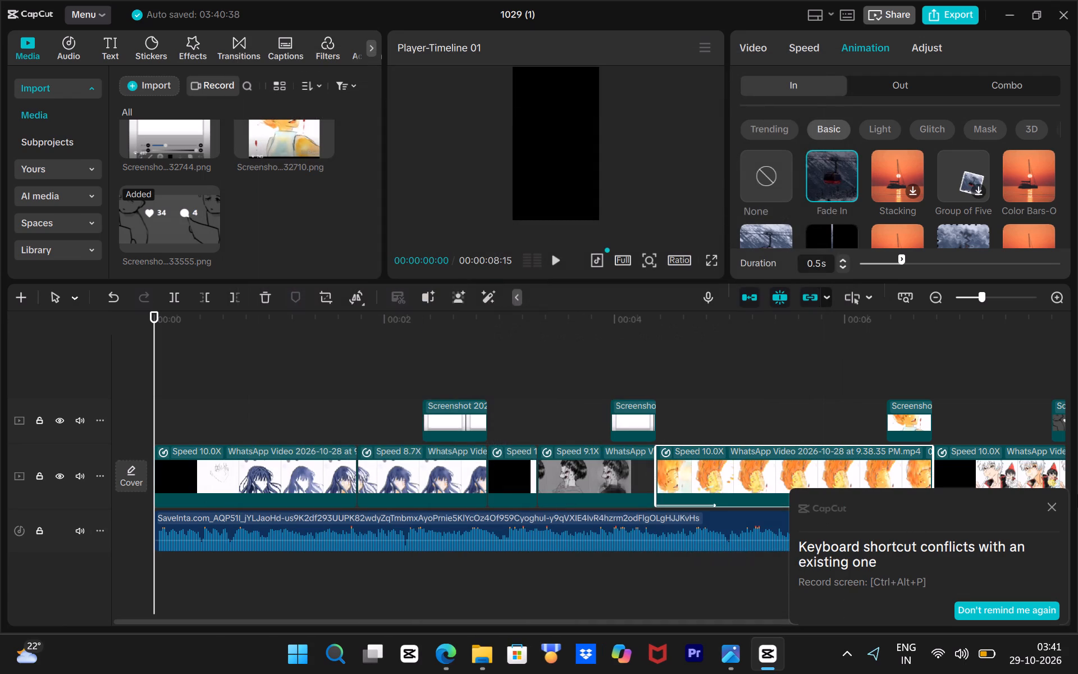
Dismiss the keyboard shortcut conflict notice.
left_click(1052, 504)
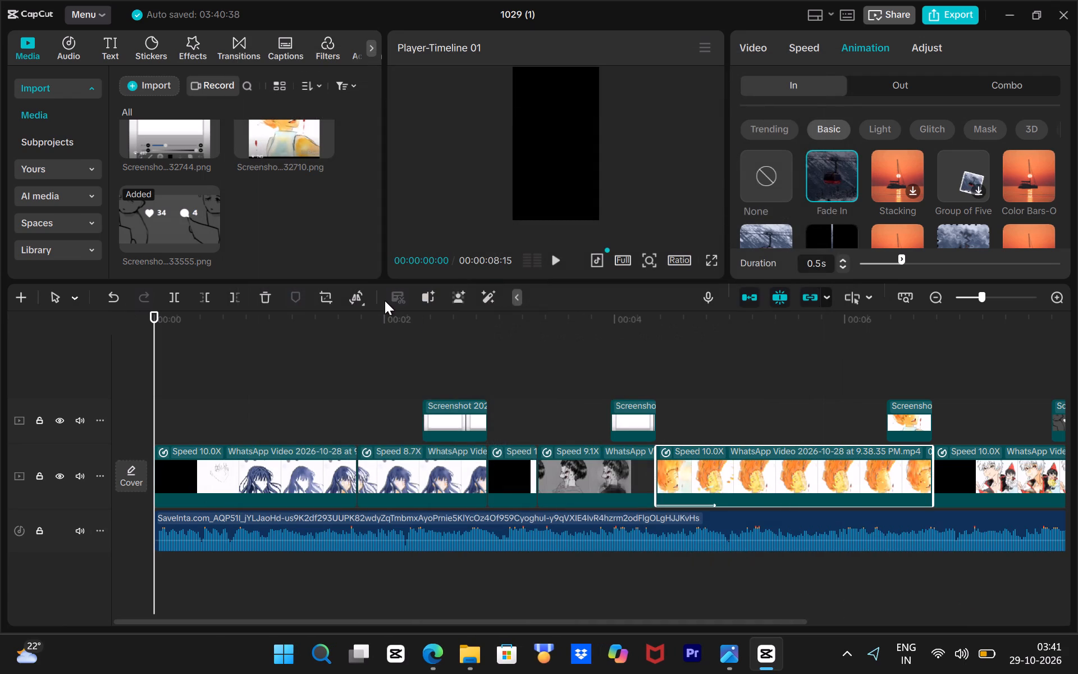
Open a video from the Downloads folder in the media player, and switch back to the CapCut project.
left_click(427, 663)
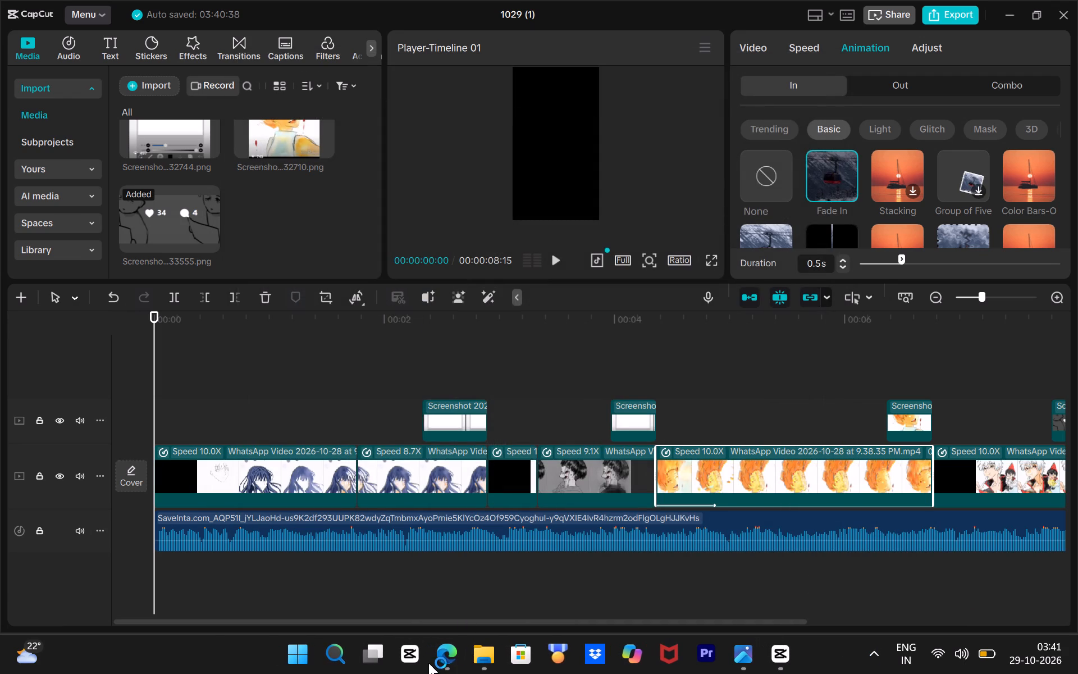
left_click(490, 656)
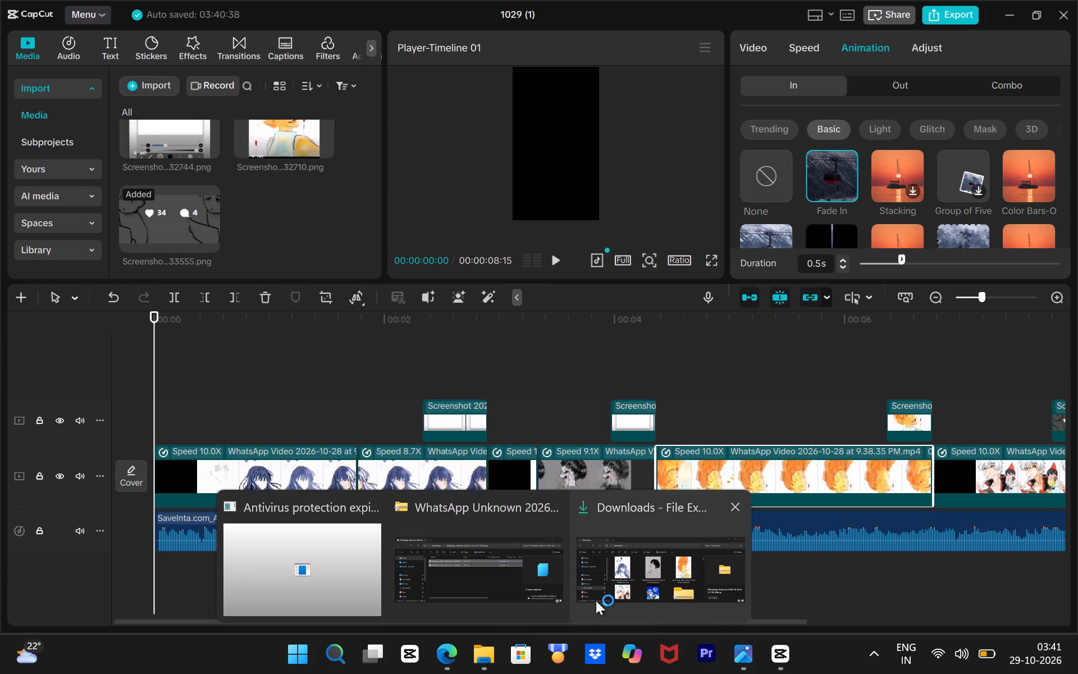
left_click(519, 576)
left_click(45, 304)
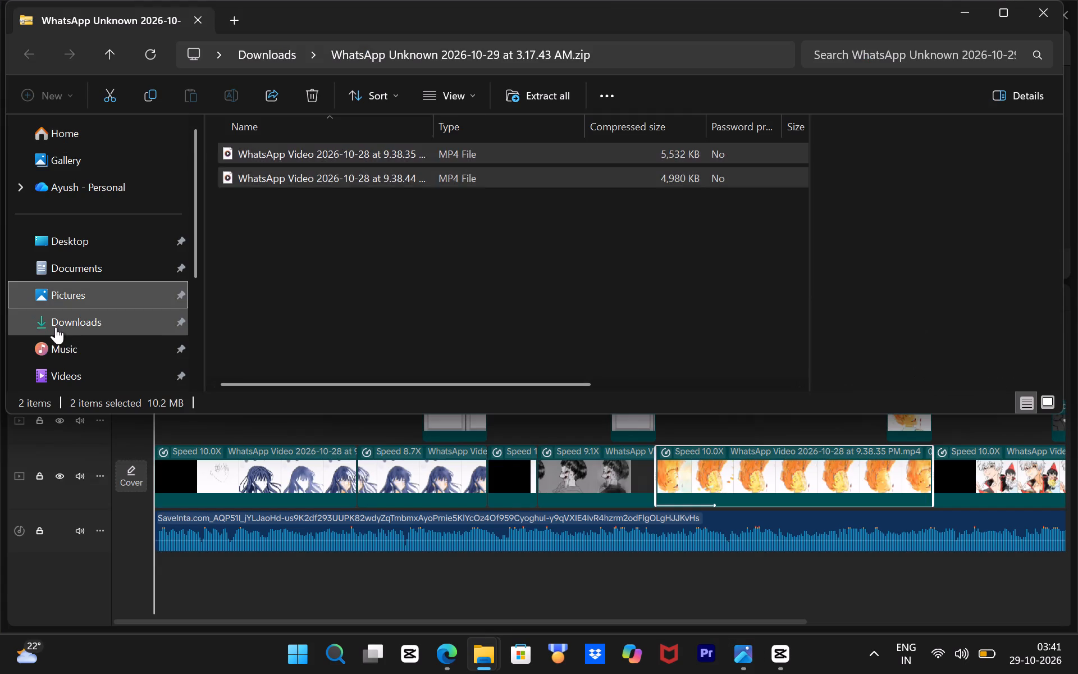
left_click(56, 327)
scroll(395, 265, "down", 2)
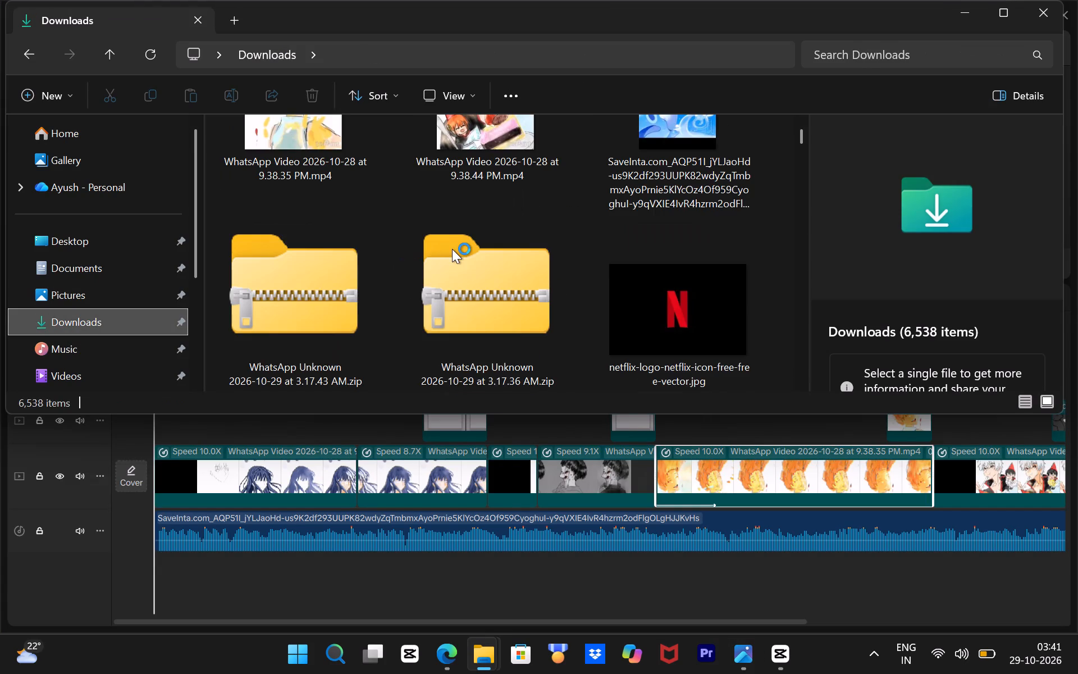
scroll(454, 248, "up", 1)
triple_click(661, 222)
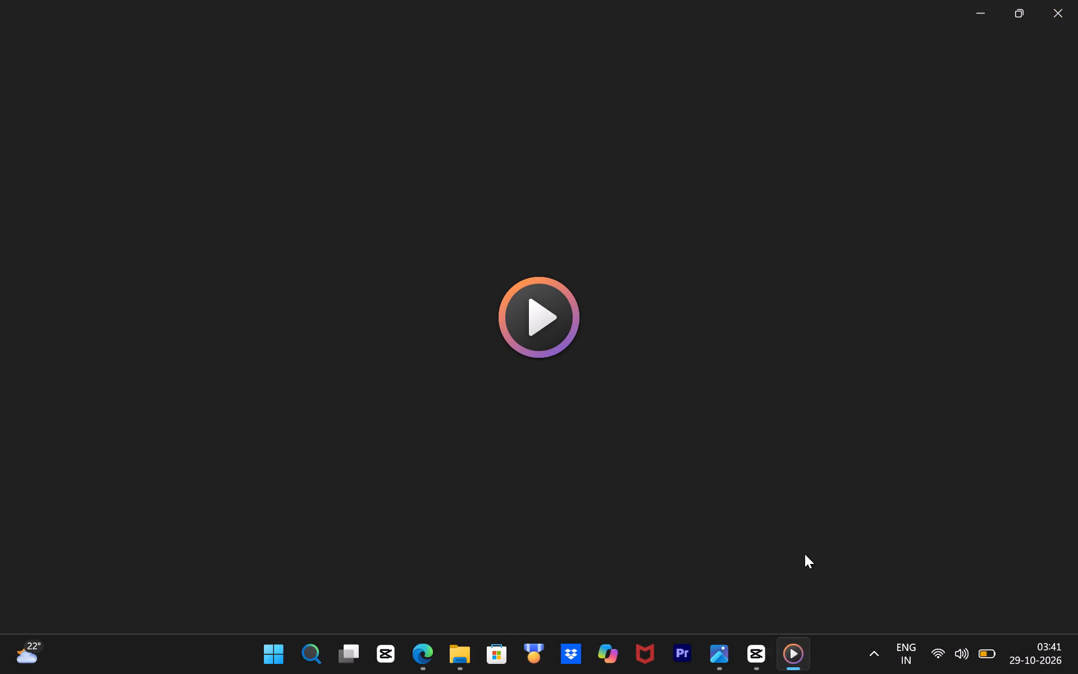
left_click(748, 654)
scroll(210, 183, "up", 3)
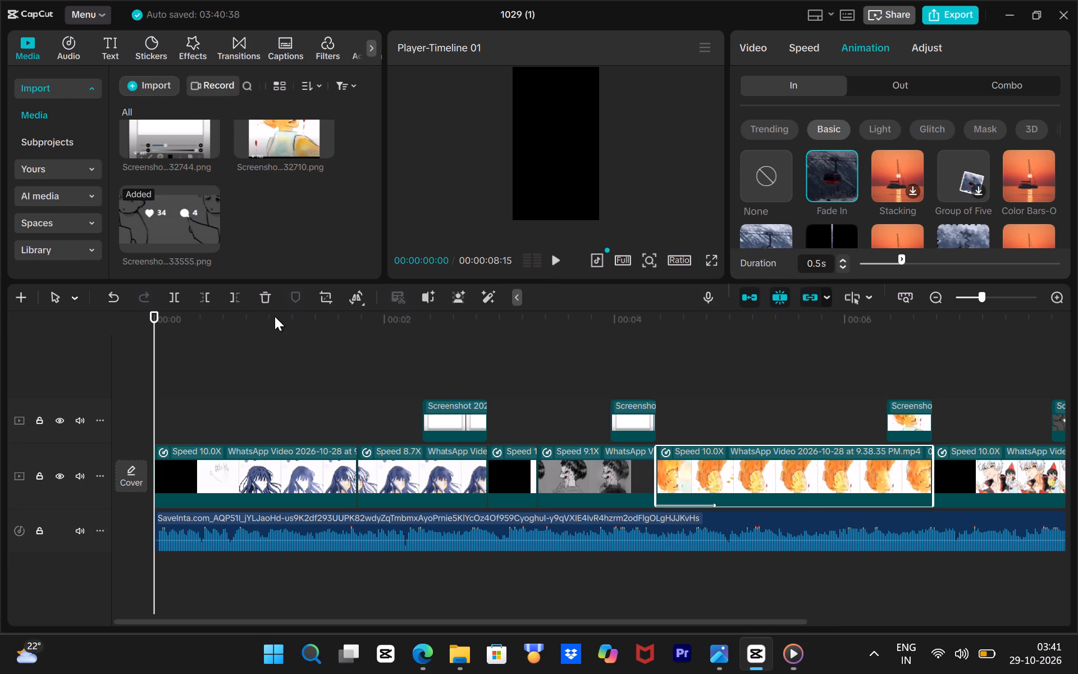
Add the SaveInta reference video on a new track above the overlays, starting at about 0.3 seconds.
scroll(275, 316, "up", 5)
left_click_drag(179, 168, 186, 375)
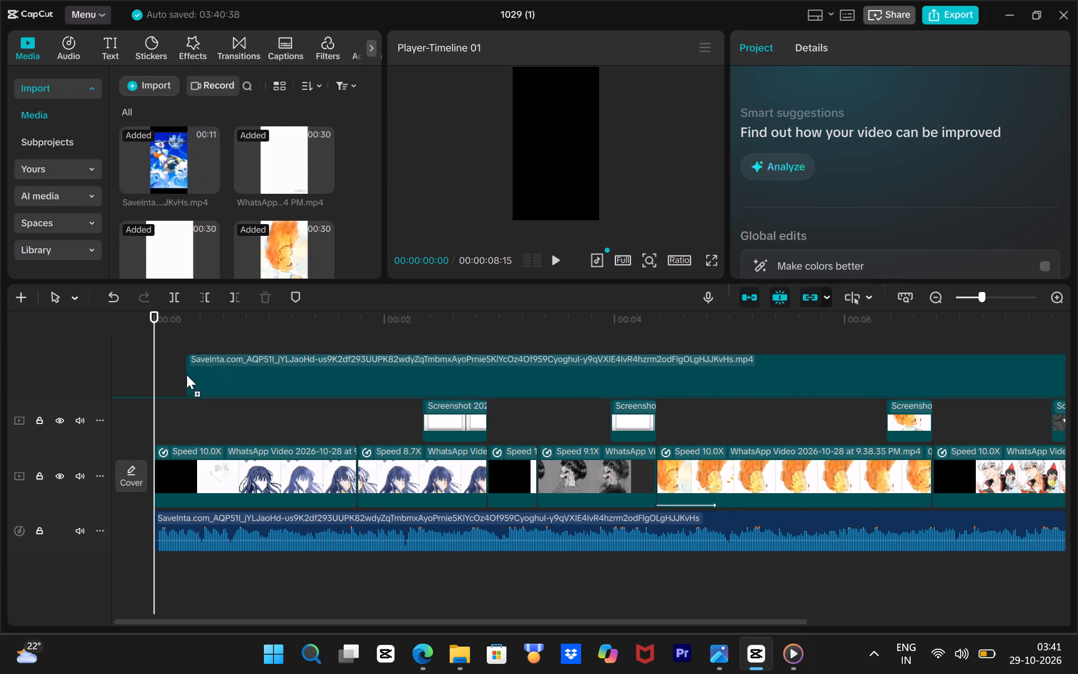
Capture a screenshot of the caption text across the top of the SaveInta reference video at 00:00:01:19.
left_click_drag(154, 313, 342, 378)
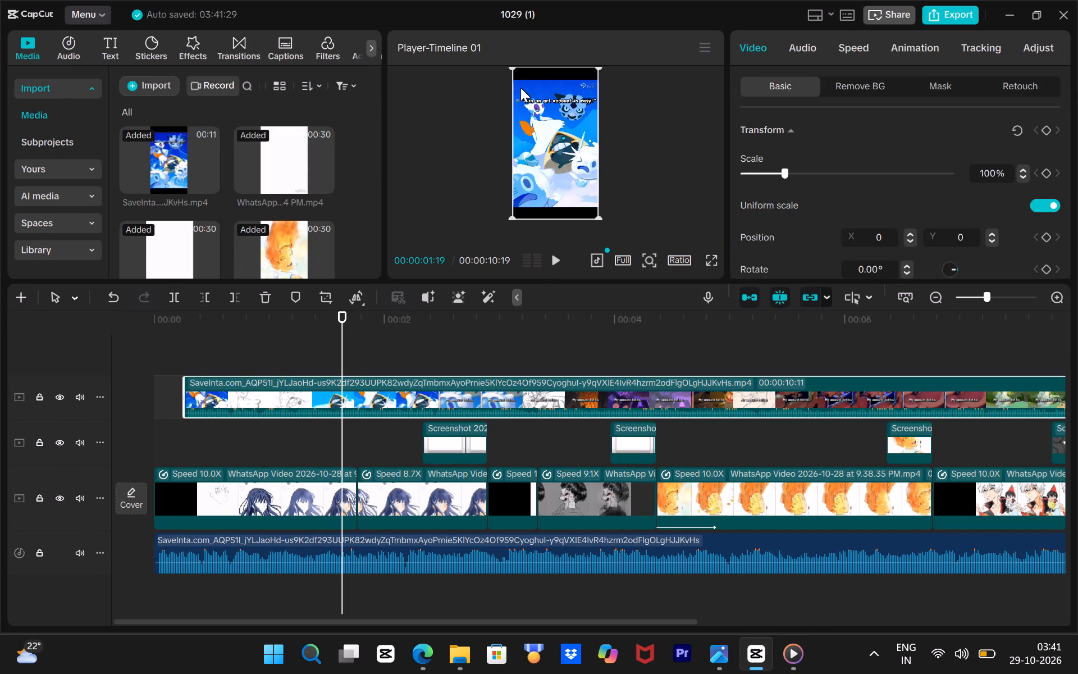
key("shift+super+s")
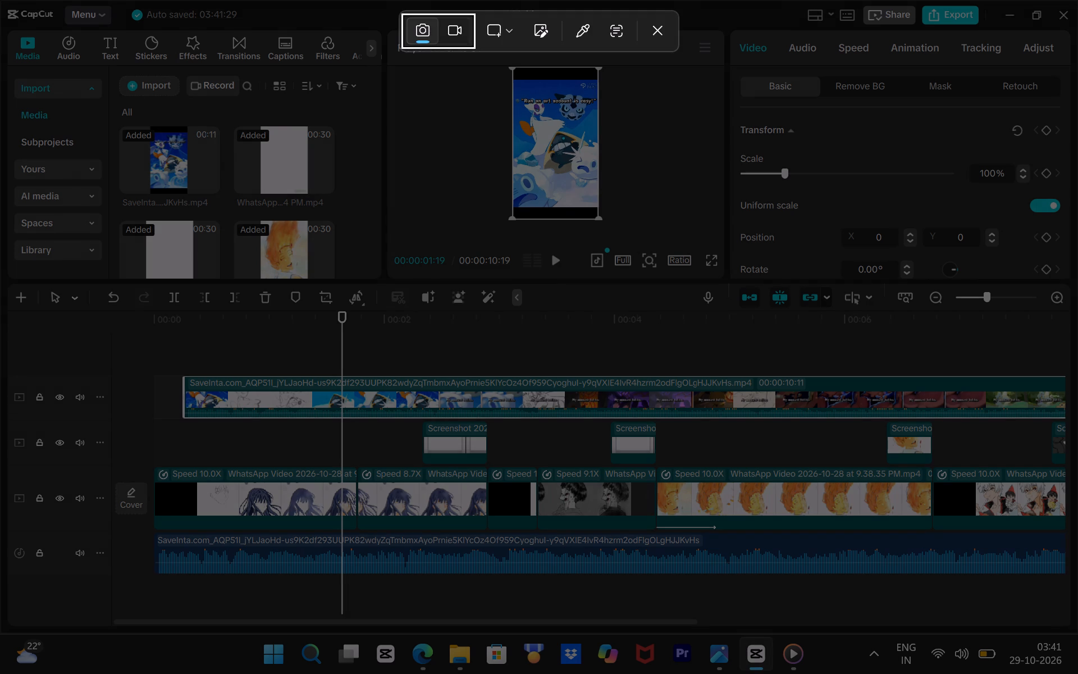
left_click_drag(517, 88, 578, 112)
key("shift+super+s")
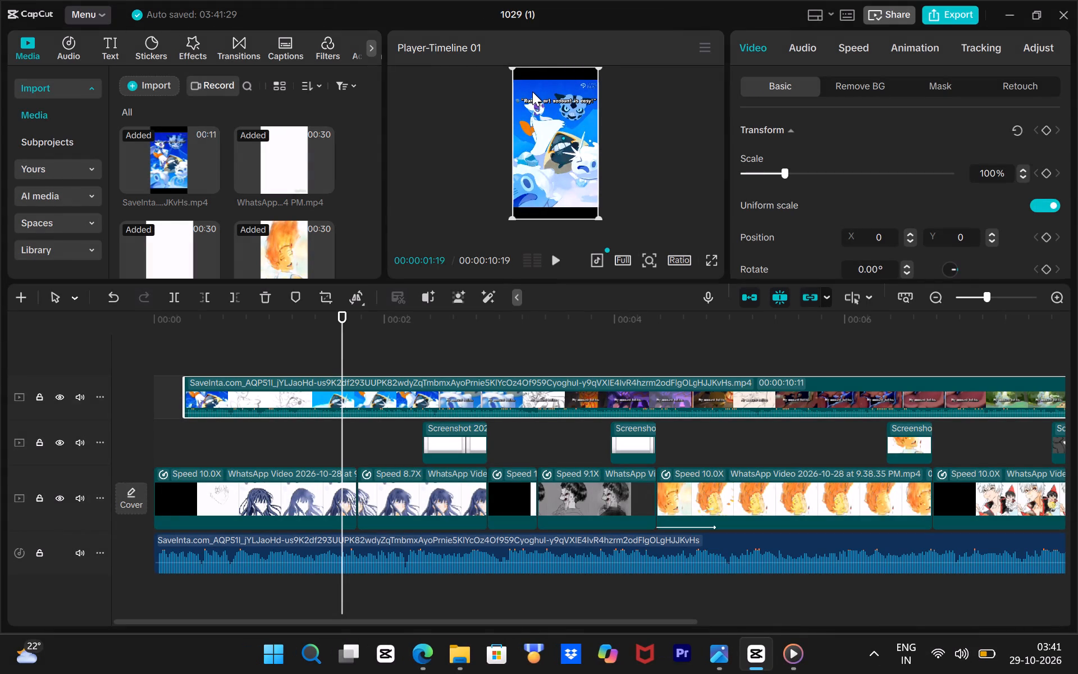
key("shift+super+s")
left_click_drag(517, 90, 595, 111)
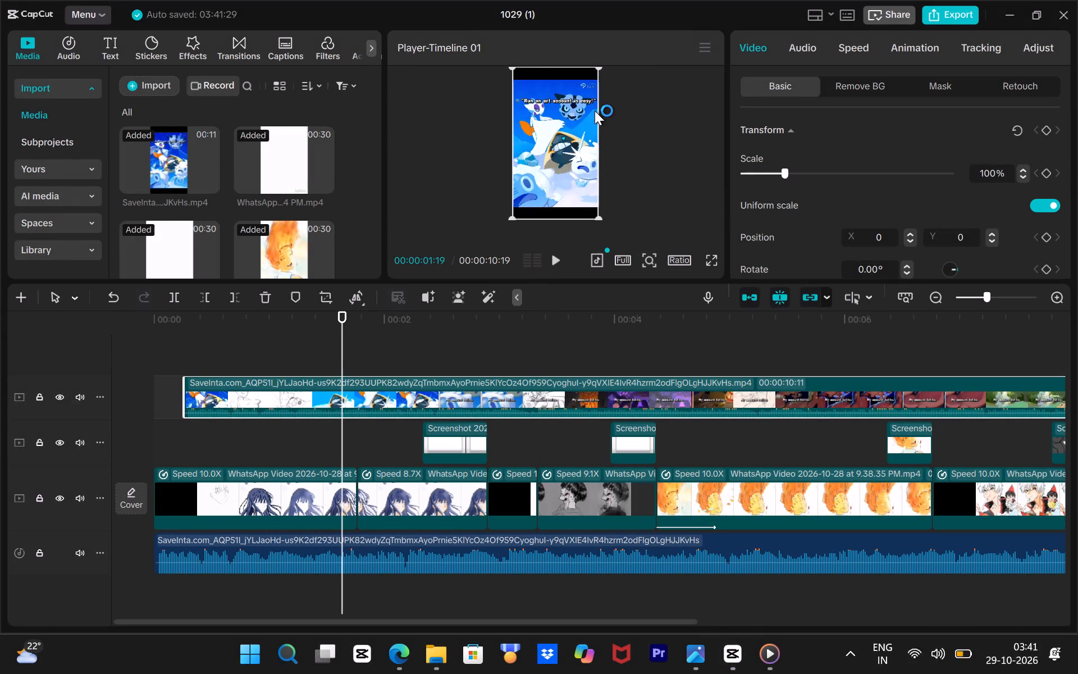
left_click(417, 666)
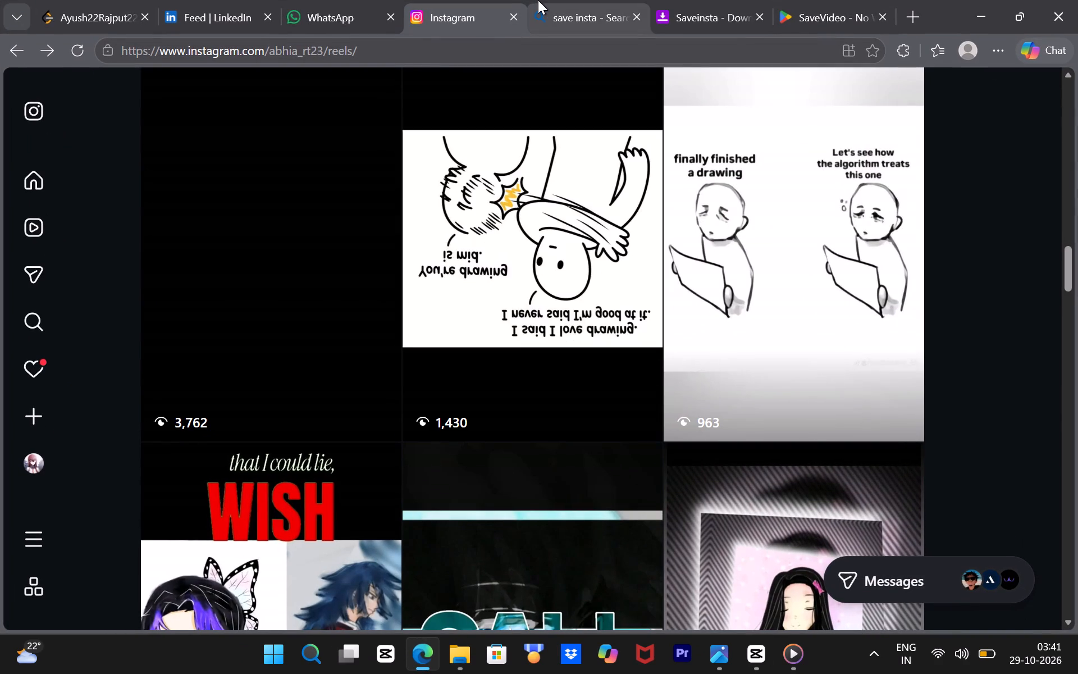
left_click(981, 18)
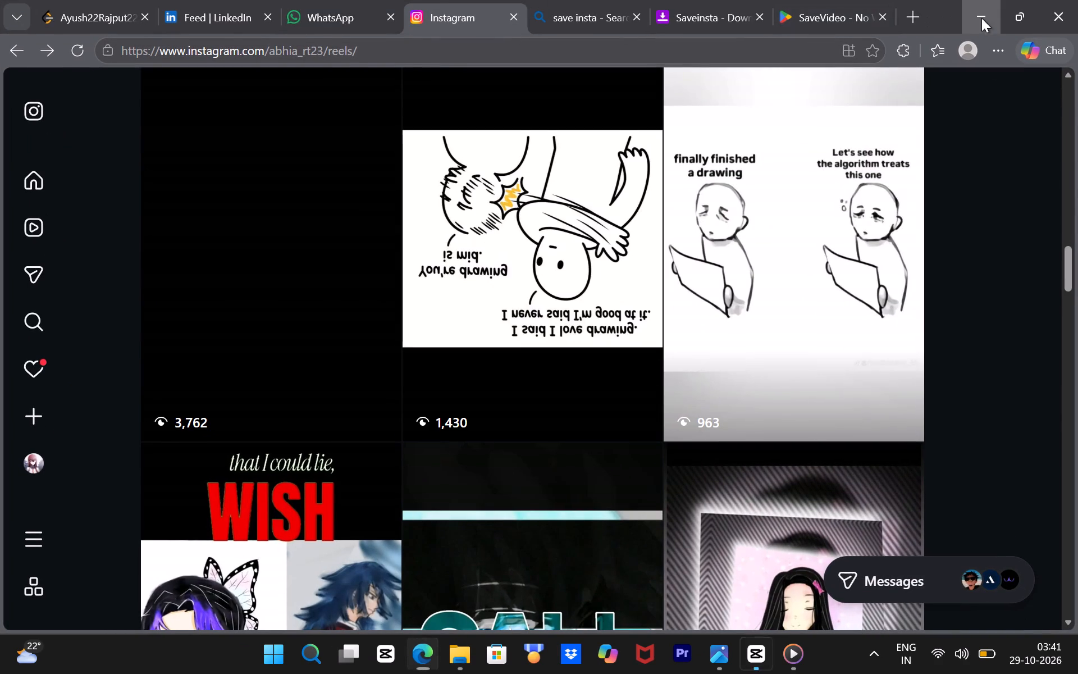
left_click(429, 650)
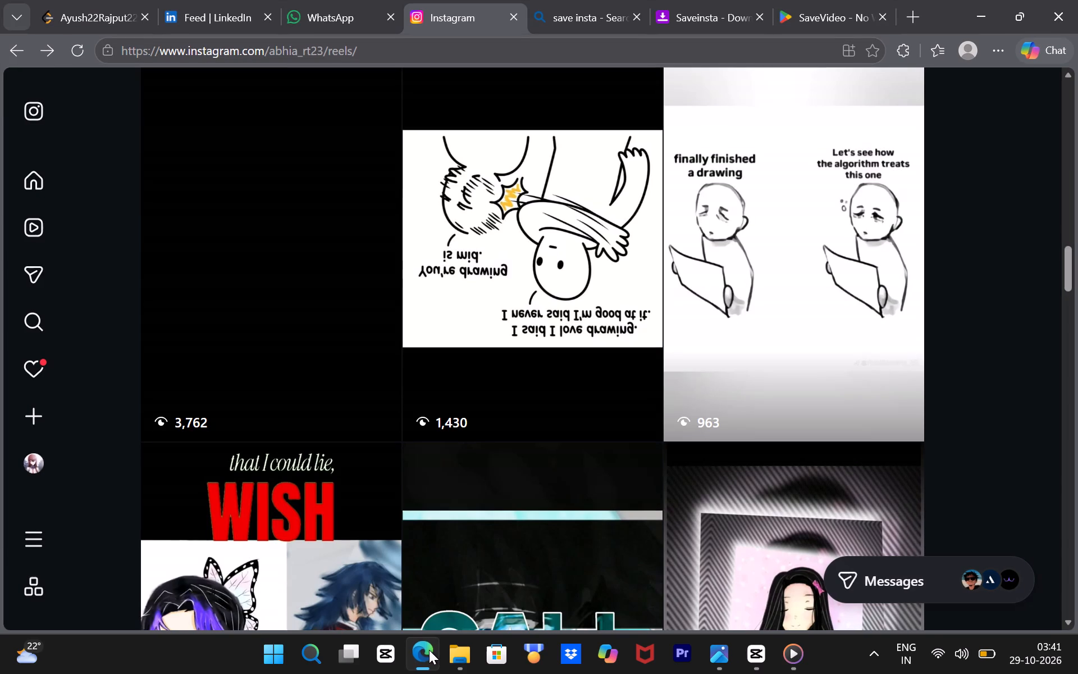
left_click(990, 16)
Scrub the SaveInta reference video to its end, then play the section from about 7 to 8 seconds.
left_click_drag(344, 317, 1077, 383)
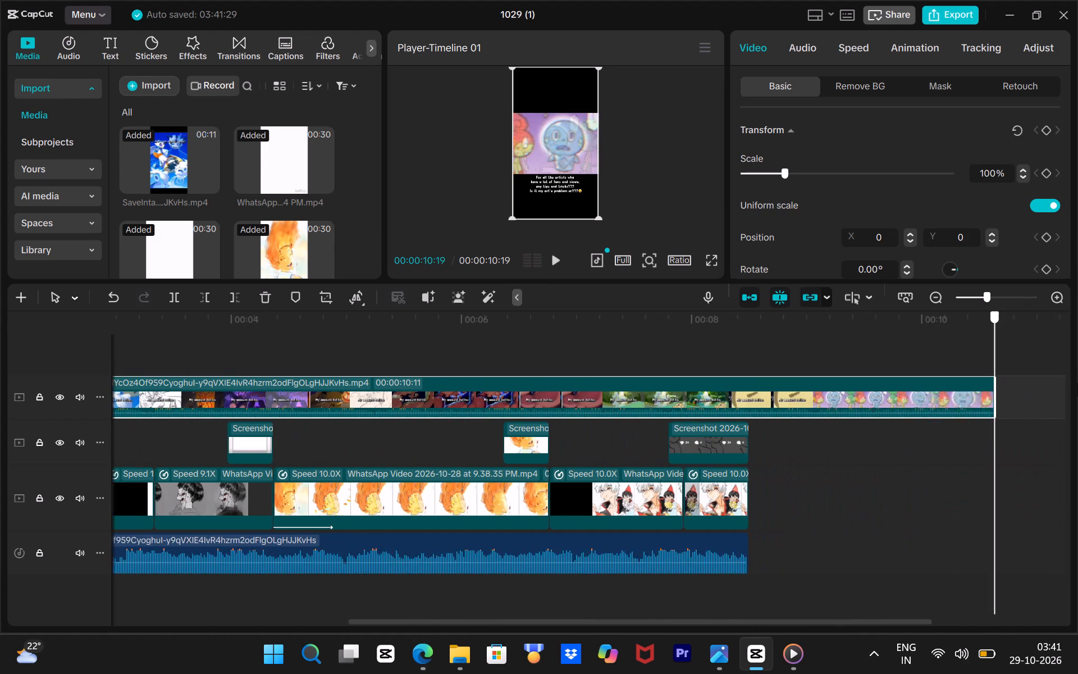
left_click_drag(1077, 383, 447, 442)
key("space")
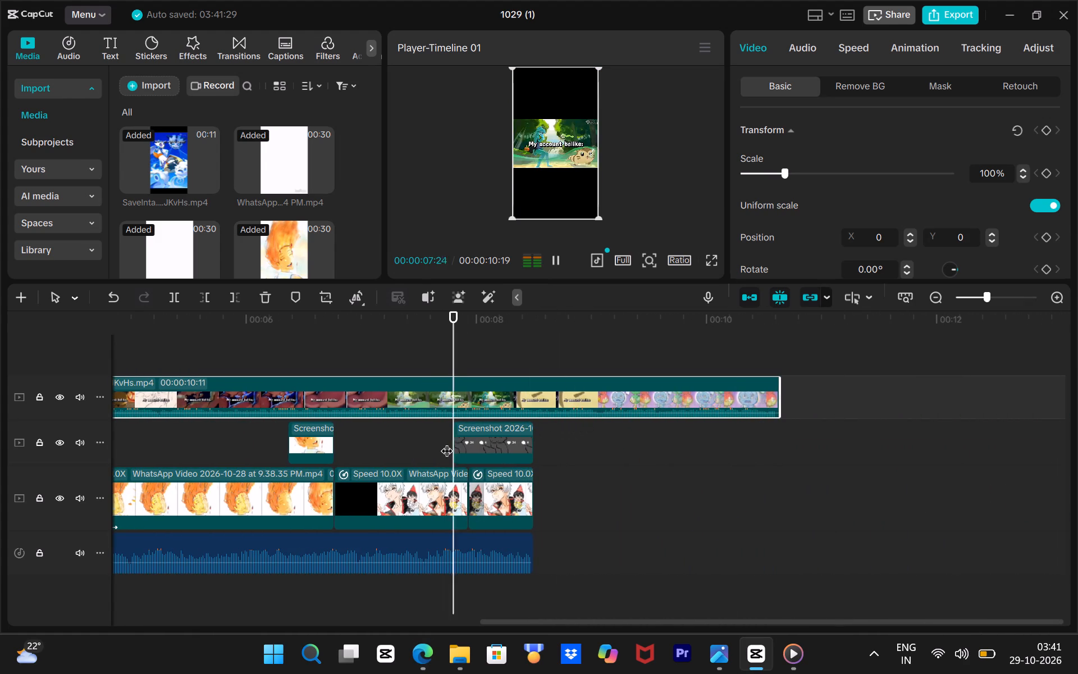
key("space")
left_click(555, 401)
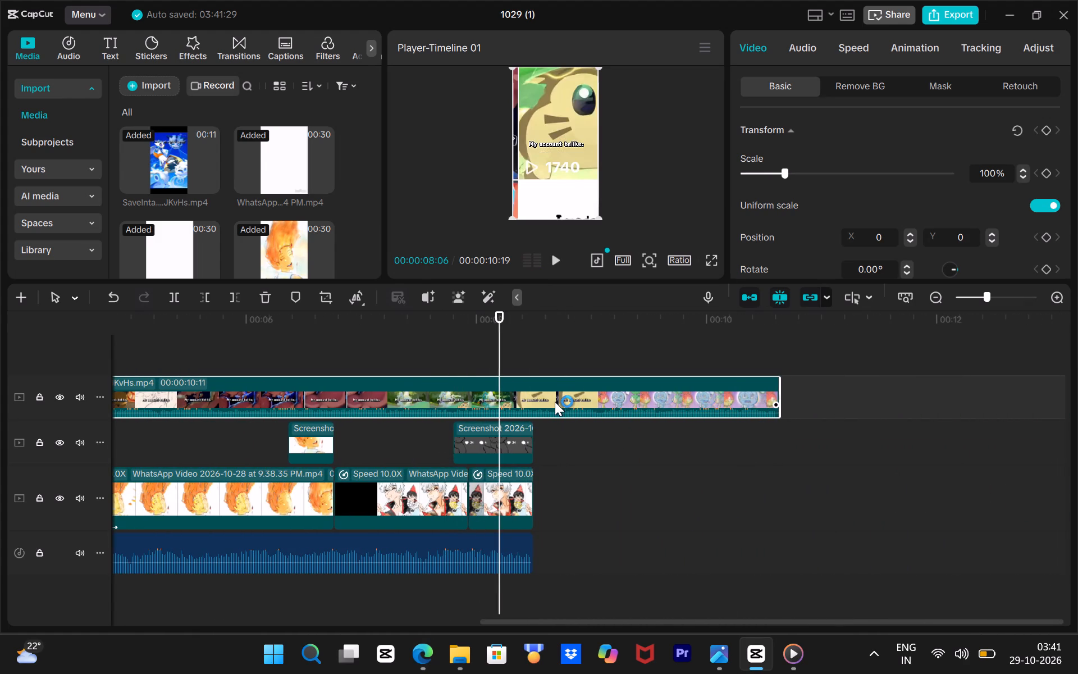
Switch to Microsoft Edge and bring up the Instagram reels page.
left_click(424, 650)
left_click(973, 17)
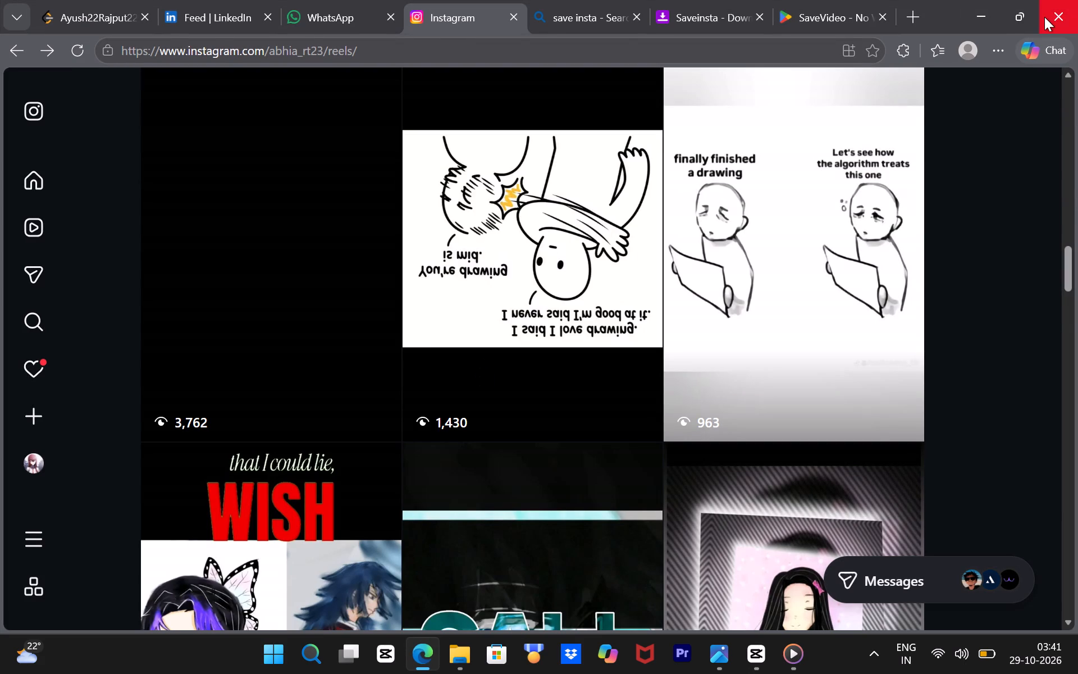
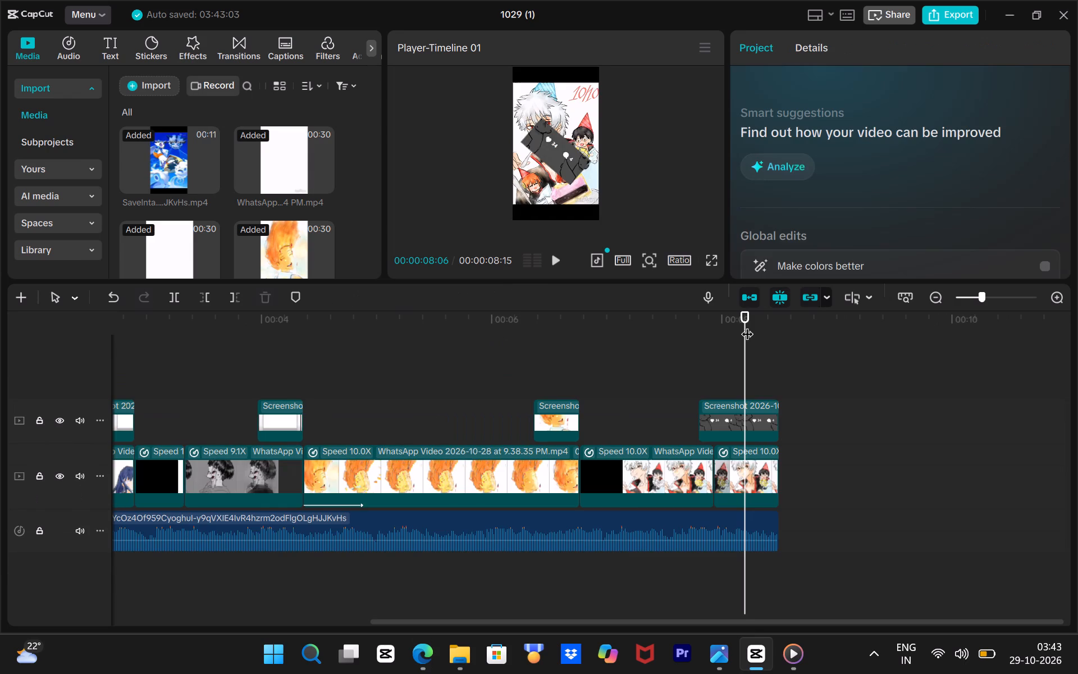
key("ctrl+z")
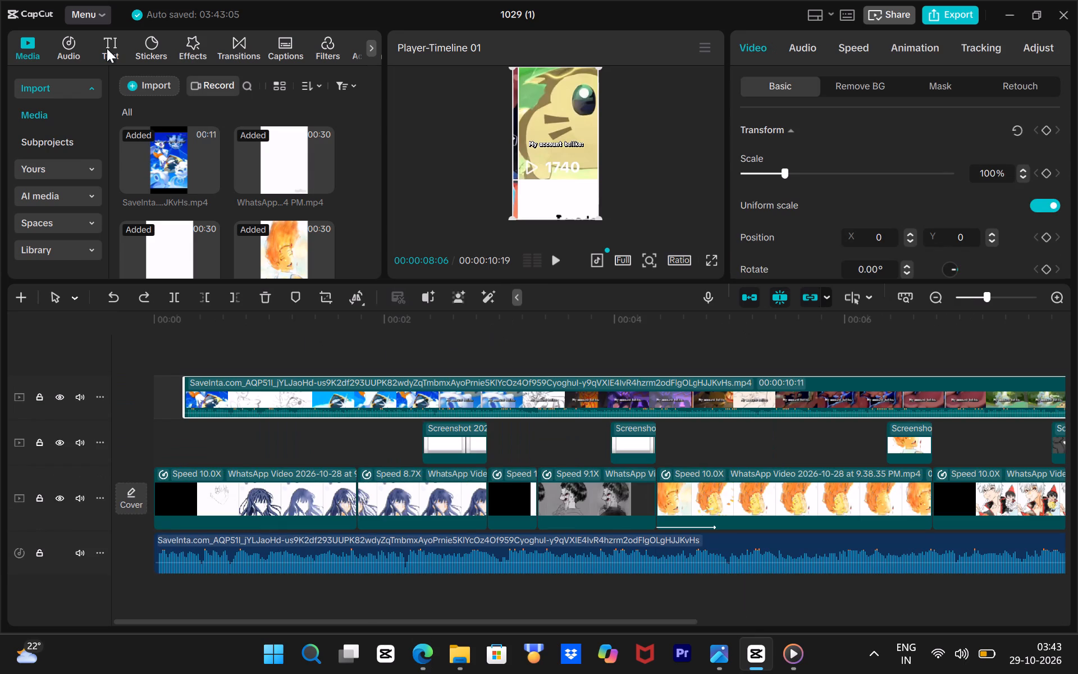
Add a default text clip at 00:00:08:06 and replace its wording with "Run an art account is easy!".
left_click(107, 54)
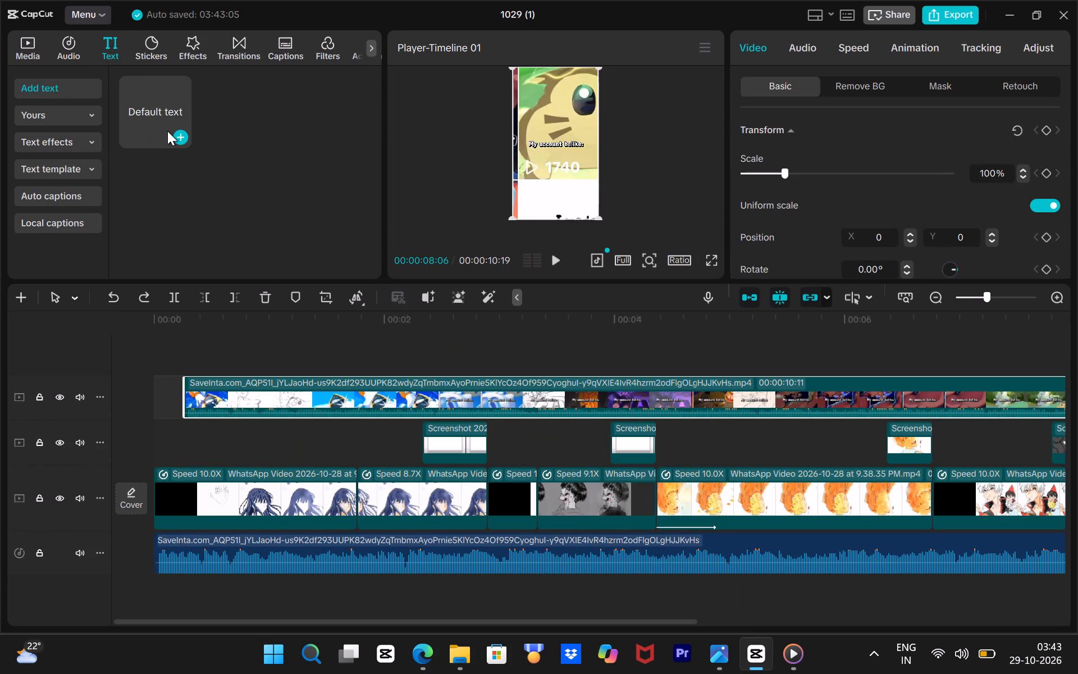
left_click(177, 136)
left_click(661, 388)
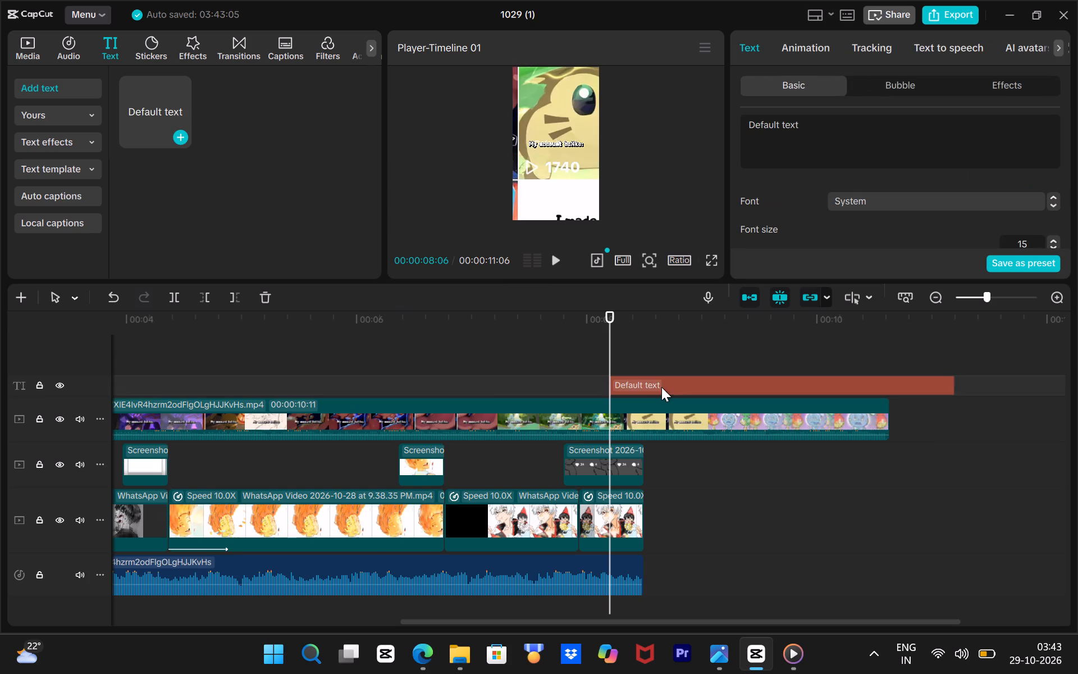
left_click_drag(826, 126, 728, 130)
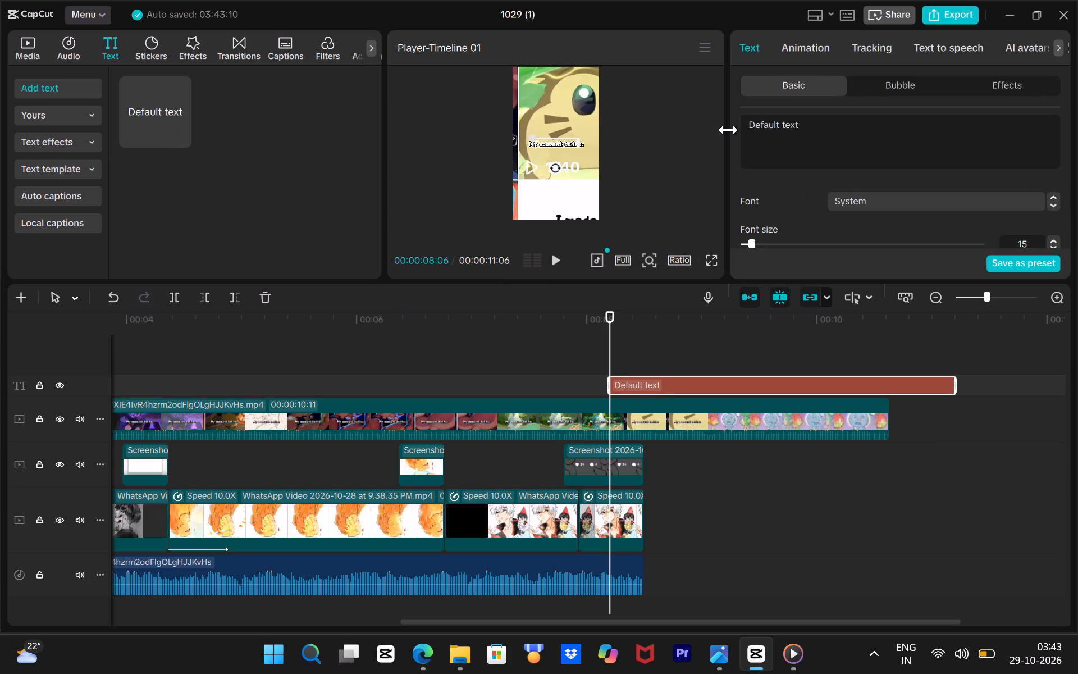
key("BackSpace")
key("ctrl+v")
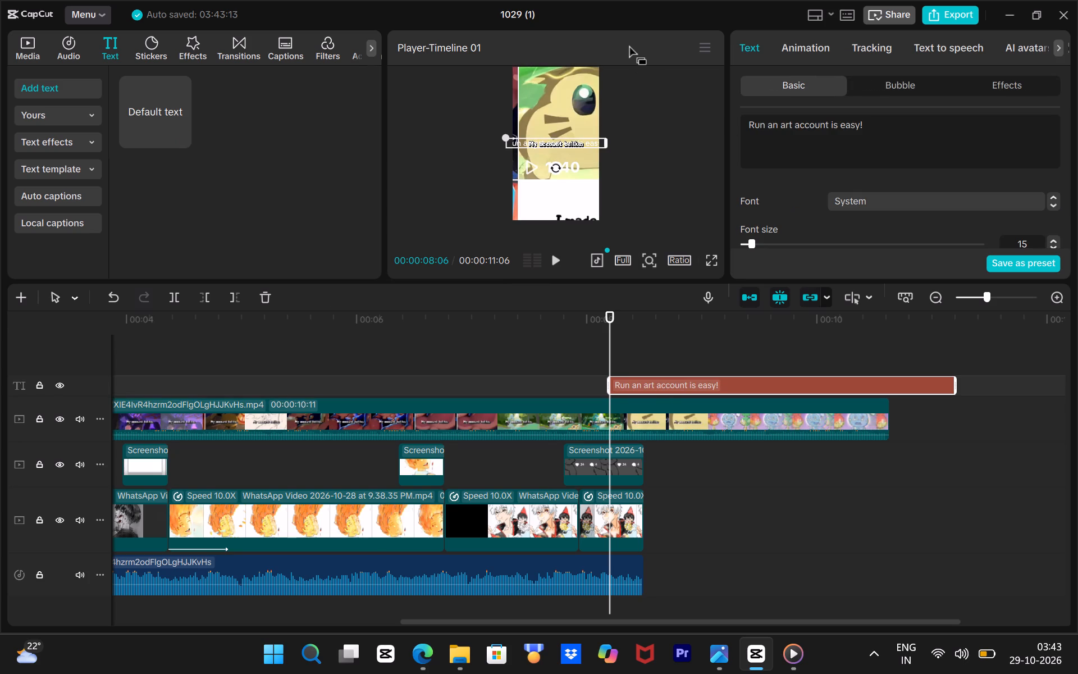
Narrow the caption's text box in the preview so that "Run an art account is easy!" wraps onto two lines.
left_click(610, 145)
left_click(595, 143)
left_click_drag(608, 143, 593, 148)
left_click(594, 141)
left_click_drag(606, 142, 596, 144)
left_click_drag(608, 144, 594, 145)
triple_click(794, 130)
triple_click(794, 130)
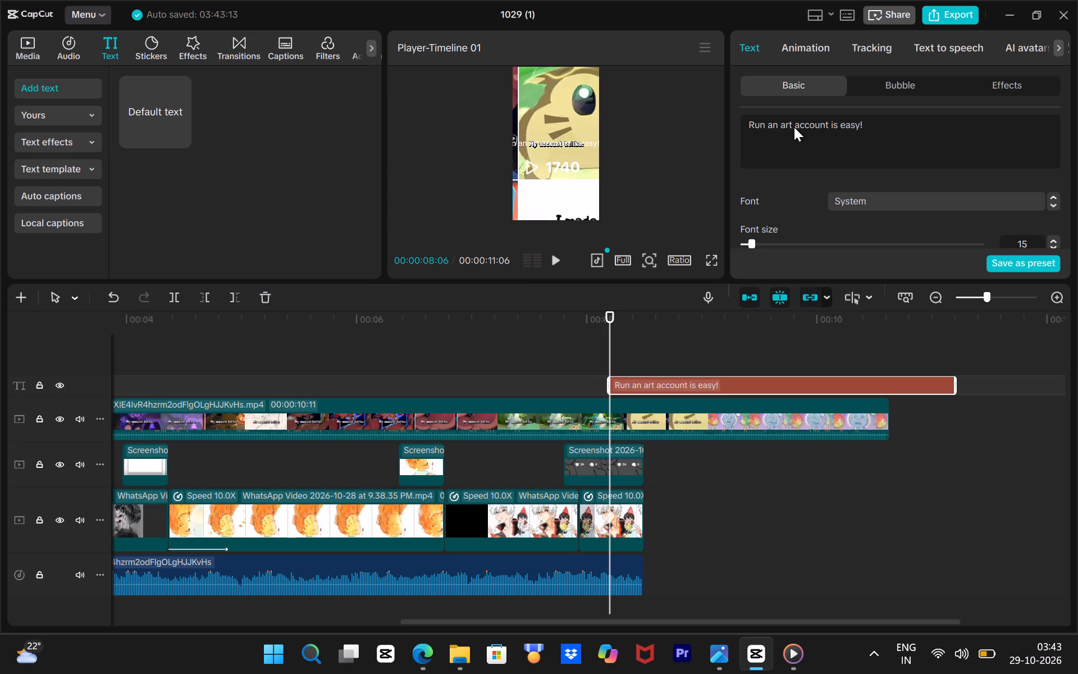
left_click(794, 127)
left_click_drag(612, 320, 677, 336)
left_click_drag(608, 321, 640, 321)
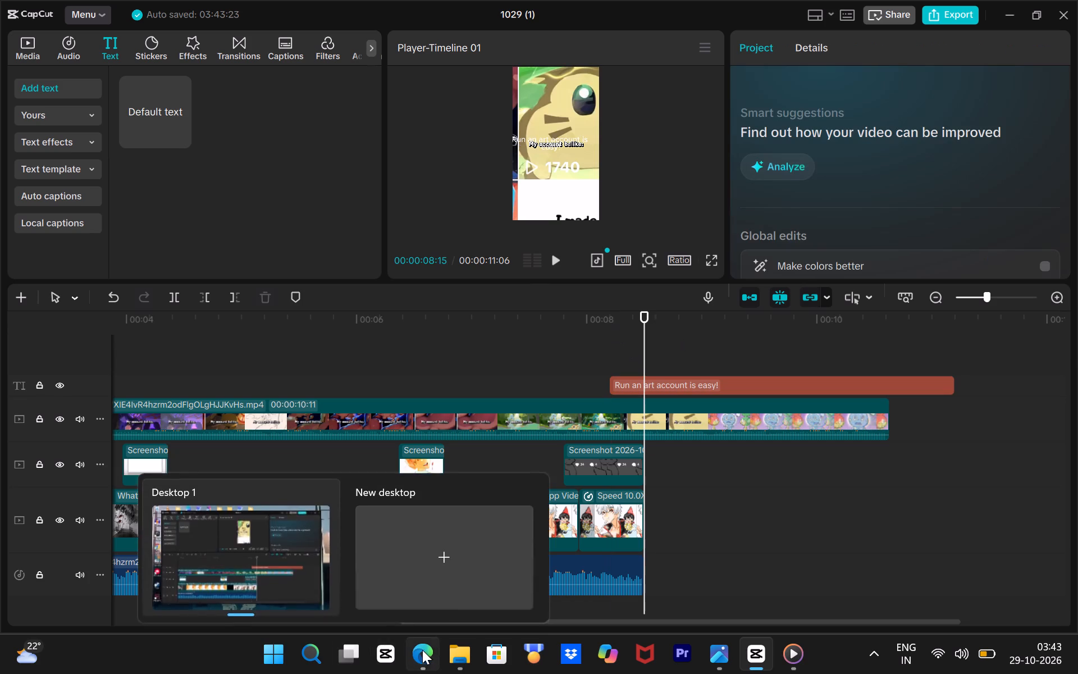
left_click(675, 391)
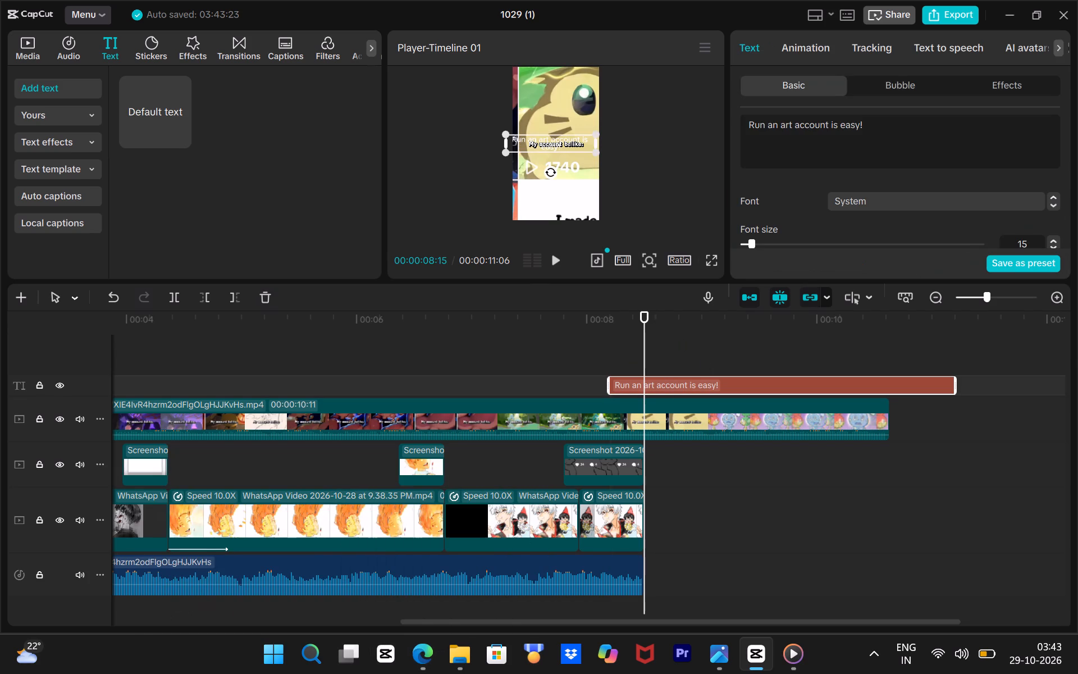
left_click_drag(597, 143, 593, 143)
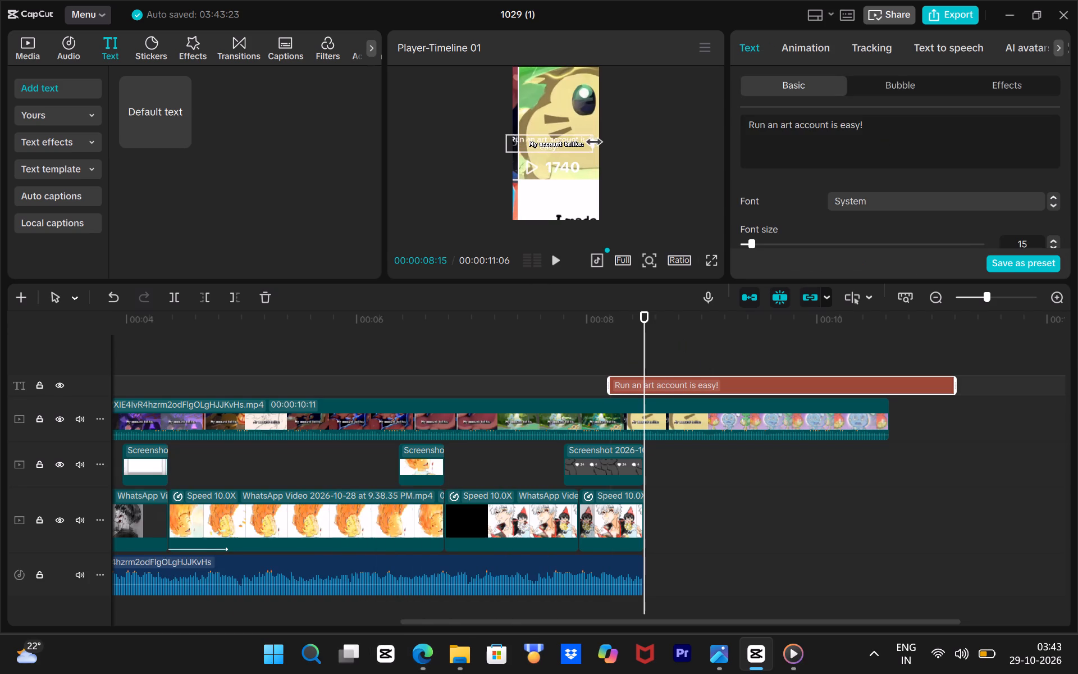
left_click_drag(593, 143, 568, 149)
Reposition the two-line caption in the upper part of the frame, centred horizontally above the reference video's caption.
left_click_drag(554, 151, 578, 119)
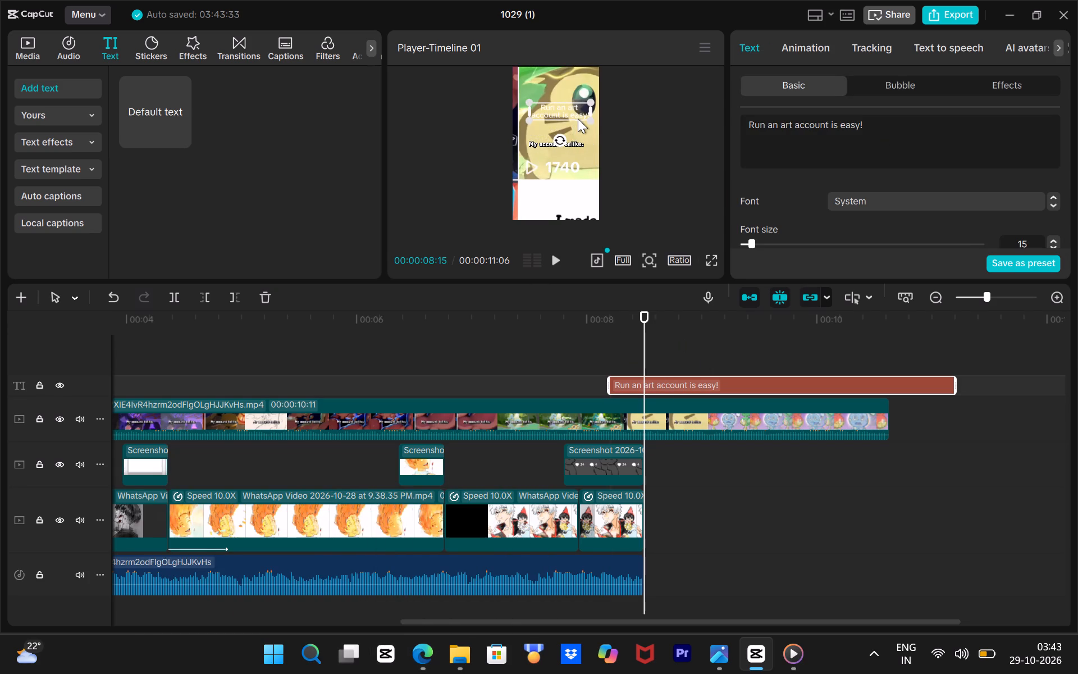
left_click_drag(578, 119, 578, 118)
left_click_drag(547, 106, 546, 97)
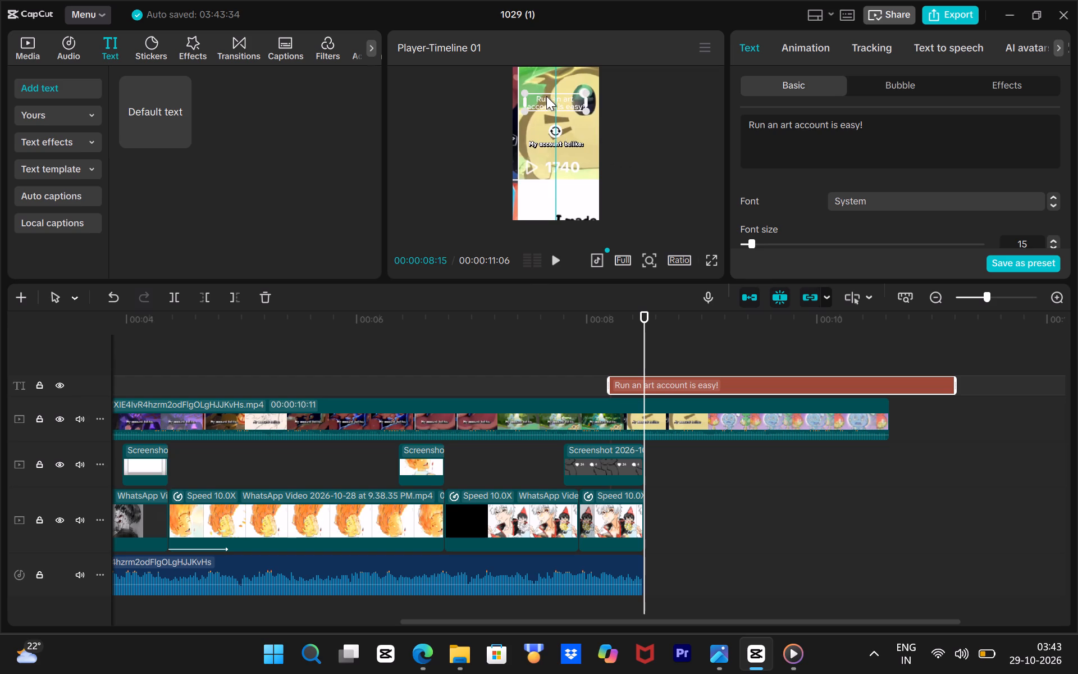
Move the "Run an art account is easy!" text clip to the very start of the timeline at 00:00.
scroll(745, 162, "down", 20)
scroll(745, 162, "down", 7)
scroll(794, 225, "down", 20)
scroll(794, 225, "down", 15)
left_click_drag(676, 386, 392, 413)
left_click_drag(680, 379, 517, 380)
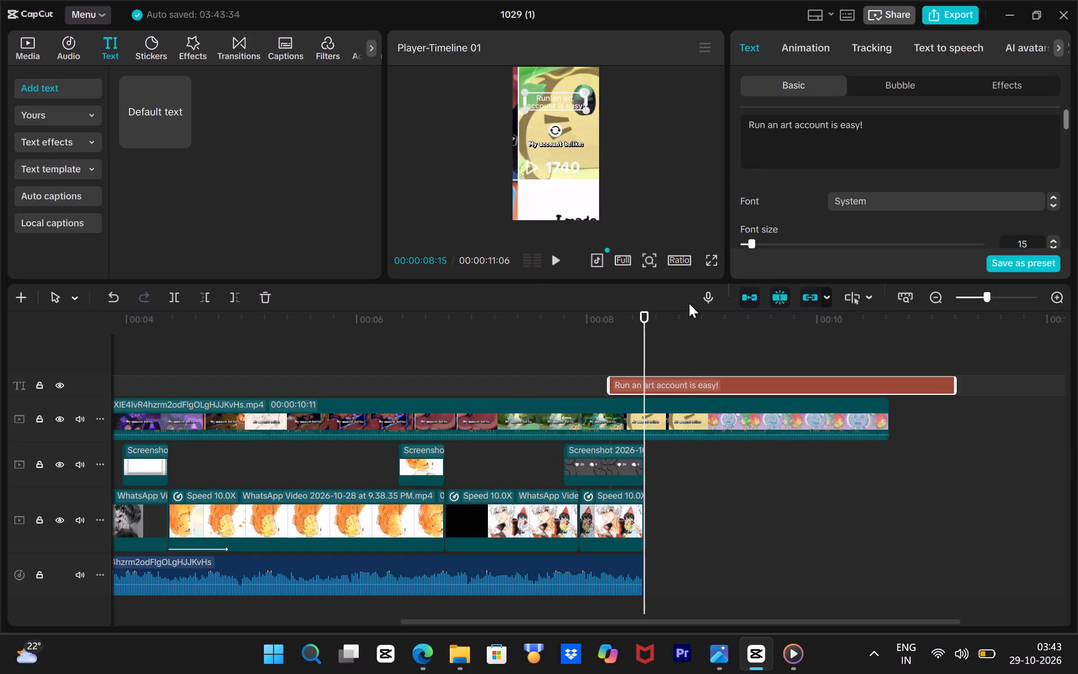
left_click_drag(637, 322, 115, 404)
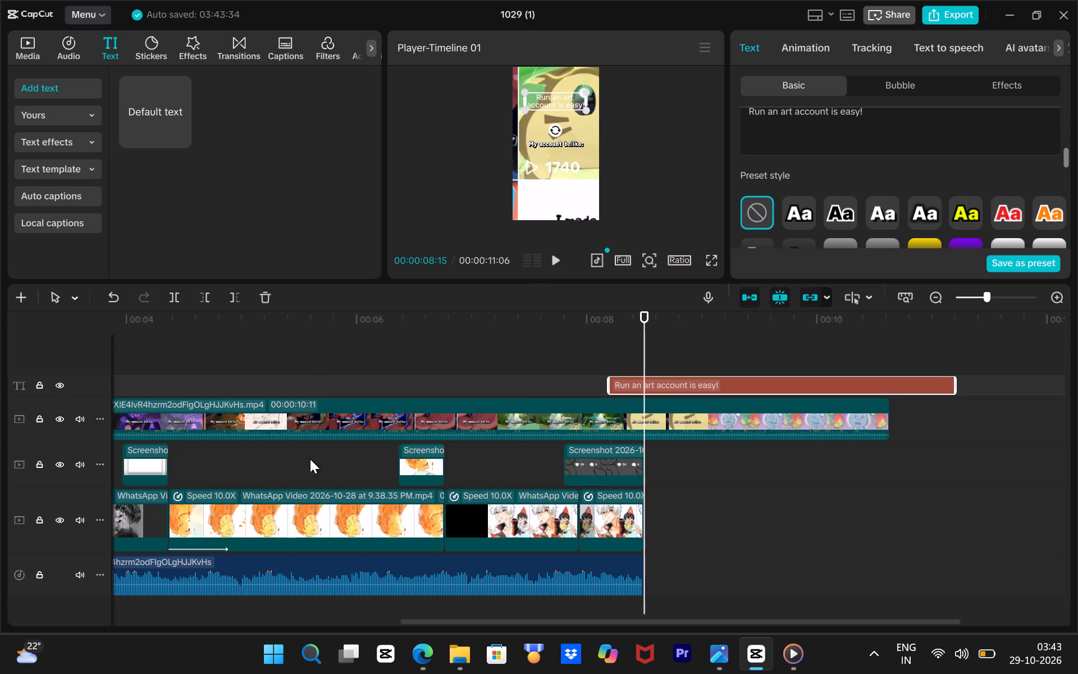
scroll(310, 459, "down", 5, "ctrl")
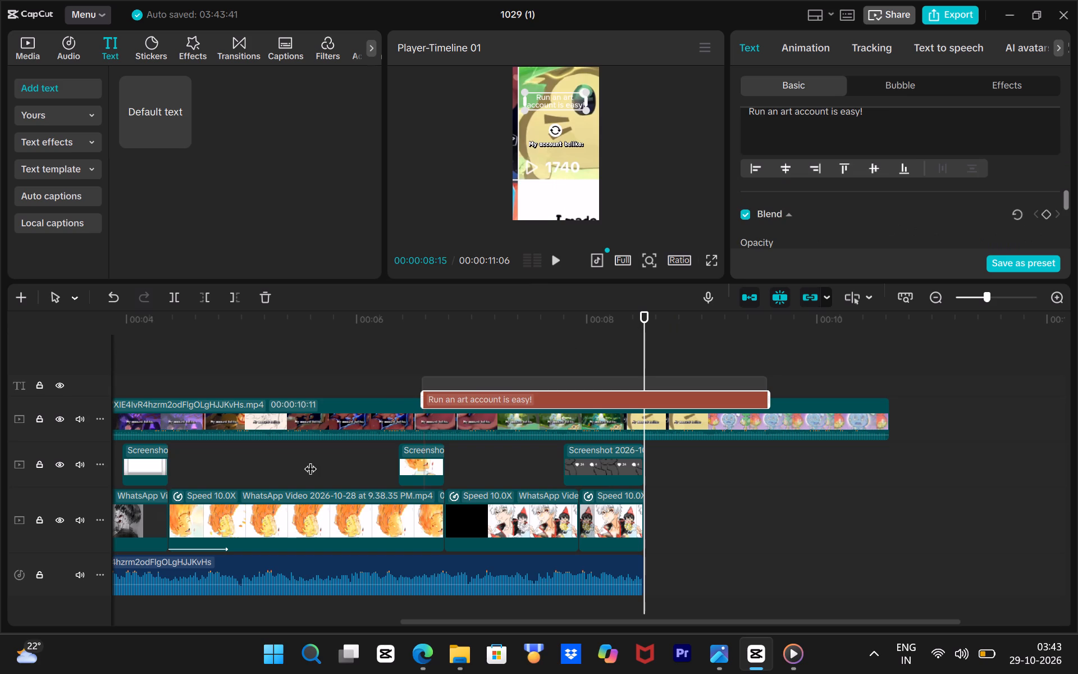
scroll(310, 460, "down", 1, "ctrl")
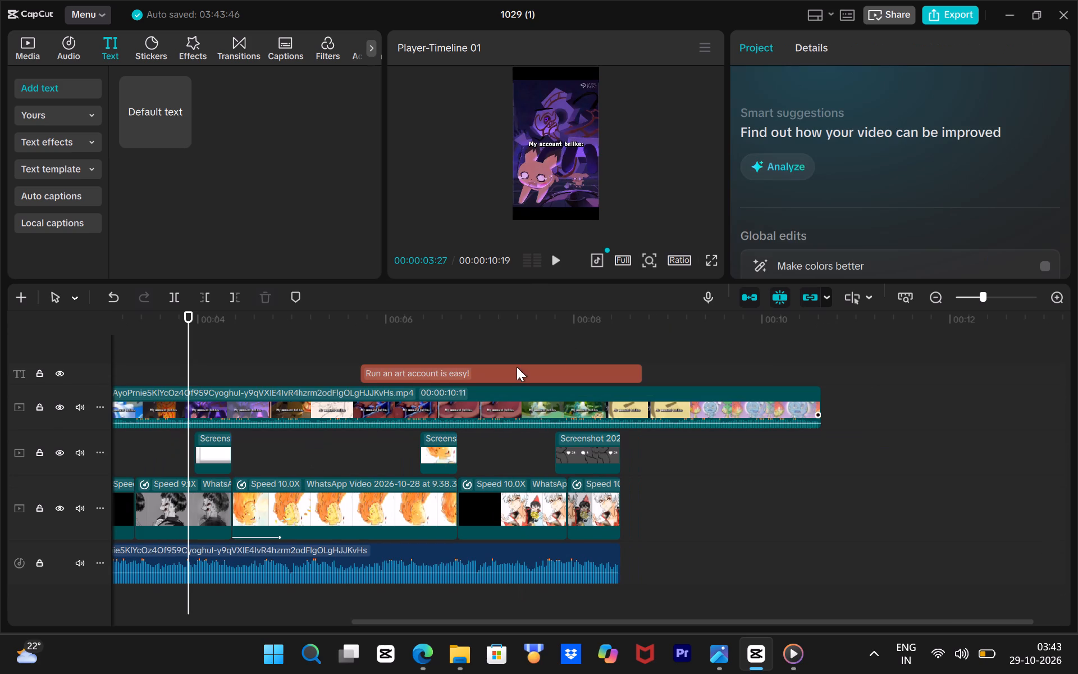
left_click_drag(498, 376, 54, 417)
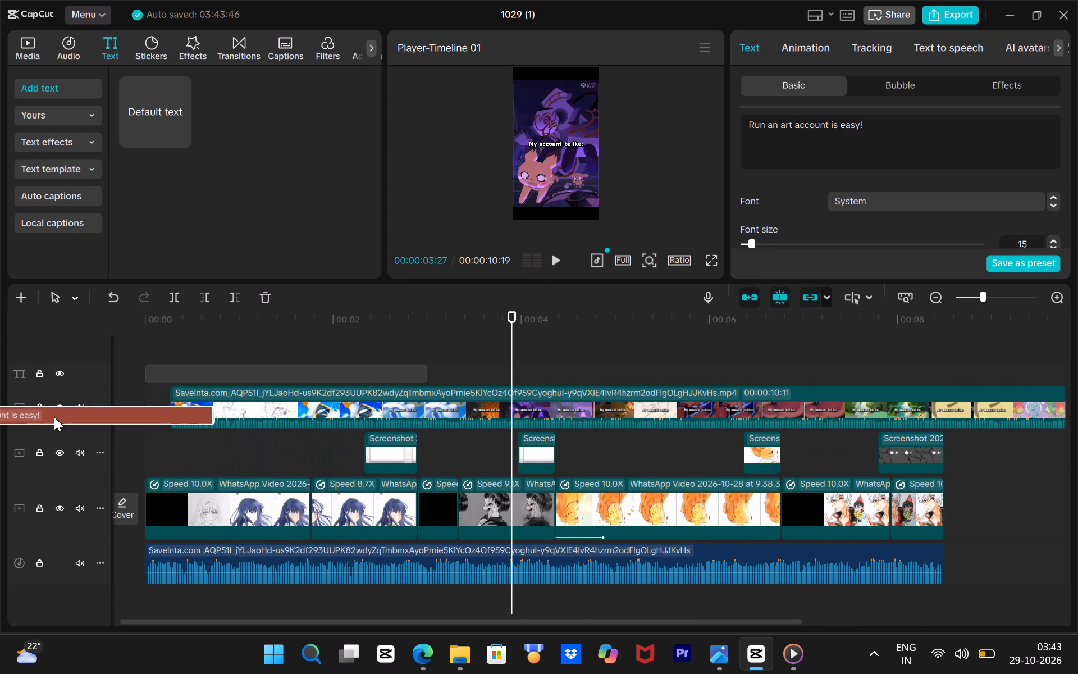
left_click_drag(54, 417, 167, 398)
left_click_drag(228, 379, 221, 374)
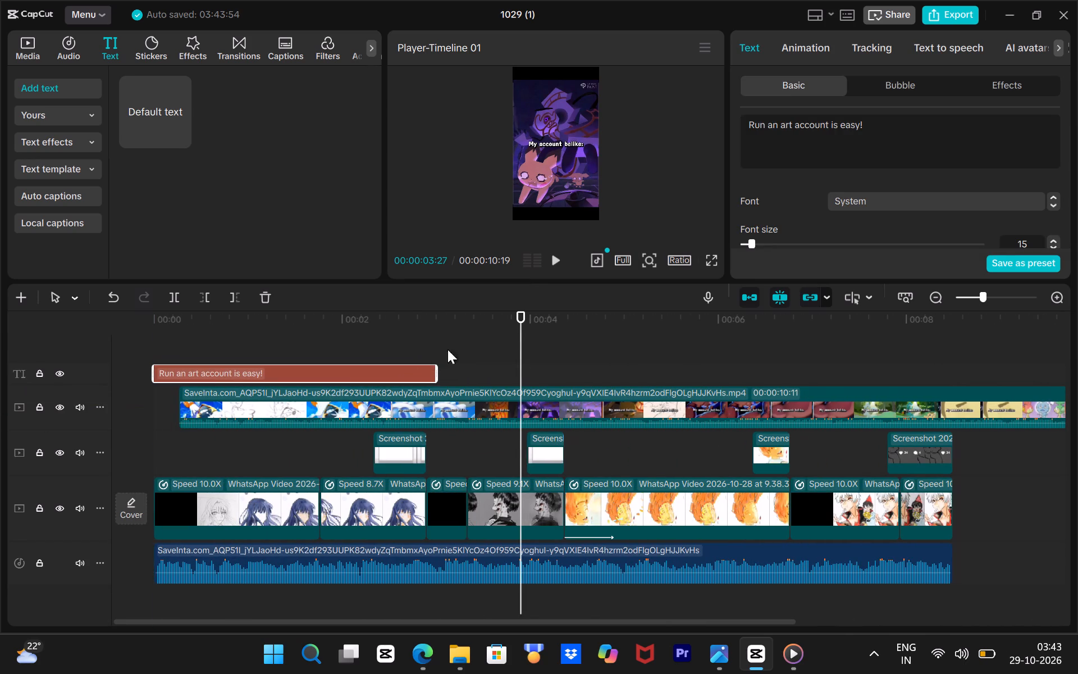
With the playhead at 00:00:00:00, apply the white, black-outlined preset style to the "Run an art account is easy!" caption.
left_click_drag(520, 326, 0, 390)
scroll(769, 187, "down", 4)
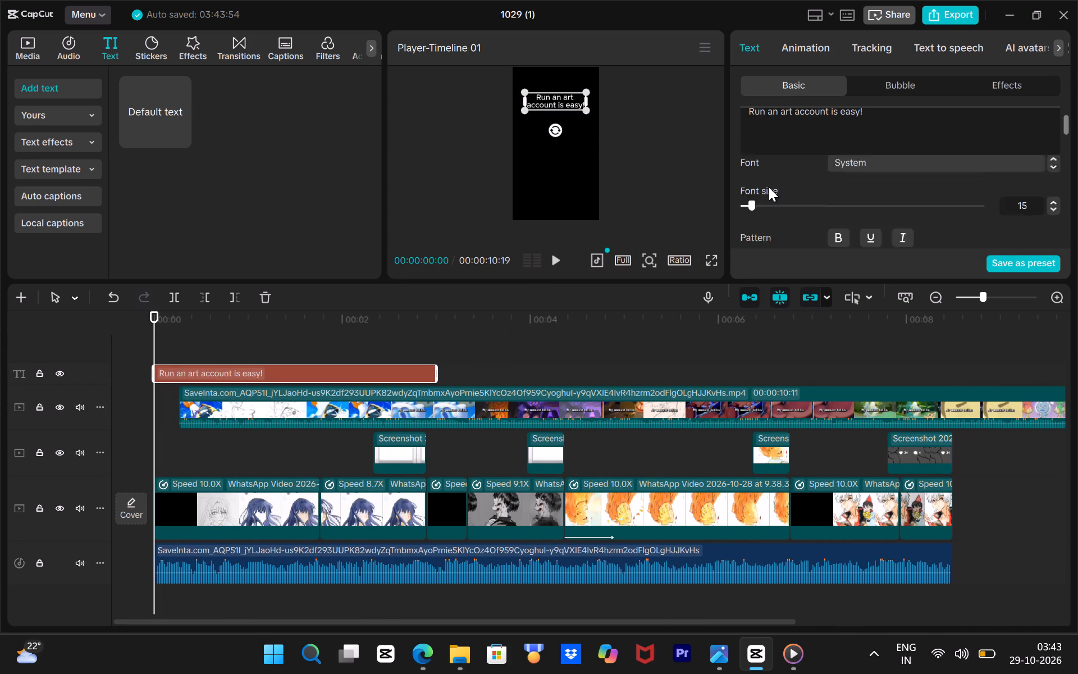
scroll(769, 187, "down", 11)
scroll(766, 192, "up", 2)
left_click(797, 242)
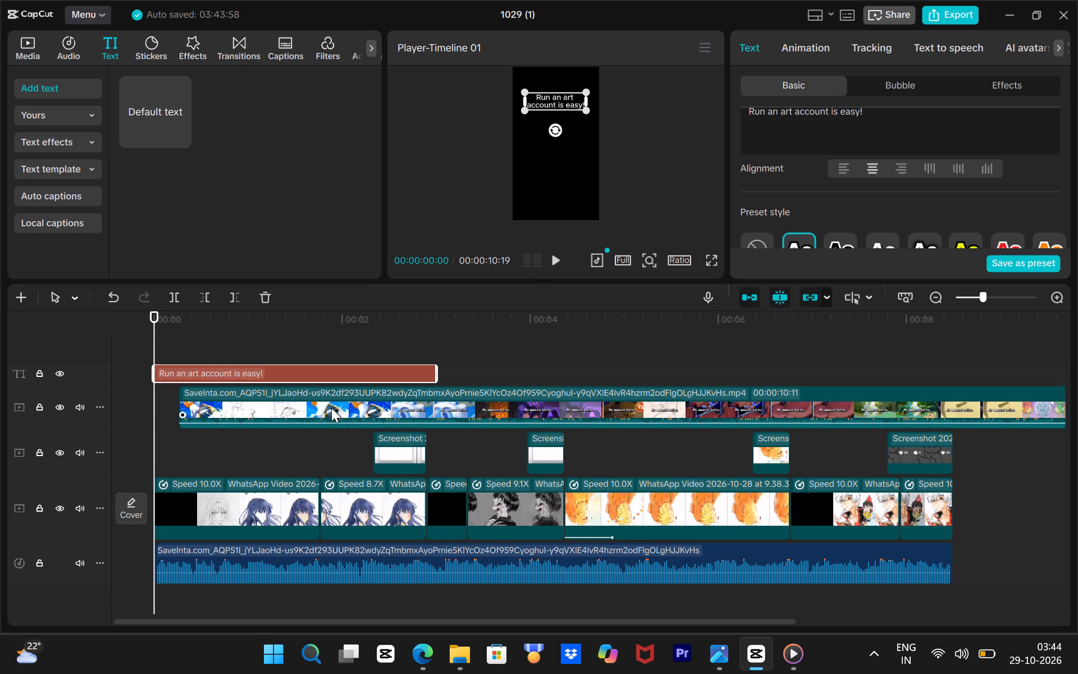
left_click_drag(159, 314, 1077, 406)
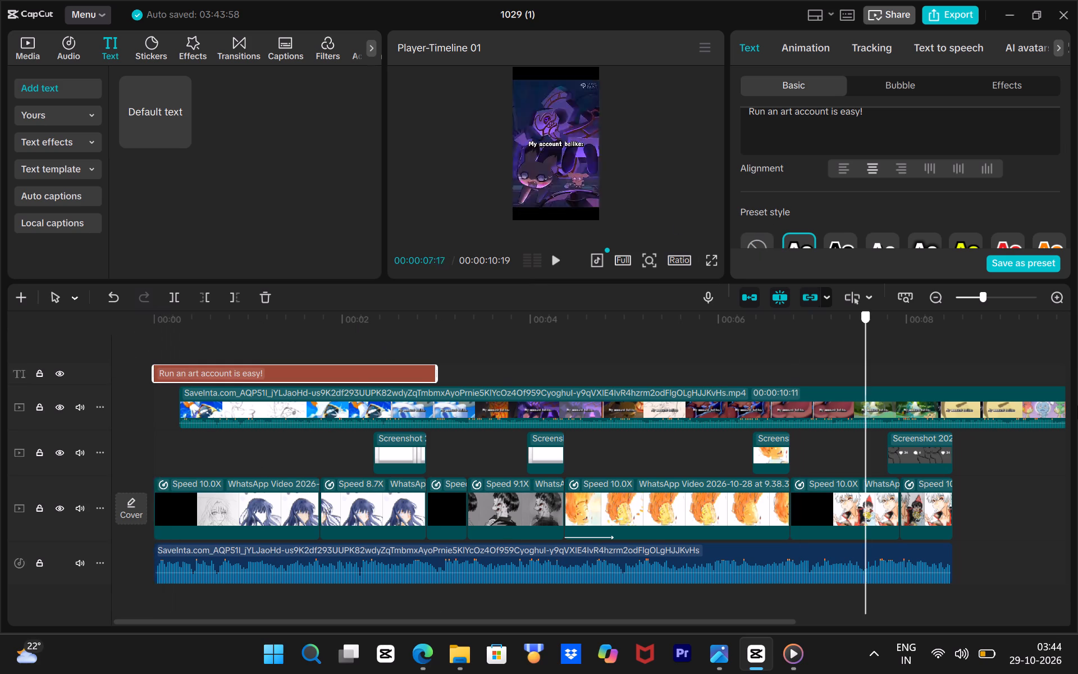
left_click_drag(1077, 406, 515, 429)
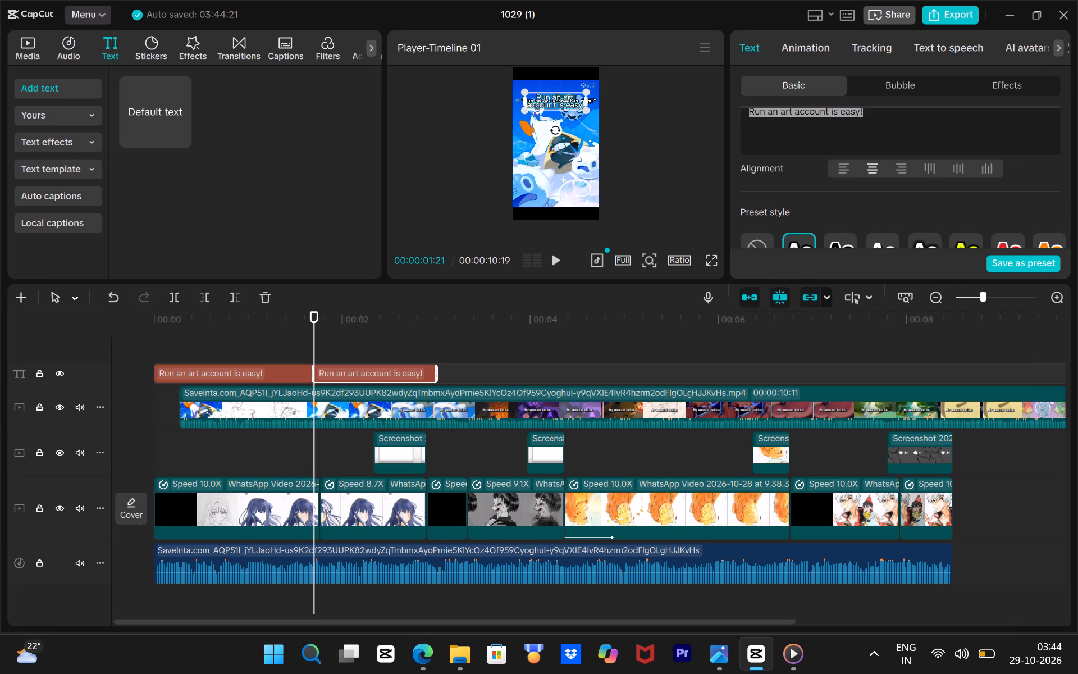
key("BackSpace")
key("ctrl+v")
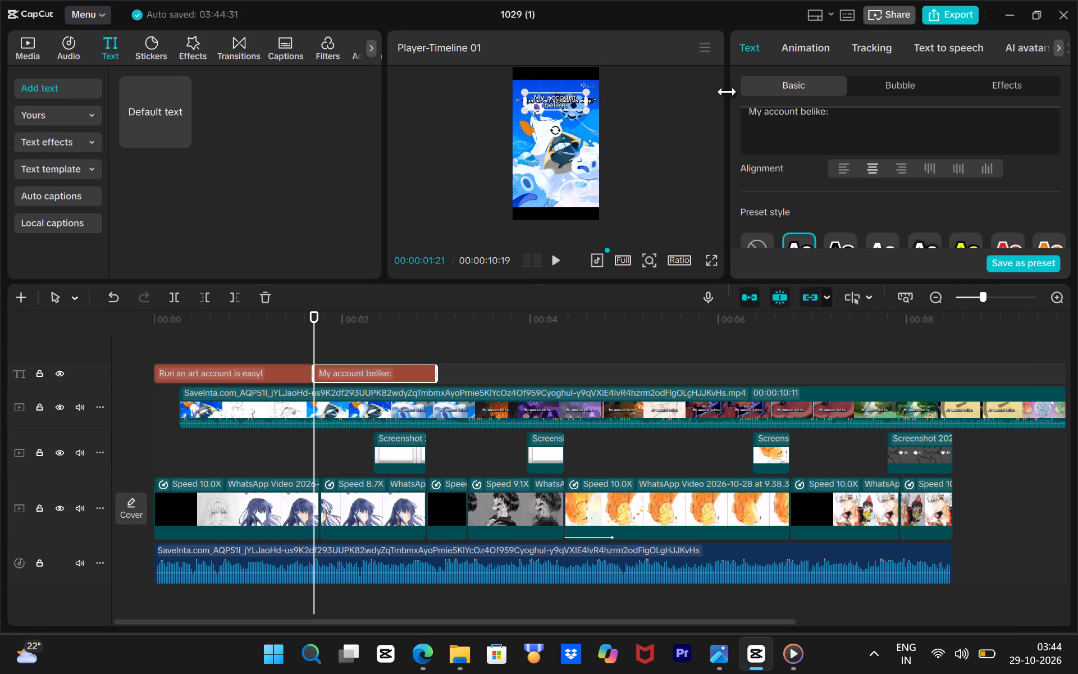
left_click(747, 113)
key("BackSpace")
left_click(389, 149)
Reapply the white, black-outlined preset style to the "Run an art account is easy!" and "My account belike:" captions.
left_click_drag(317, 323, 254, 336)
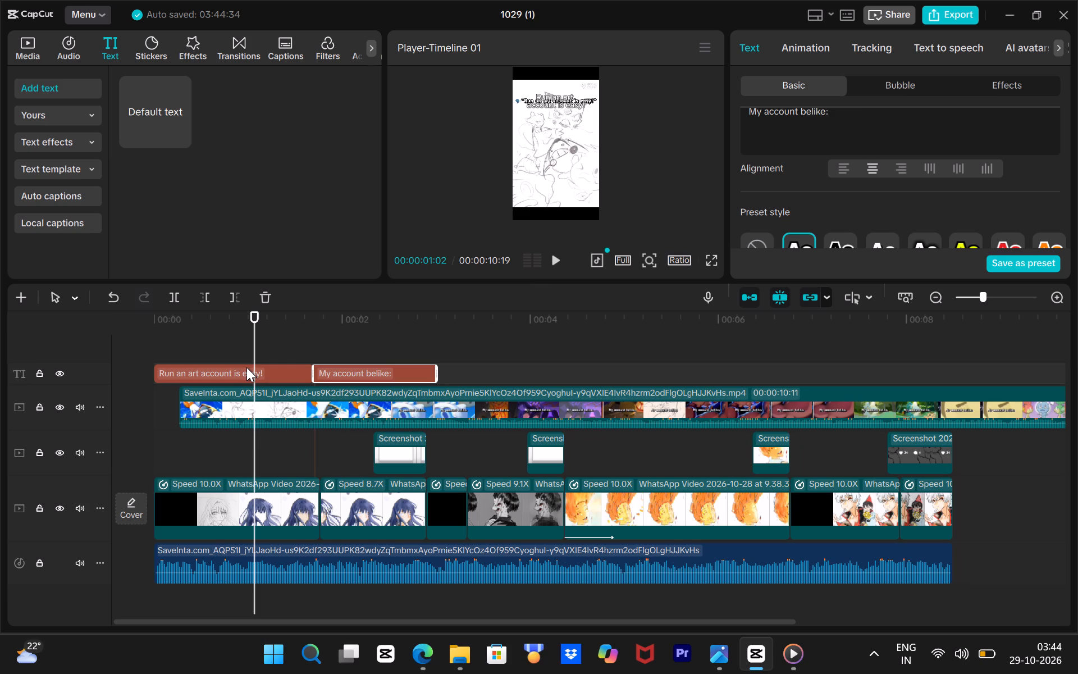
left_click(248, 368)
left_click(561, 104)
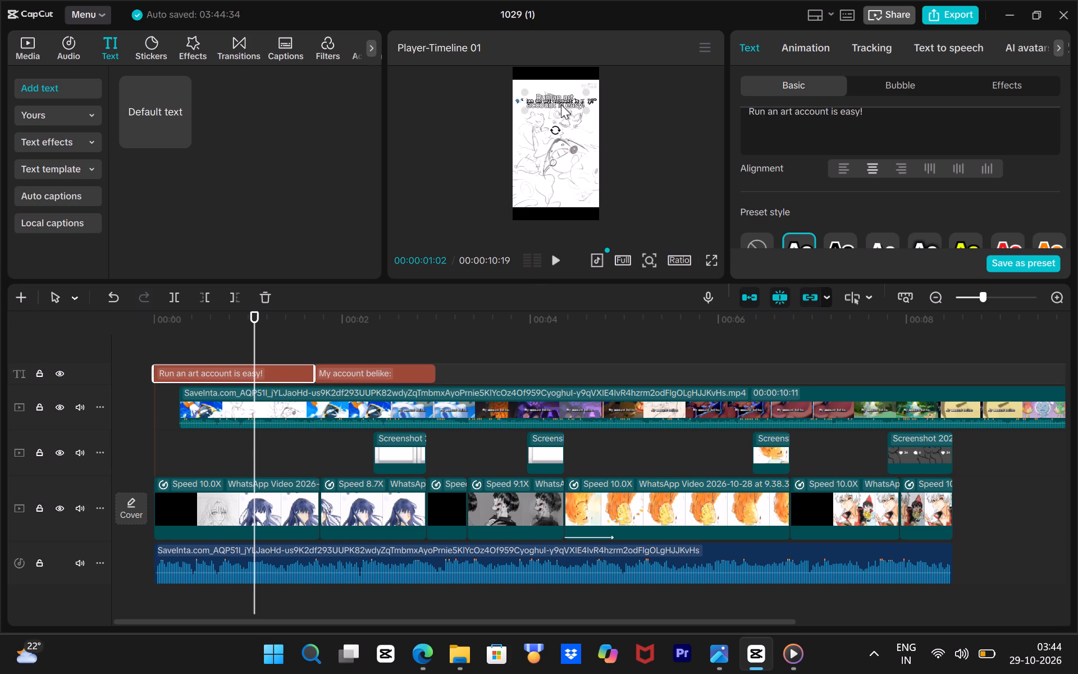
scroll(827, 213, "down", 1)
left_click(796, 194)
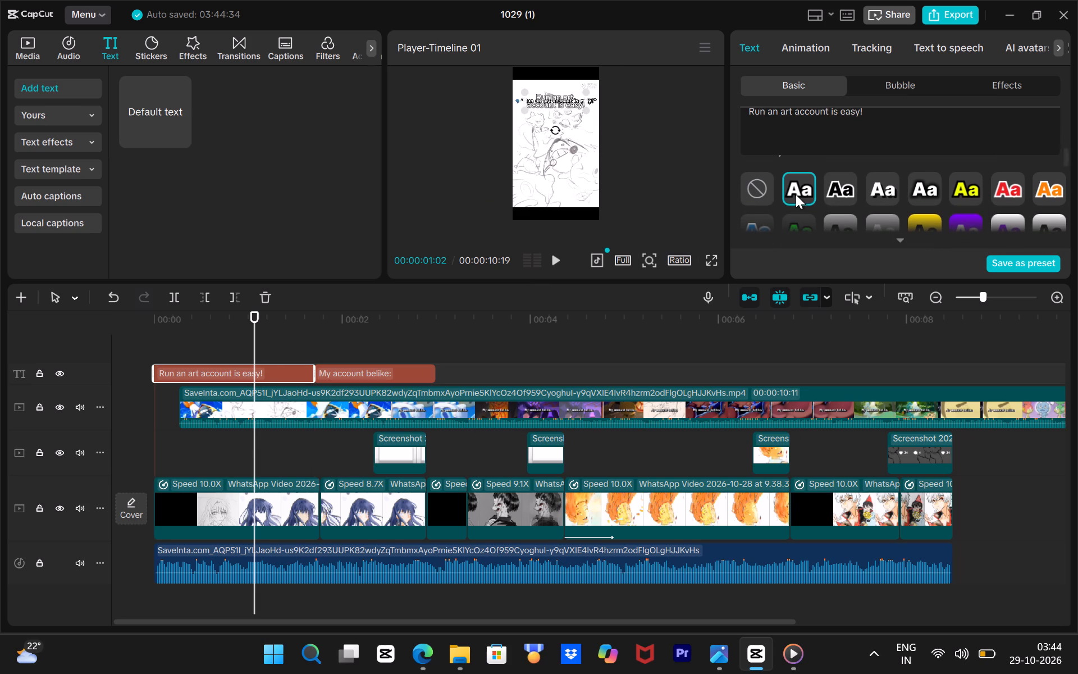
left_click_drag(250, 320, 330, 376)
left_click(372, 375)
left_click(804, 182)
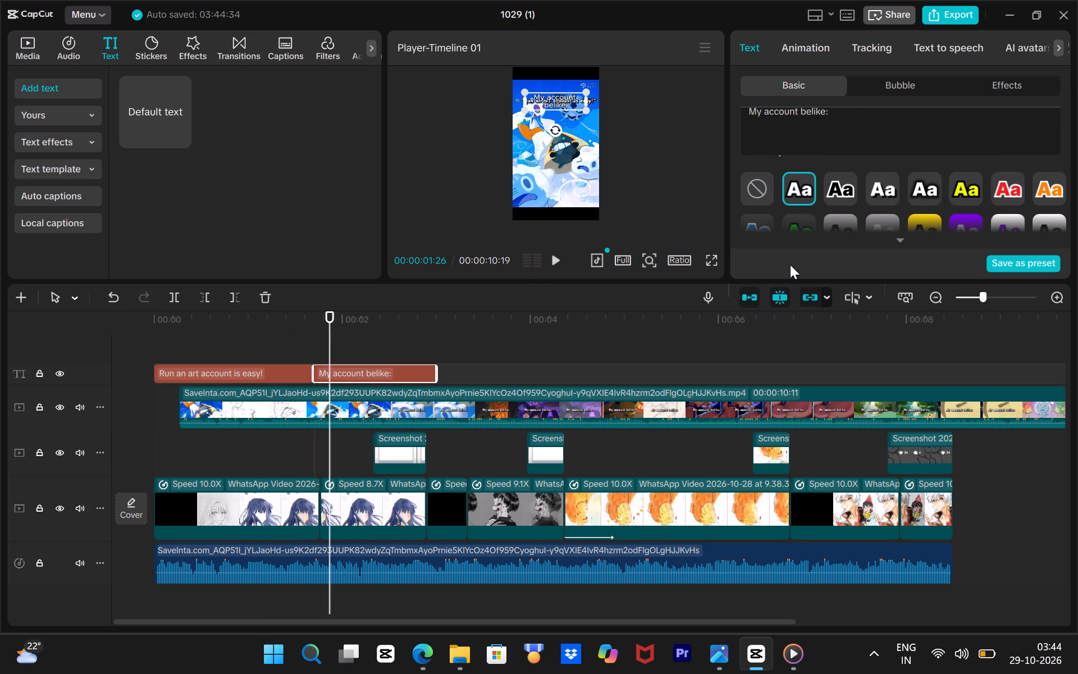
Delete the reference SaveInta video clip from the track below the captions, keeping the audio track.
left_click(663, 404)
key("BackSpace")
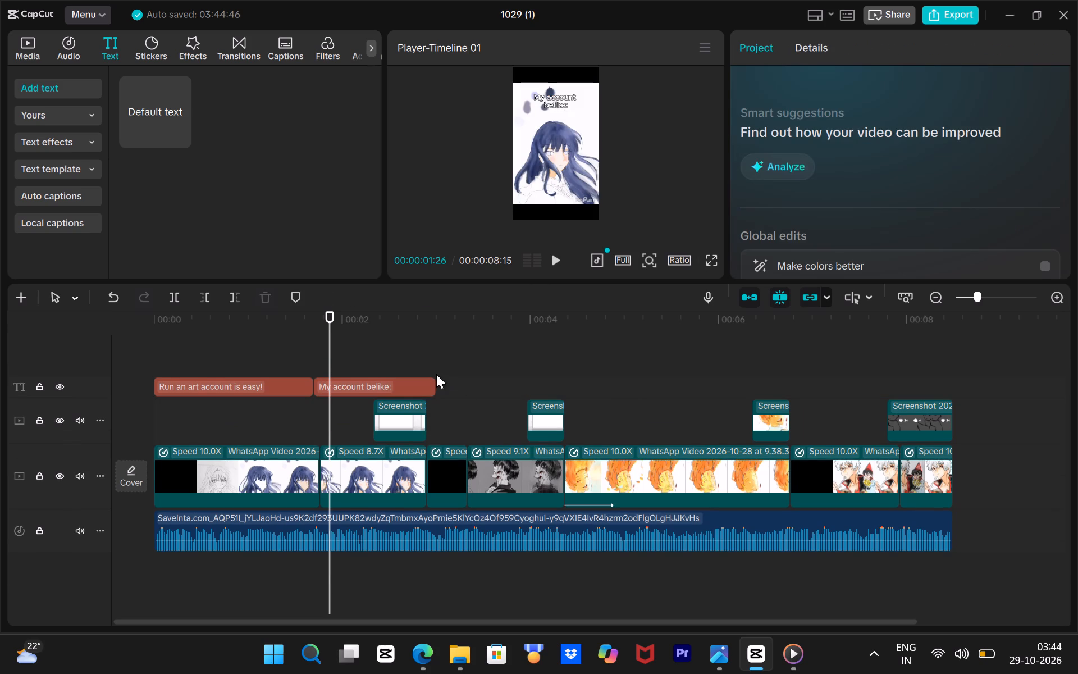
Set the "Run an art account is easy!" caption's font to でらすこ and briefly play it from the start.
left_click_drag(331, 325, 109, 383)
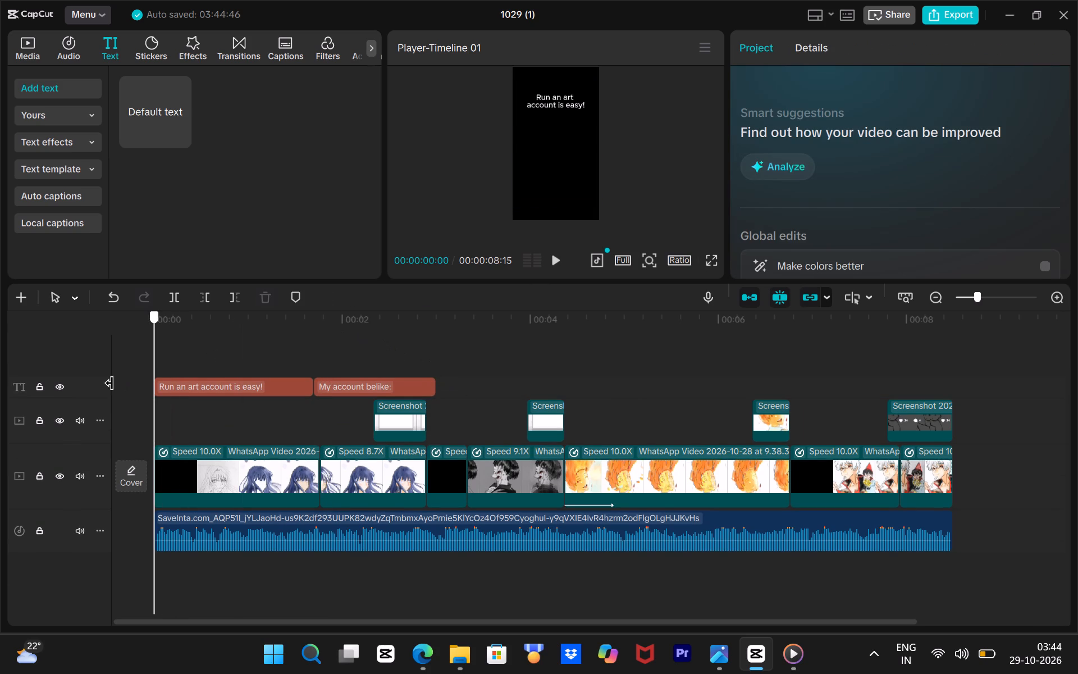
left_click_drag(109, 383, 108, 384)
left_click(265, 383)
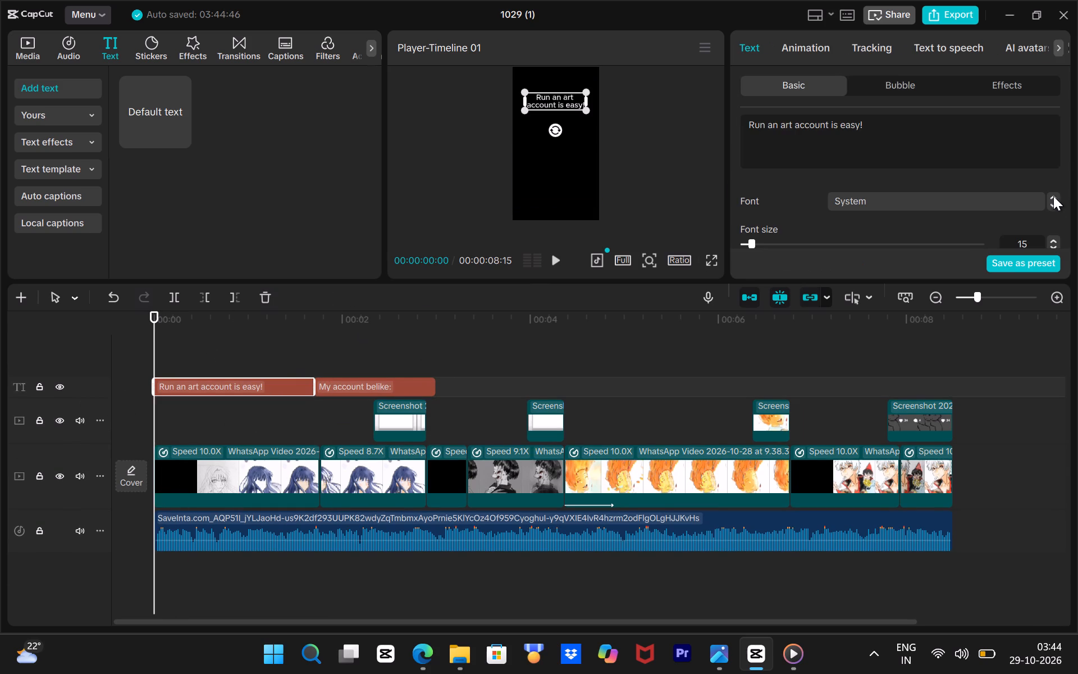
left_click(1053, 204)
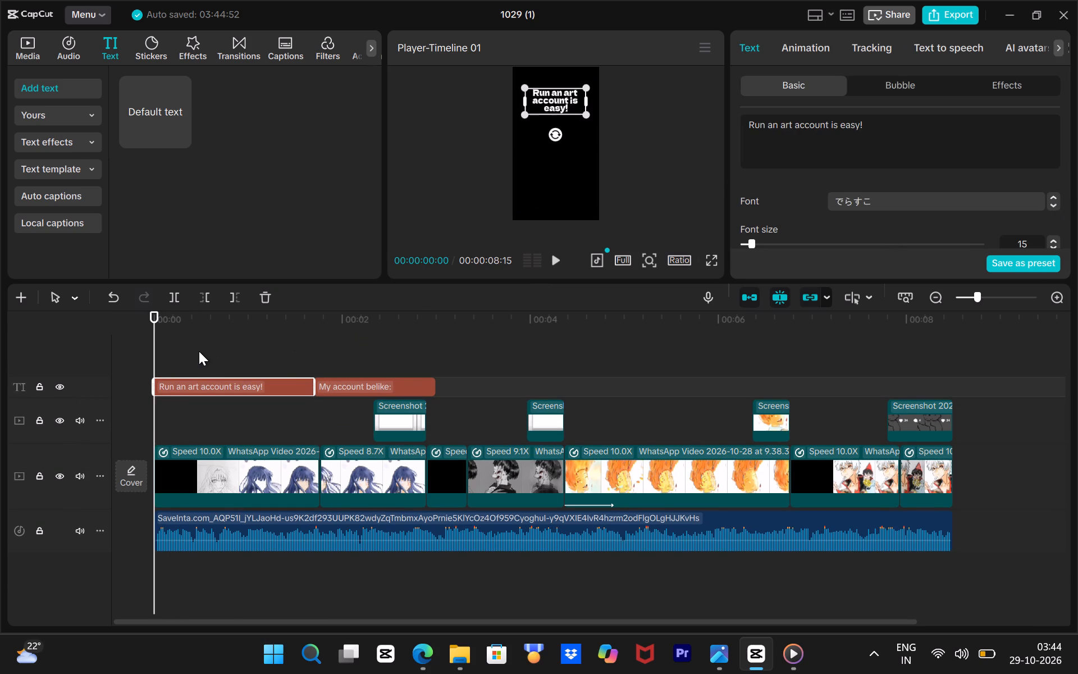
key("space")
key("space")
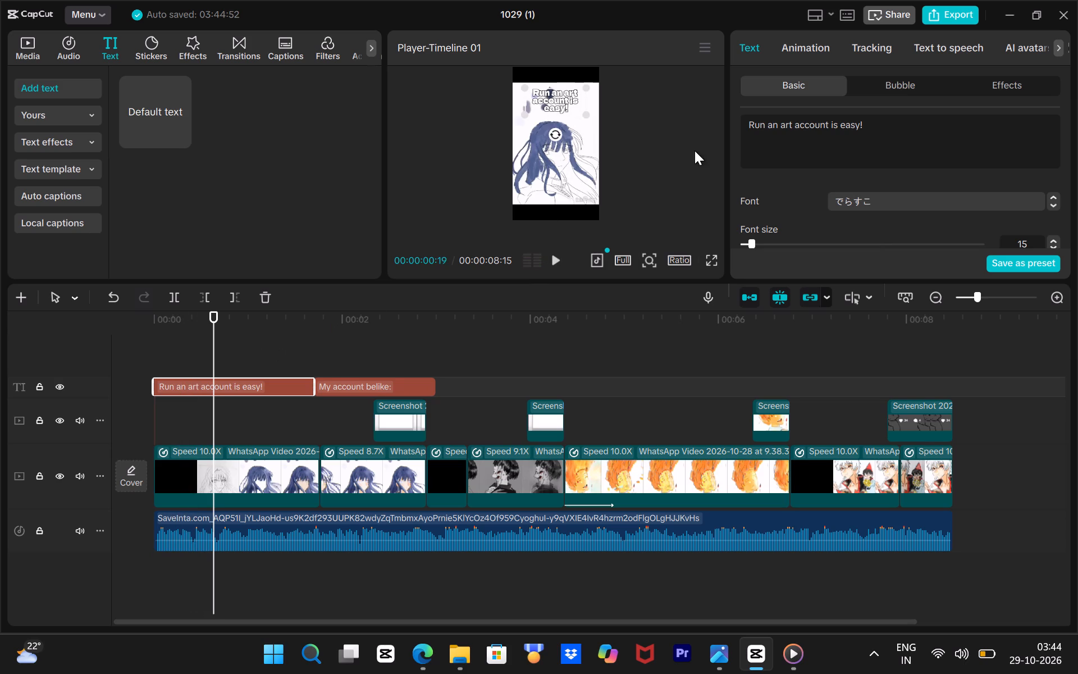
Enable the black Shadow on the "Run an art account is easy!" caption.
scroll(750, 196, "down", 9)
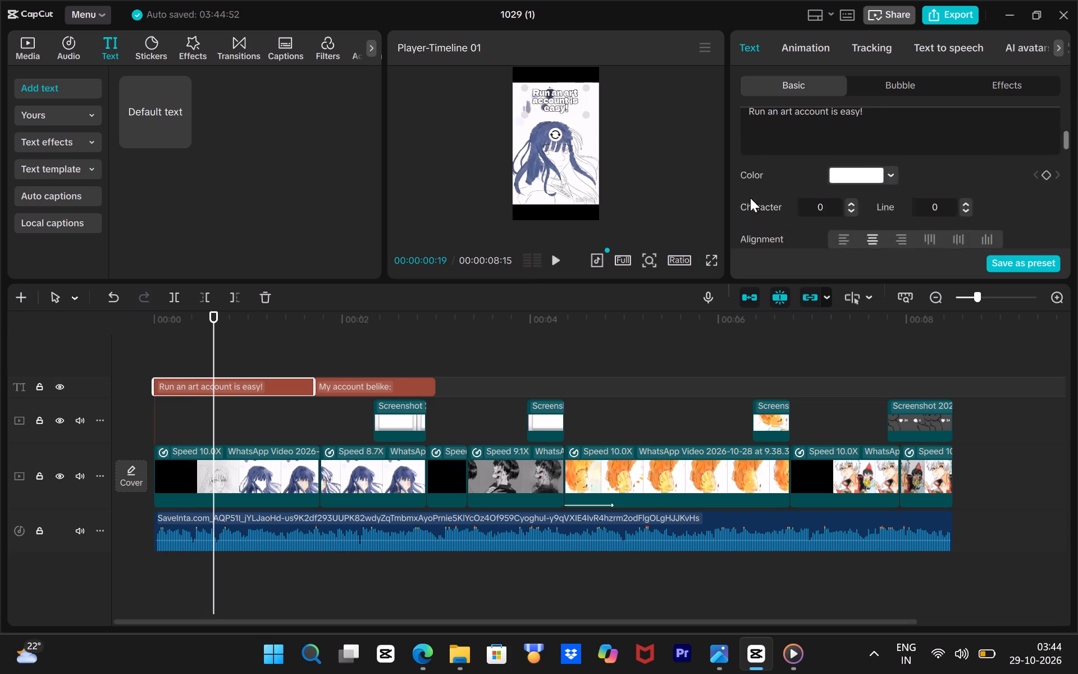
scroll(750, 198, "down", 20)
scroll(759, 225, "down", 7)
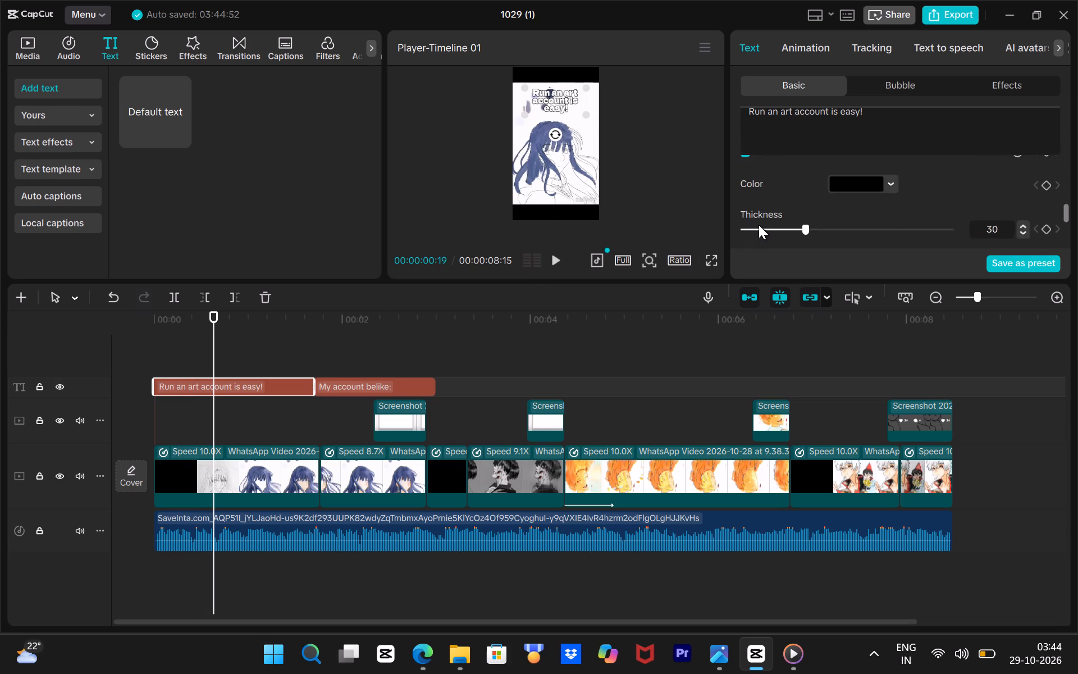
scroll(759, 225, "down", 12)
left_click(748, 181)
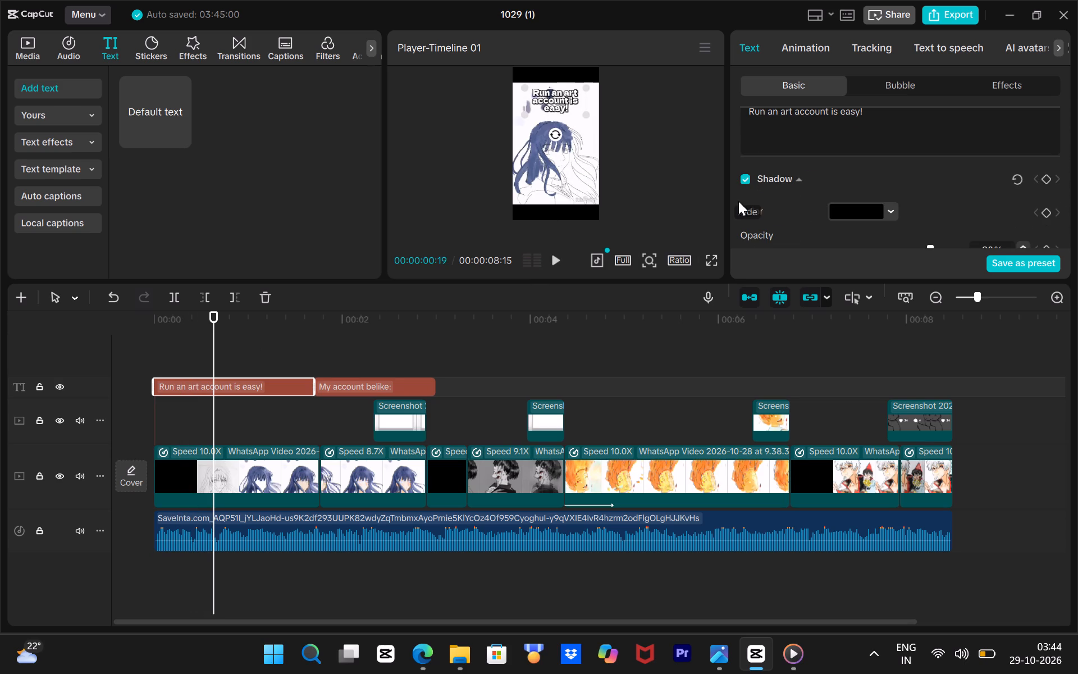
Enable the black Shadow on the "My account belike:" caption, with the playhead at 00:00:02:13.
left_click(387, 390)
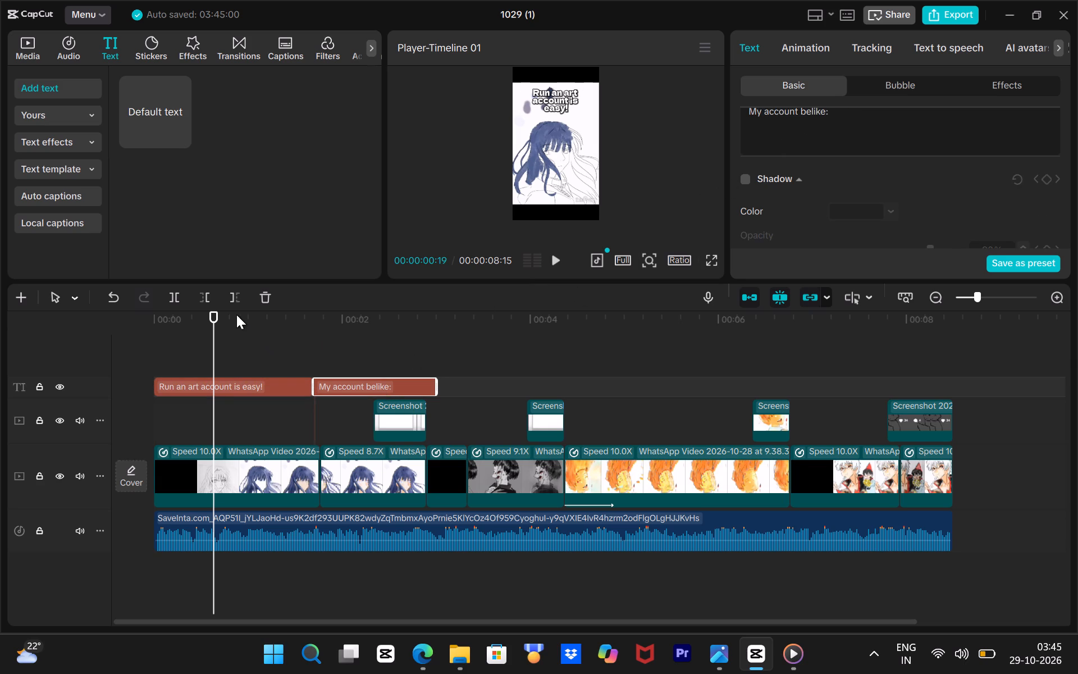
left_click_drag(221, 313, 382, 356)
left_click(739, 180)
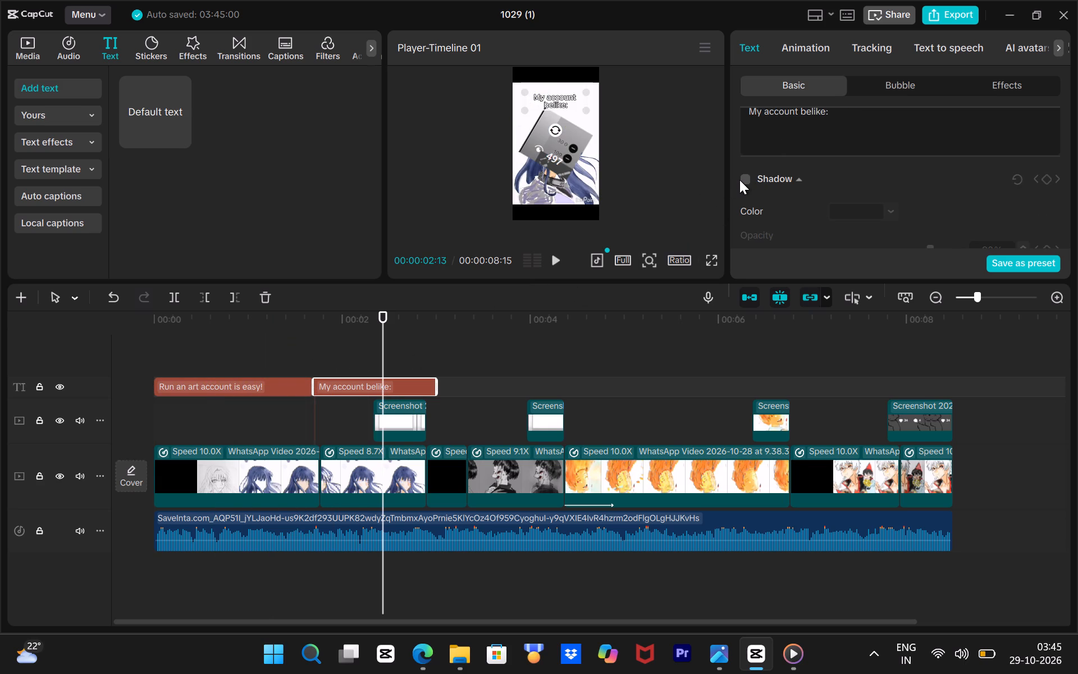
left_click(747, 180)
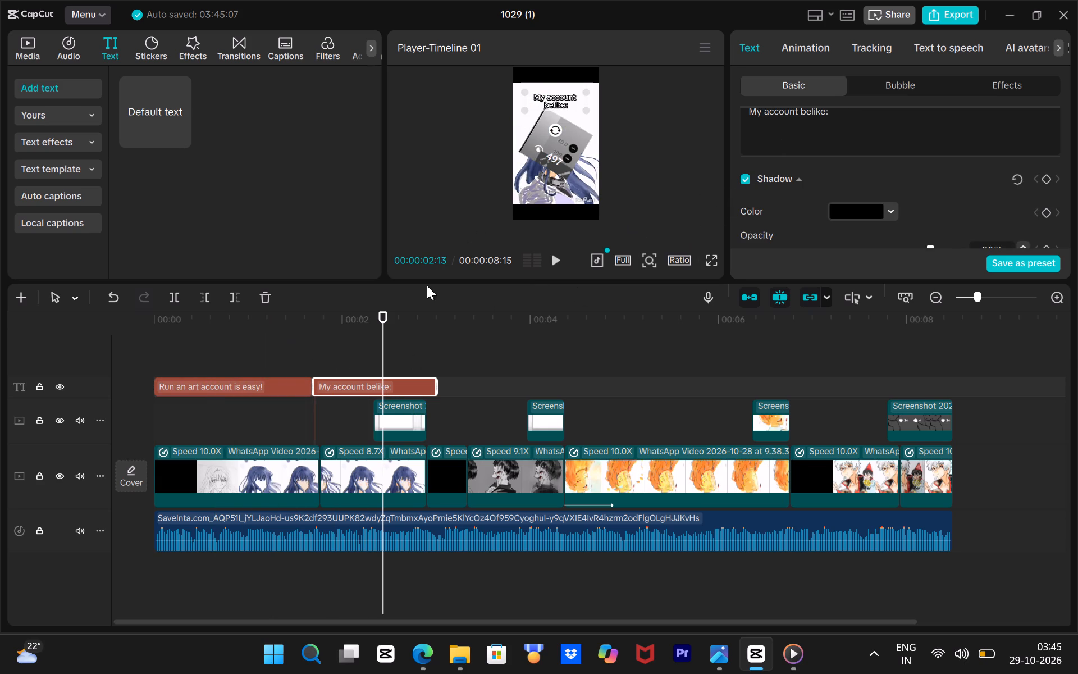
Play the video from the beginning through both captions to check their look and timing against the drawing clips.
left_click_drag(377, 322, 2, 377)
key("space")
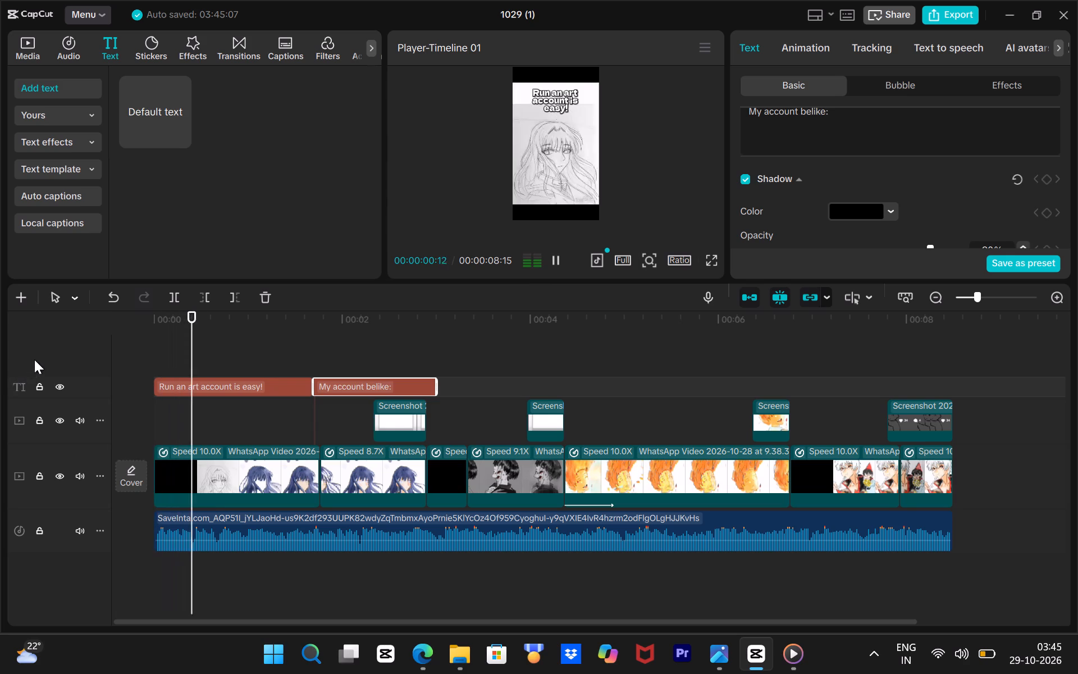
key("space")
left_click(567, 101)
double_click(564, 101)
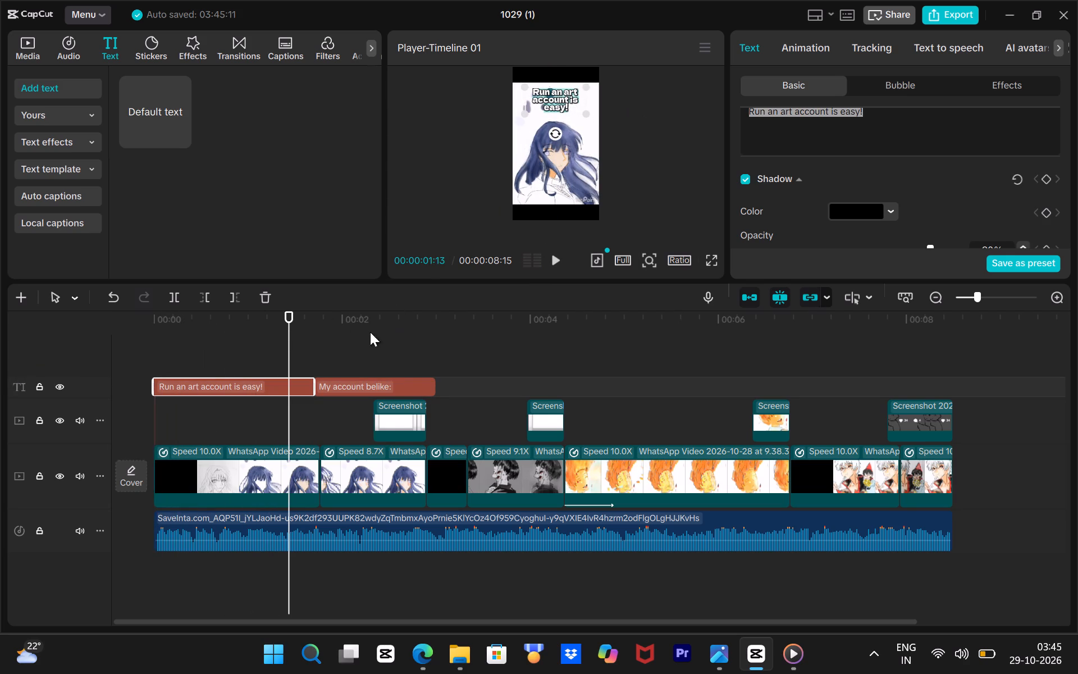
left_click_drag(299, 327, 69, 371)
key("space")
left_click_drag(286, 322, 108, 342)
key("space")
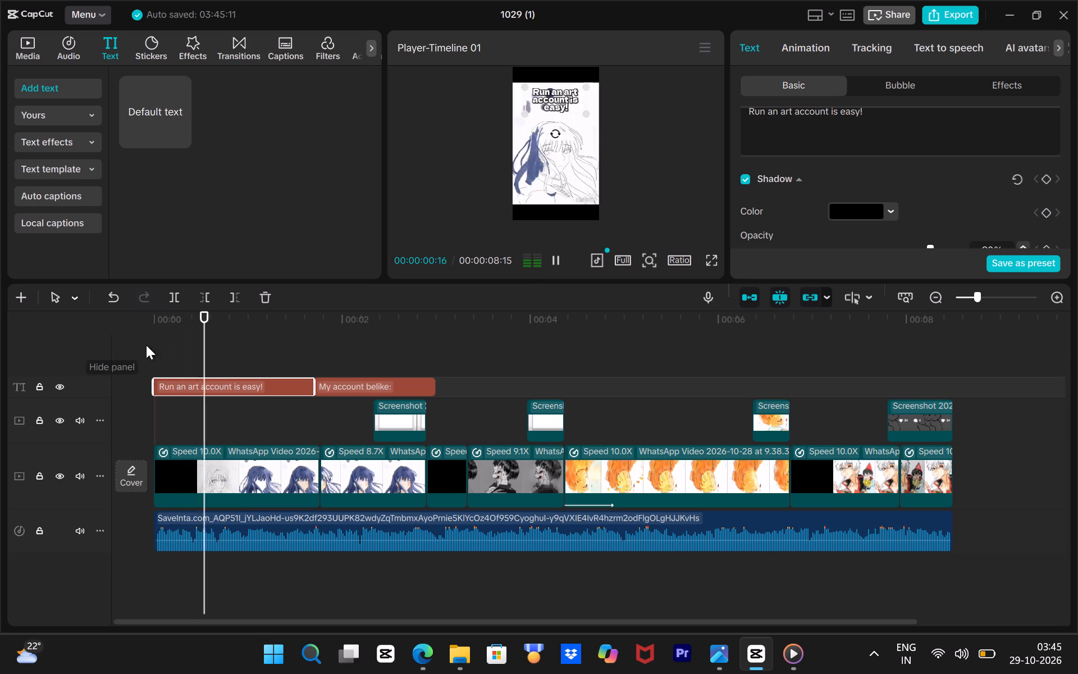
key("space")
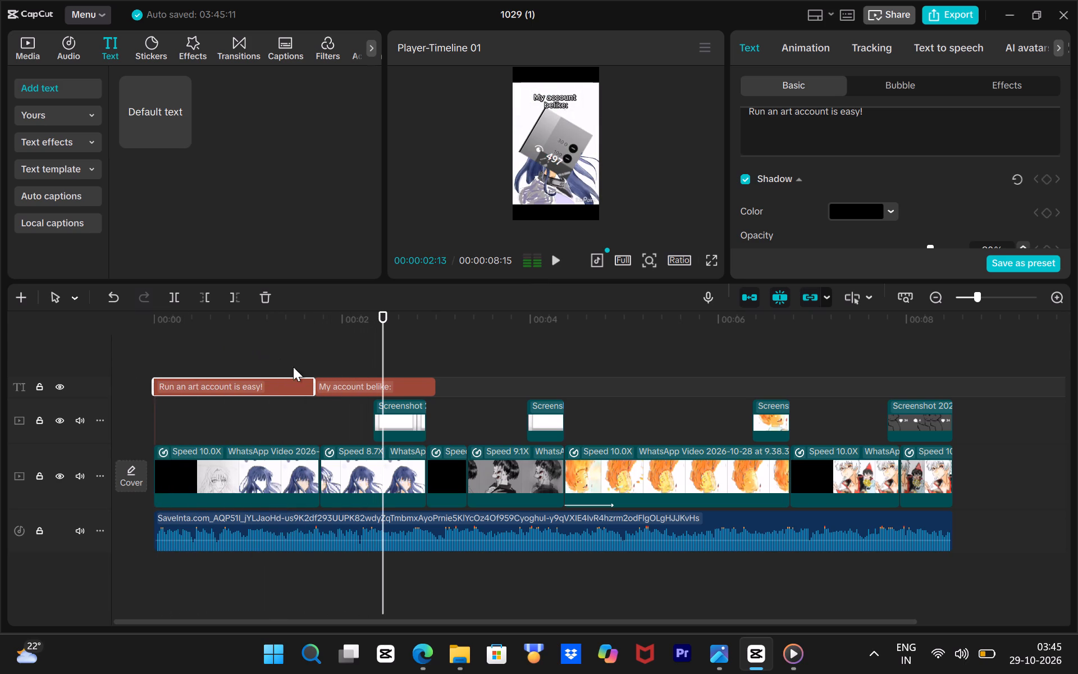
Widen the "My account belike:" caption to fit on one line, move it to the frame's centre, and play it briefly.
left_click(359, 379)
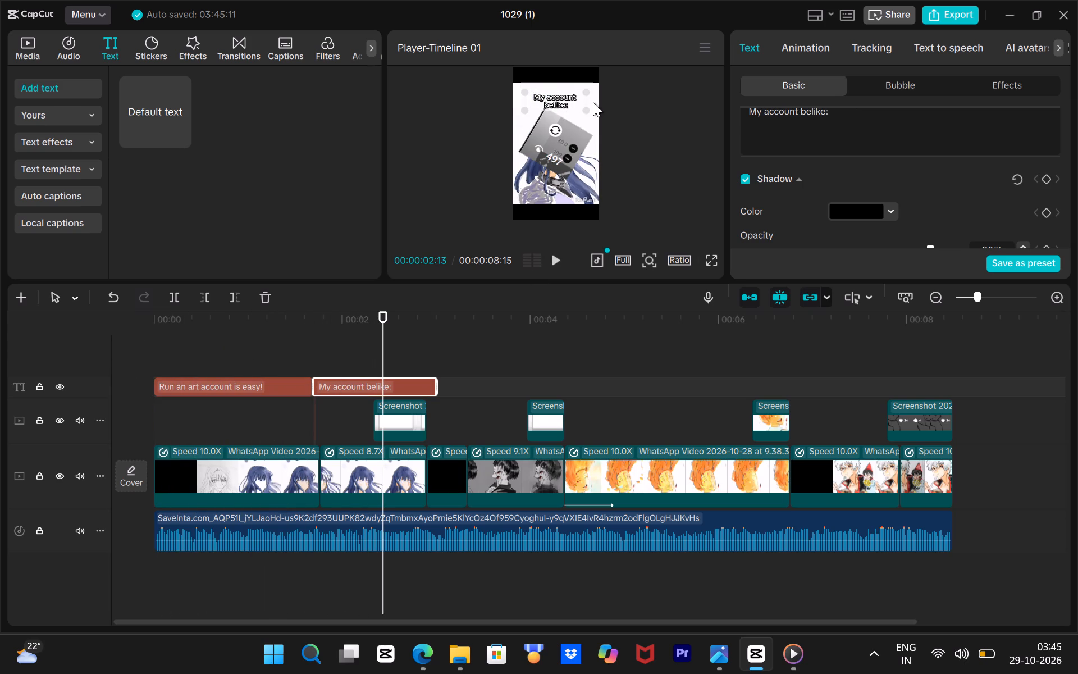
left_click_drag(586, 102, 600, 102)
left_click_drag(568, 103, 558, 136)
key("space")
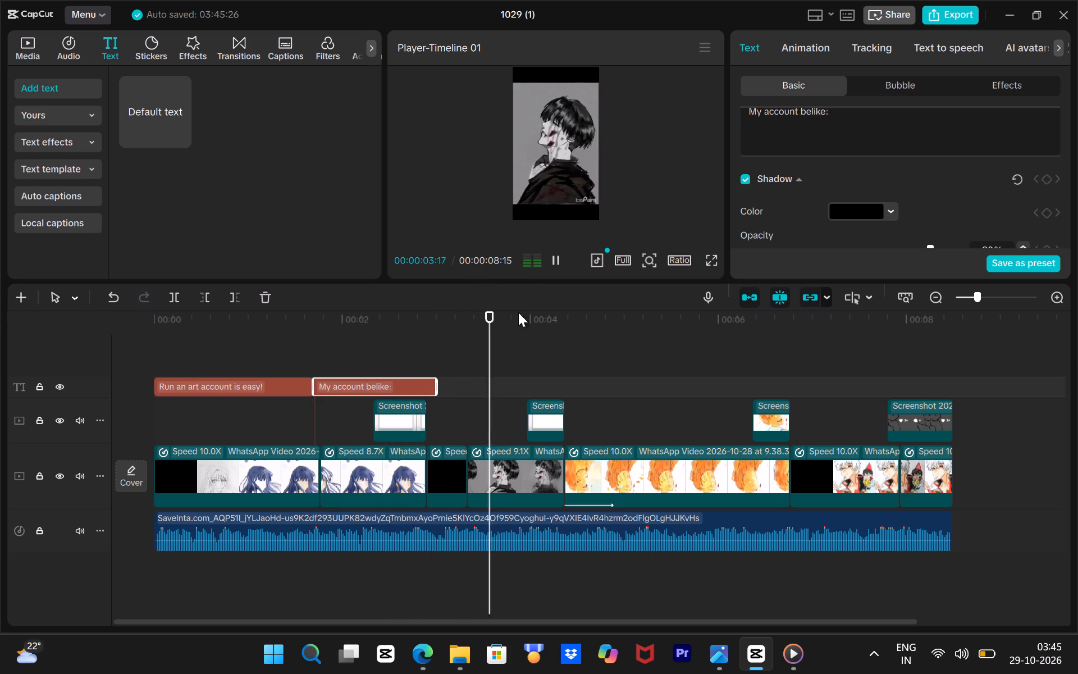
key("space")
Extend the "My account belike:" caption on the timeline to the end of the last drawing clip.
left_click(424, 384)
left_click_drag(436, 382, 855, 381)
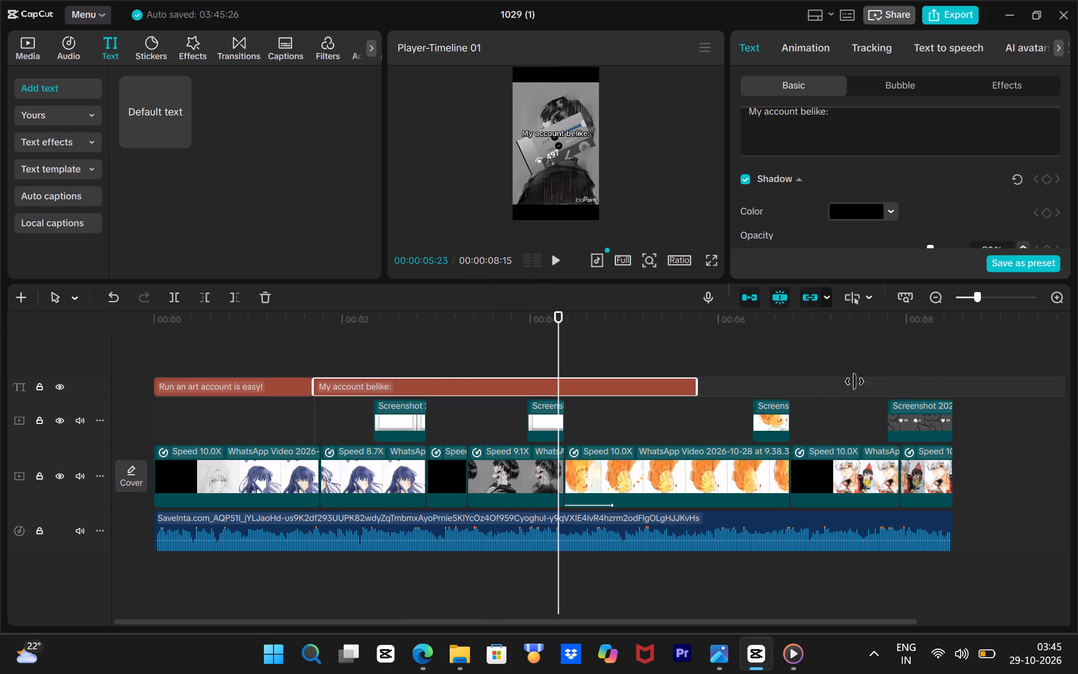
left_click_drag(855, 381, 950, 386)
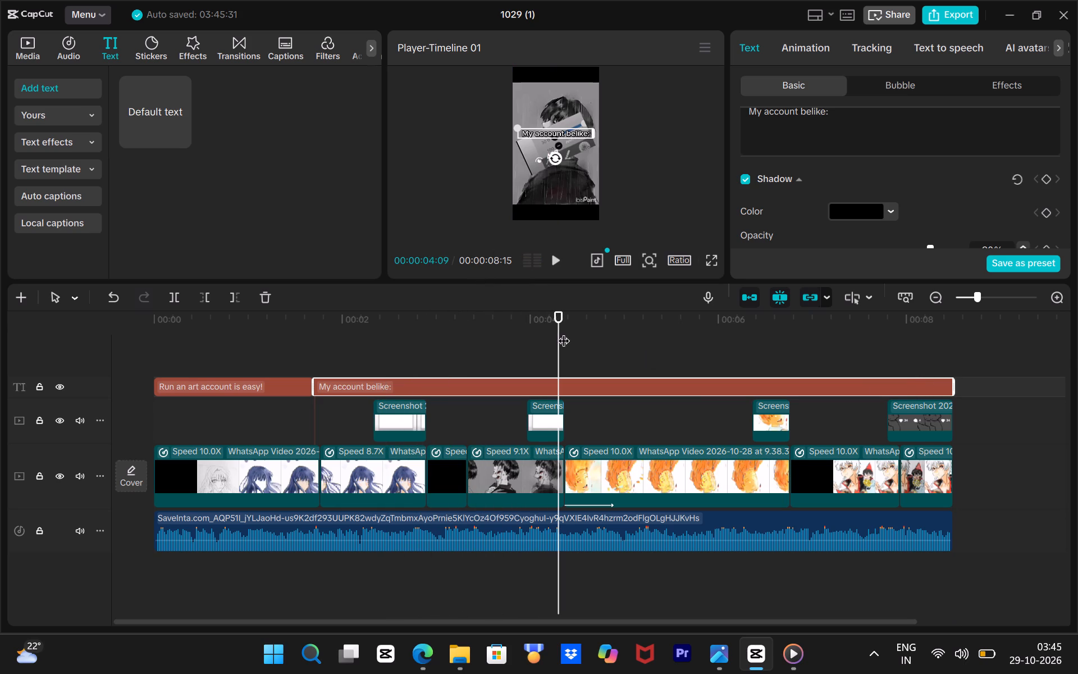
Play the video briefly from the beginning to check the opening caption, stopping at 00:00:00:20.
left_click_drag(555, 329, 0, 495)
key("space")
key("space")
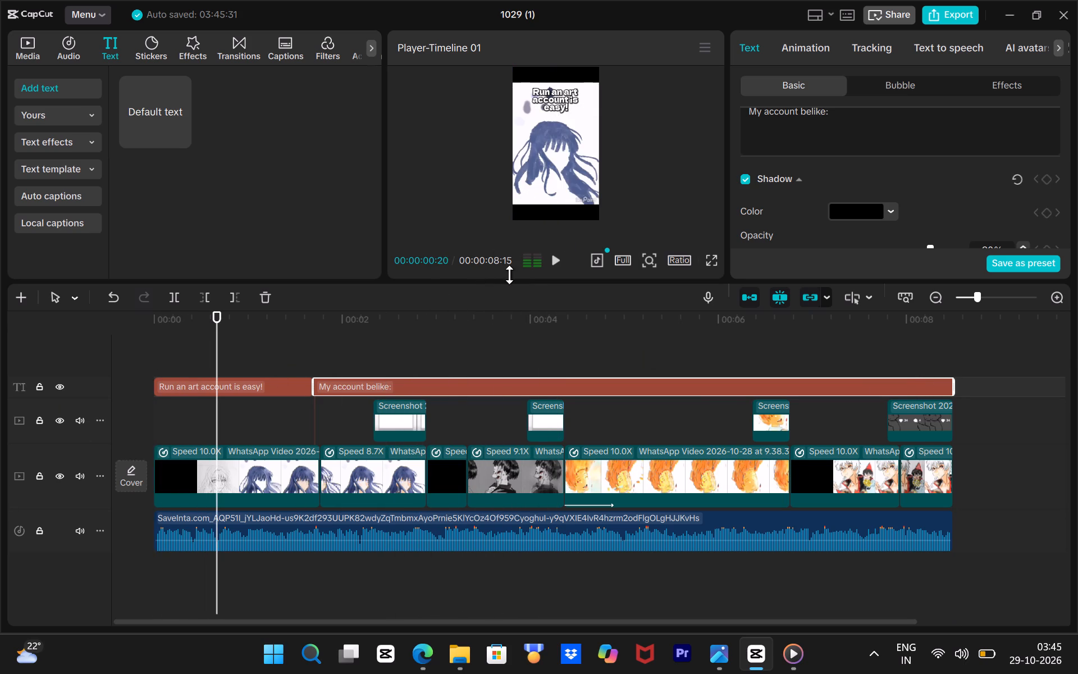
Look through the "Run an art account is easy!" caption's text settings, from font size and preset styles to background, glow and shadow.
left_click(555, 102)
scroll(956, 192, "up", 3)
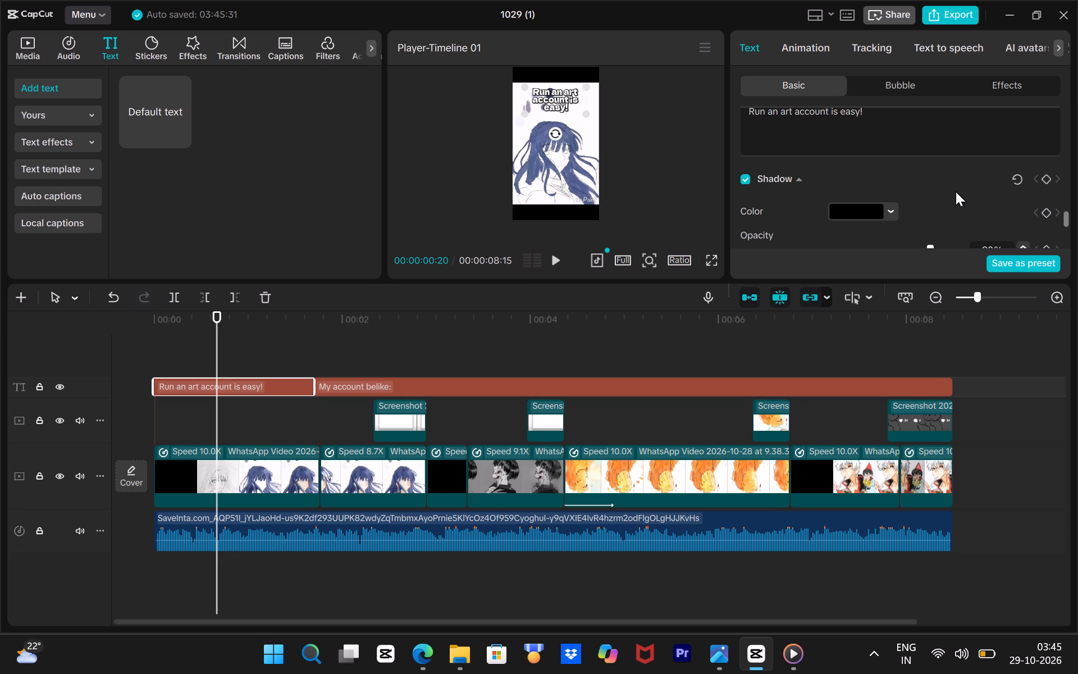
scroll(955, 185, "up", 15)
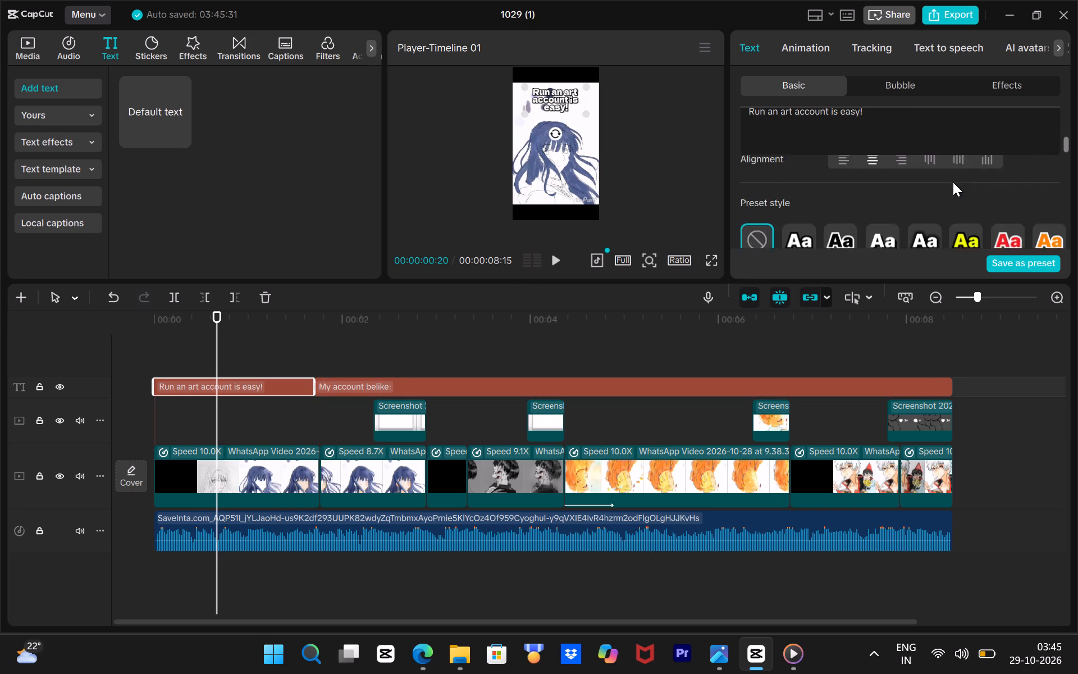
scroll(953, 183, "down", 8)
scroll(953, 185, "up", 7)
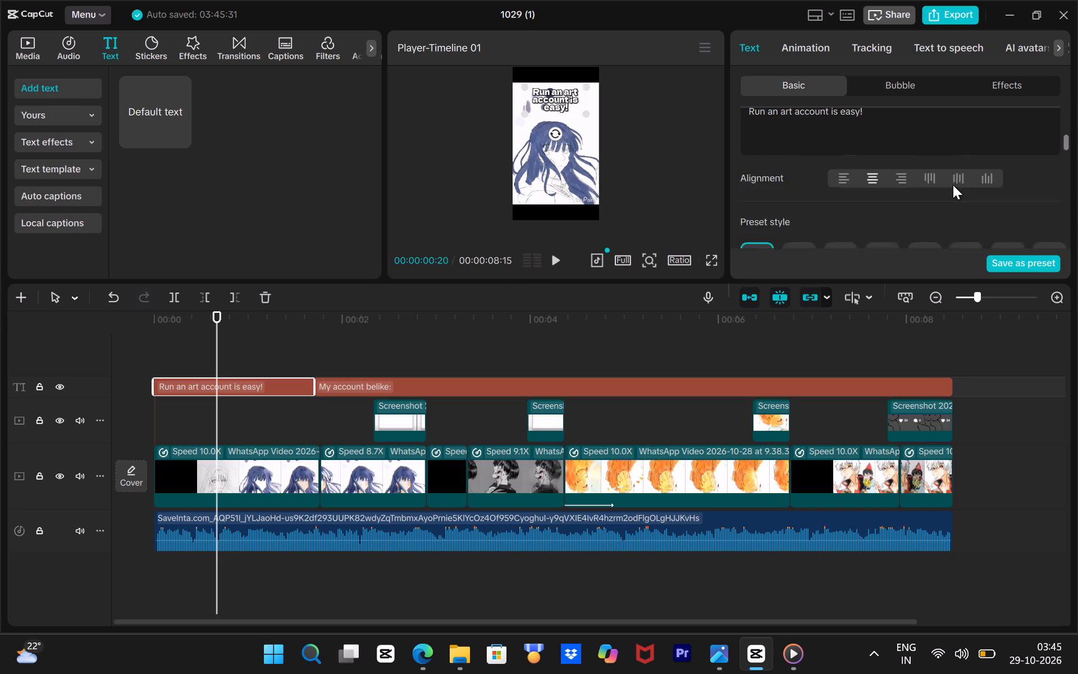
scroll(953, 185, "up", 12)
scroll(953, 185, "down", 4)
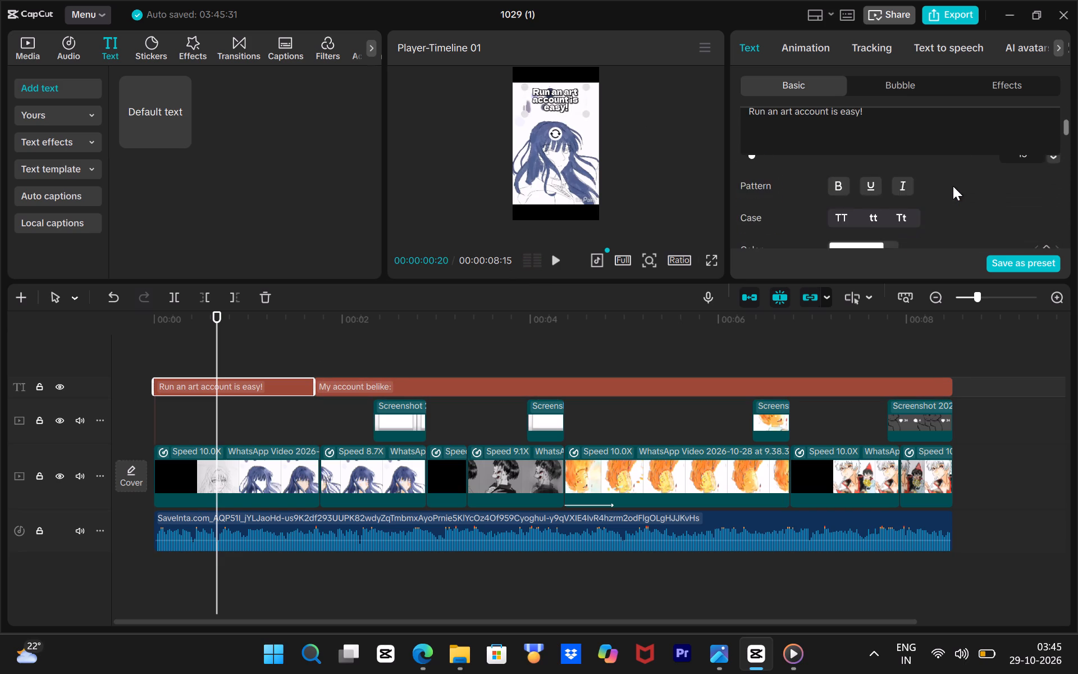
scroll(953, 186, "down", 6)
scroll(953, 186, "up", 7)
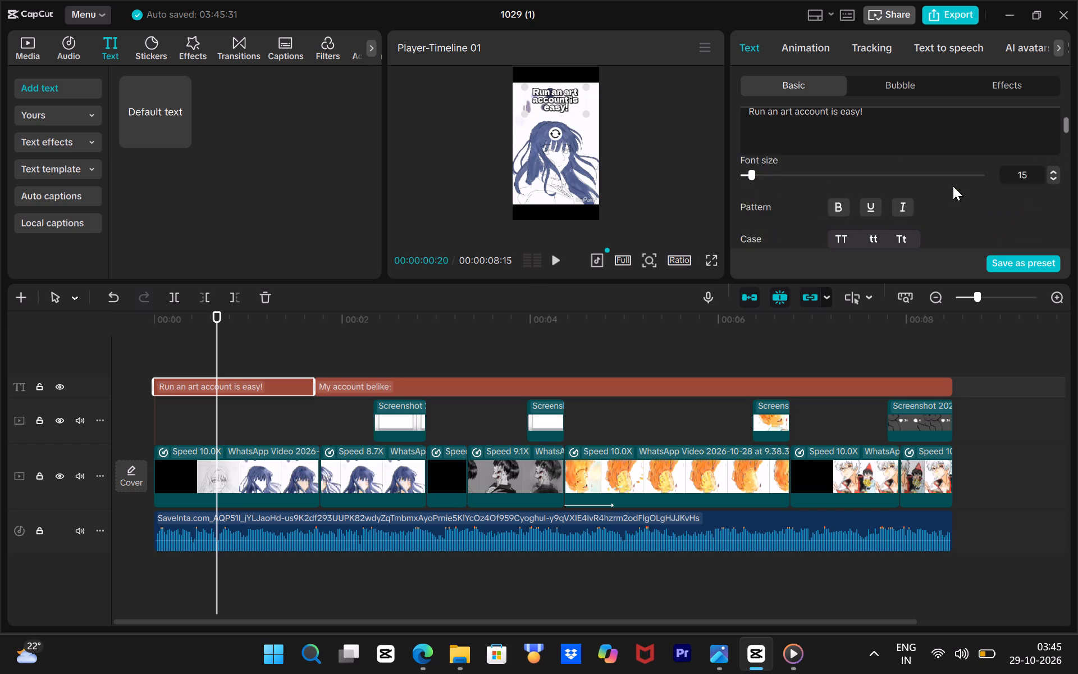
scroll(953, 186, "up", 5)
scroll(953, 186, "down", 11)
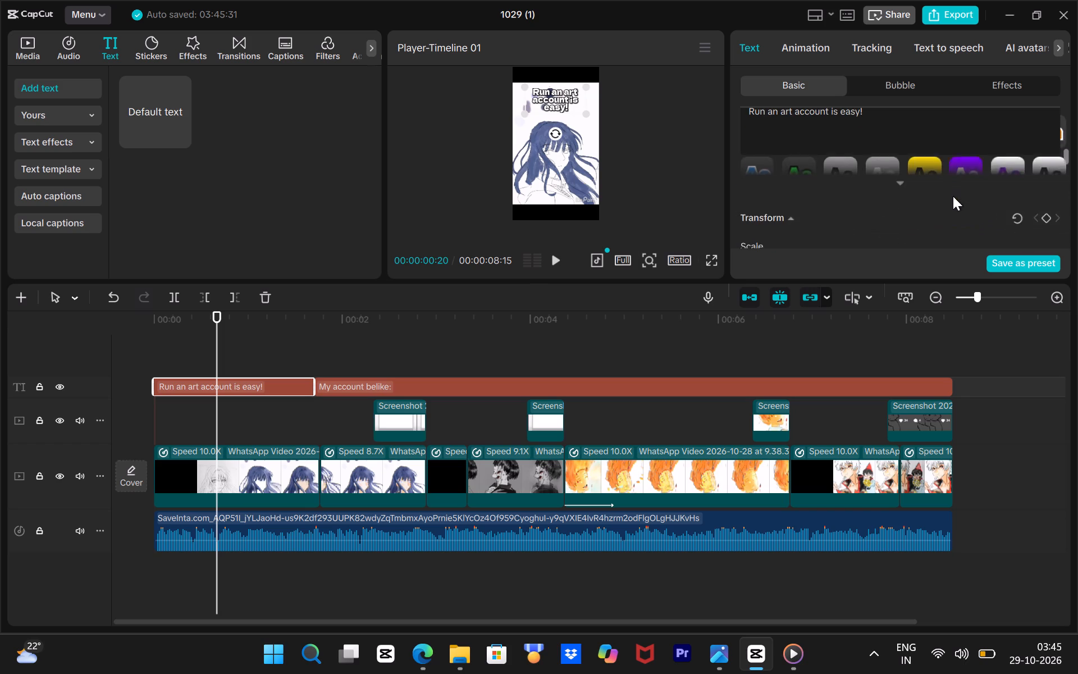
scroll(953, 196, "down", 4)
scroll(953, 196, "up", 2)
scroll(953, 196, "down", 3)
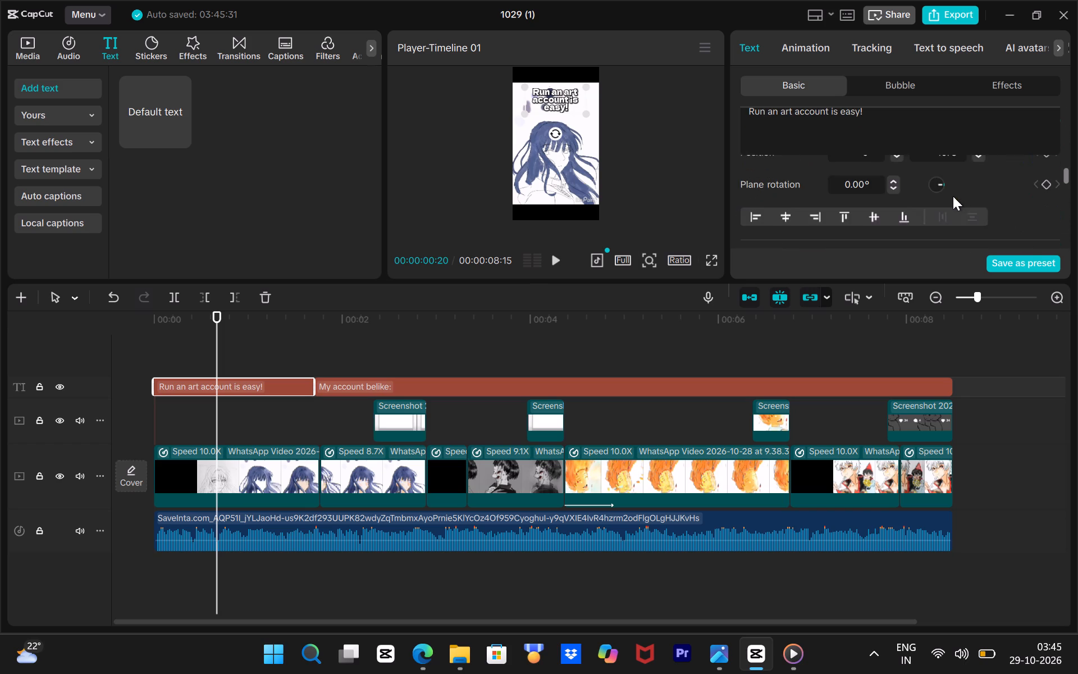
scroll(952, 197, "down", 7)
scroll(952, 197, "up", 2)
scroll(952, 197, "down", 7)
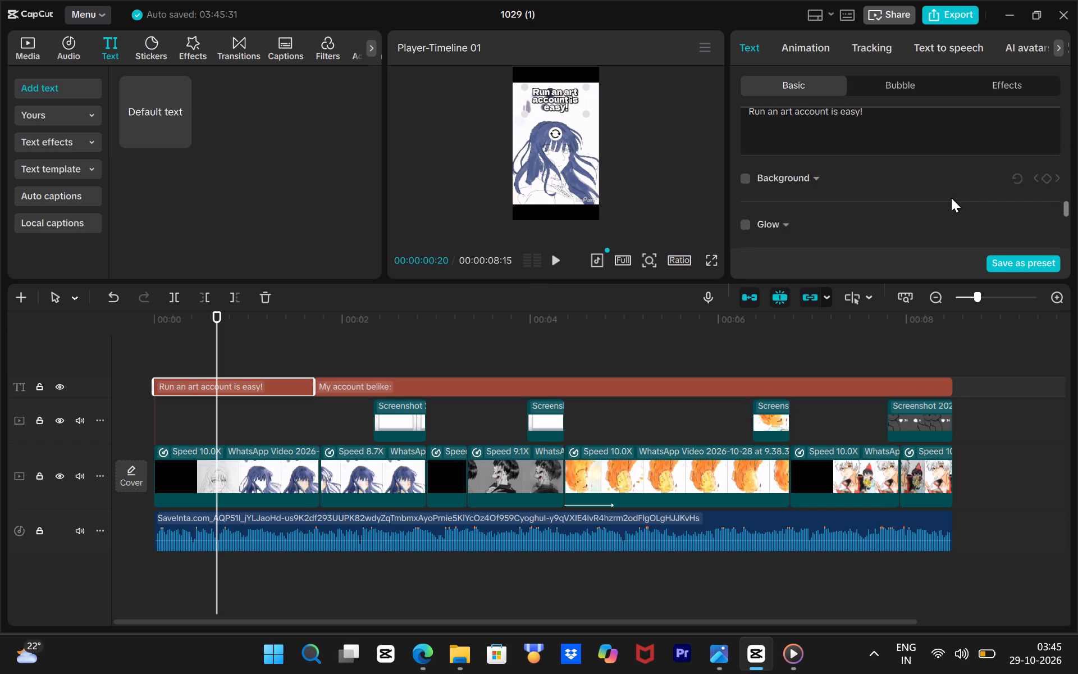
scroll(951, 198, "down", 3)
scroll(951, 198, "up", 2)
scroll(951, 198, "down", 4)
scroll(951, 198, "up", 2)
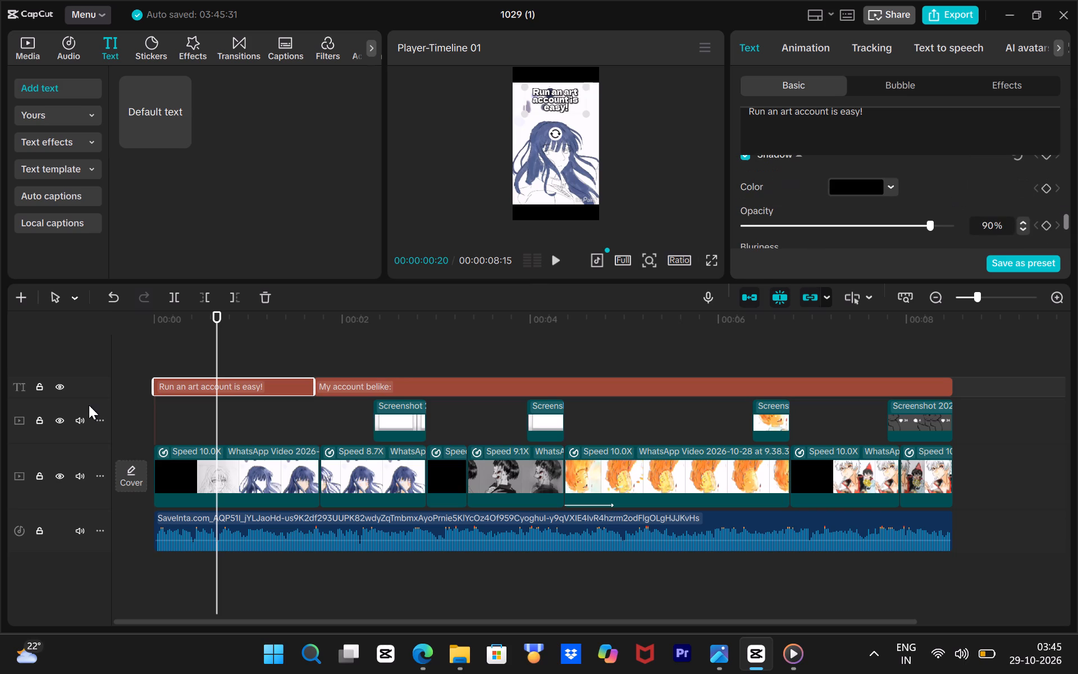
With the playhead at 00:00:01:08, review the "Run an art account is easy!" caption's stroke, preset style, transform and font settings.
left_click_drag(219, 327, 270, 349)
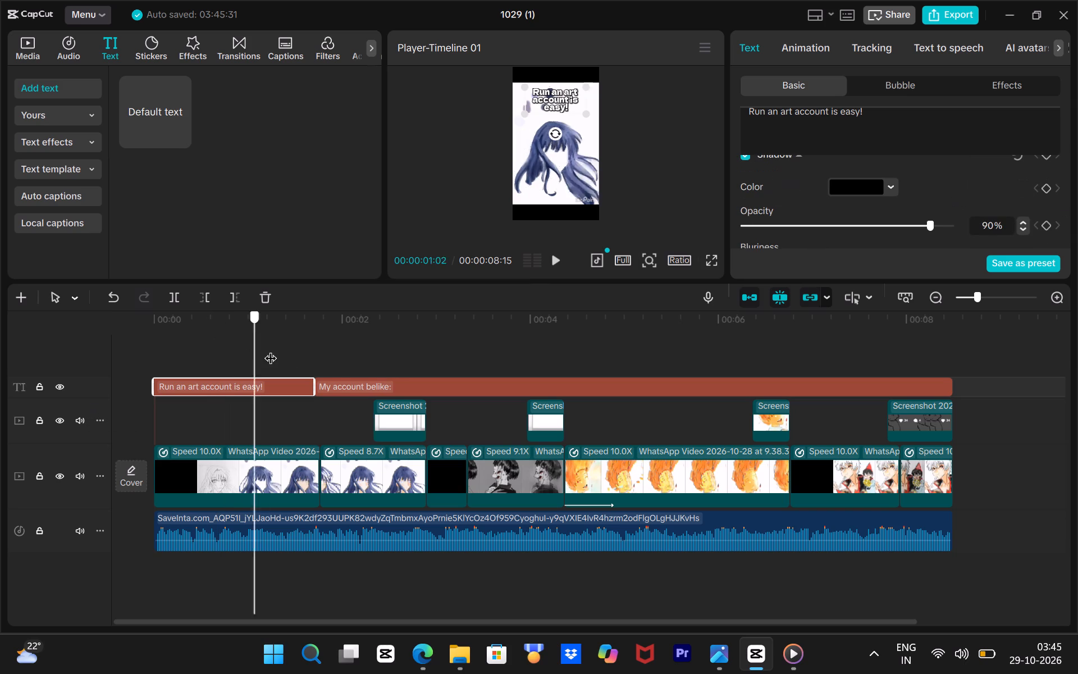
left_click_drag(270, 349, 275, 382)
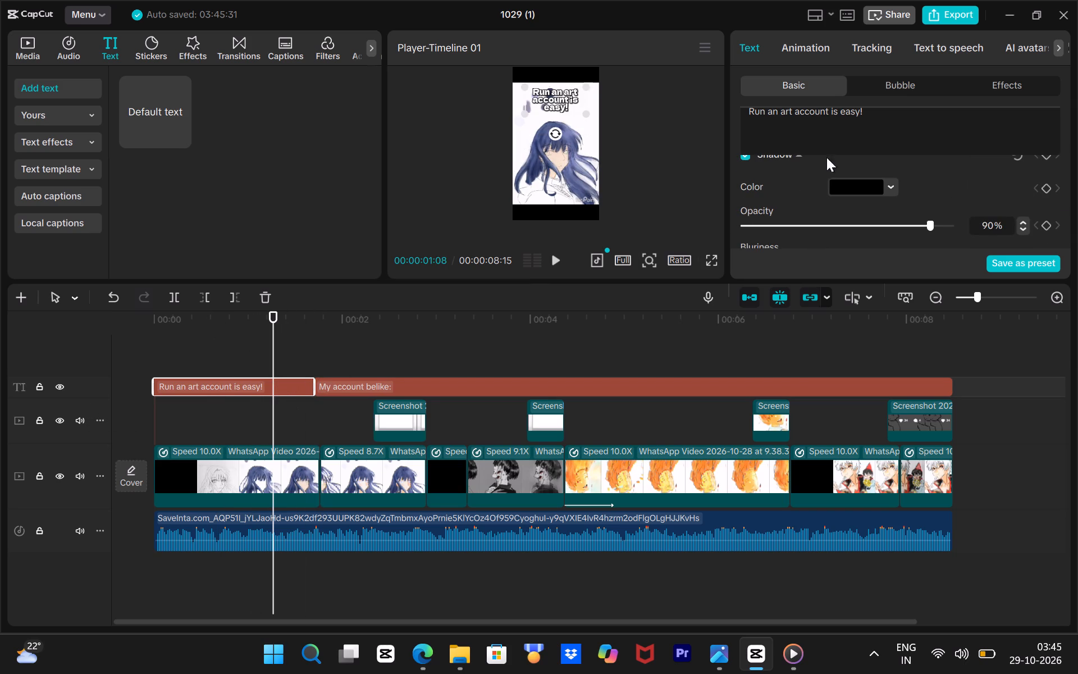
scroll(876, 126, "up", 17)
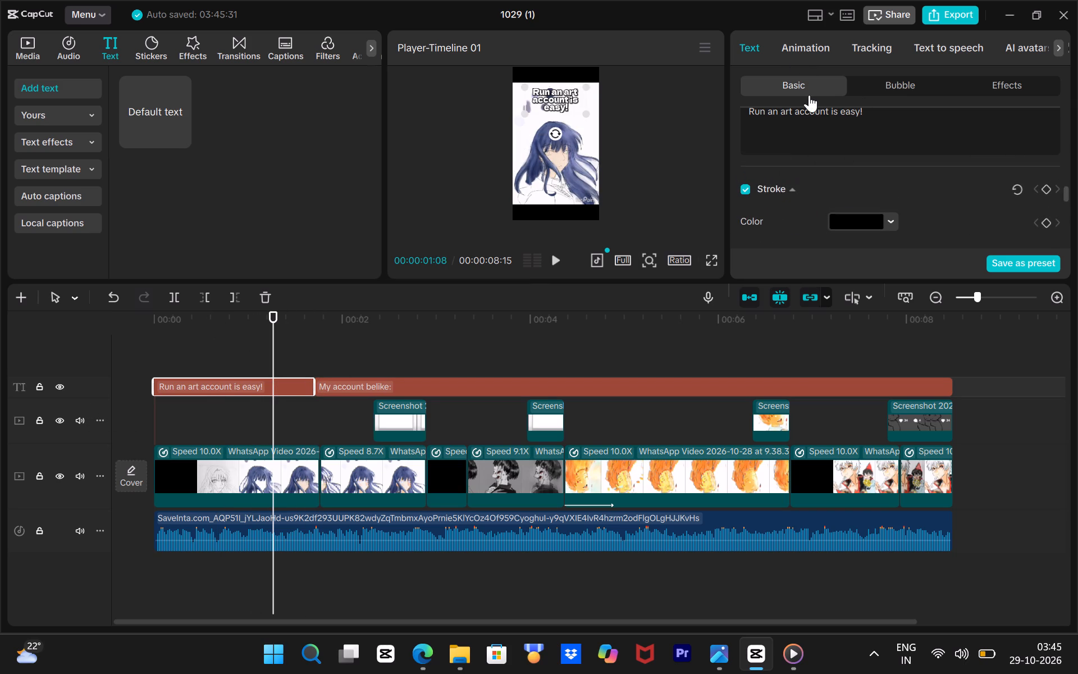
scroll(852, 188, "up", 11)
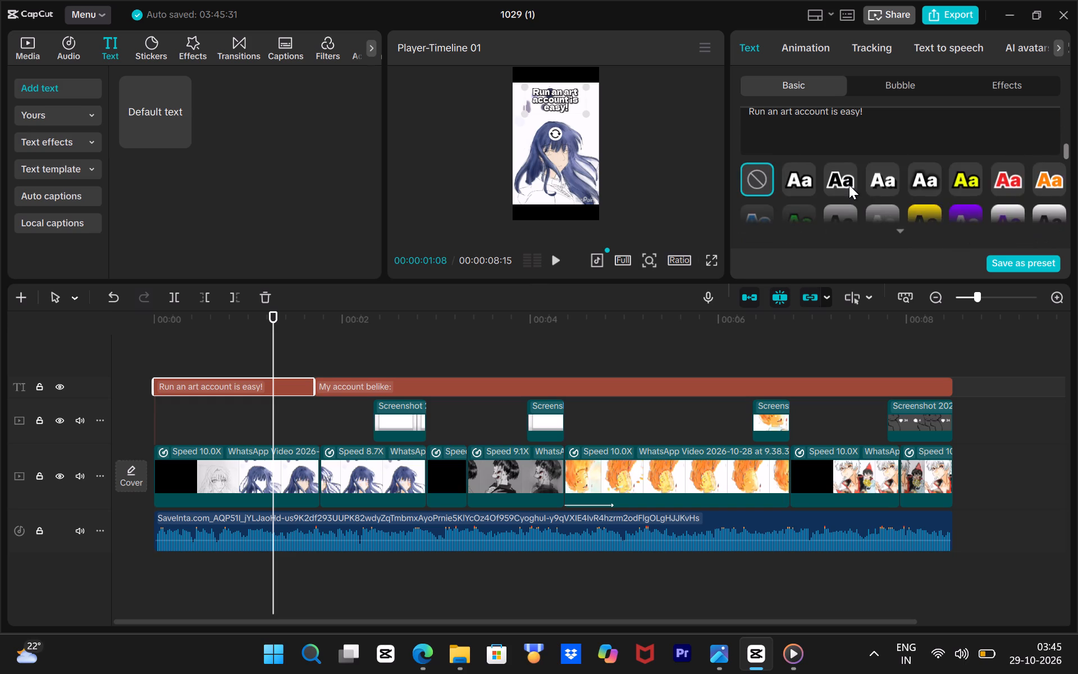
scroll(849, 185, "up", 8)
scroll(776, 204, "up", 7)
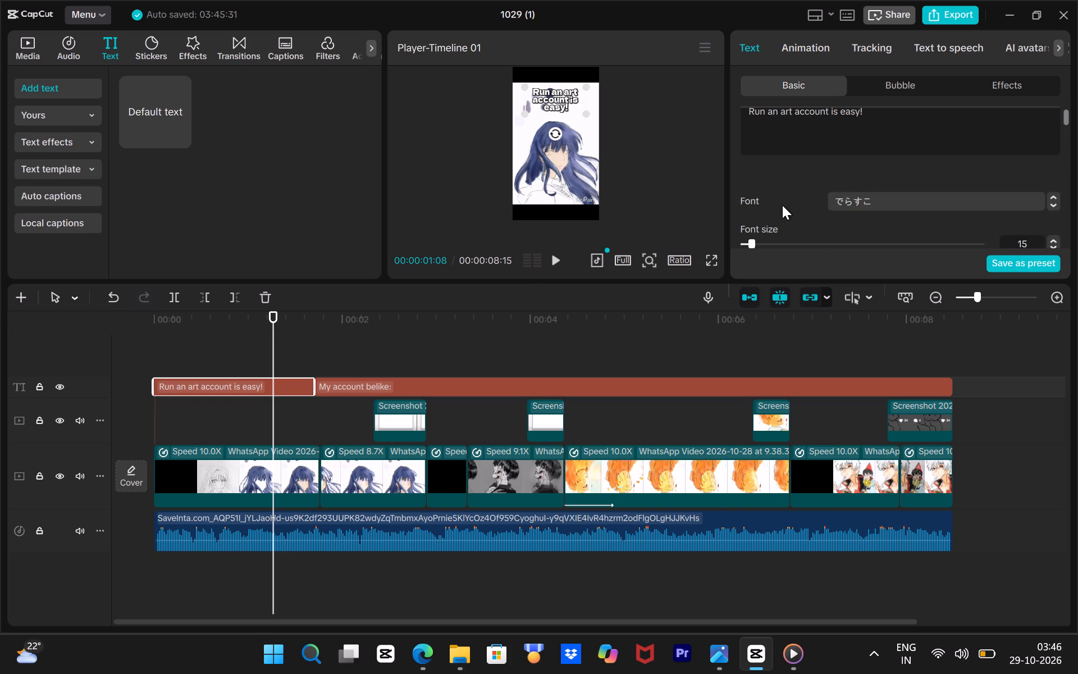
scroll(782, 205, "up", 1)
scroll(784, 206, "down", 3)
scroll(784, 206, "up", 7)
scroll(784, 206, "down", 5)
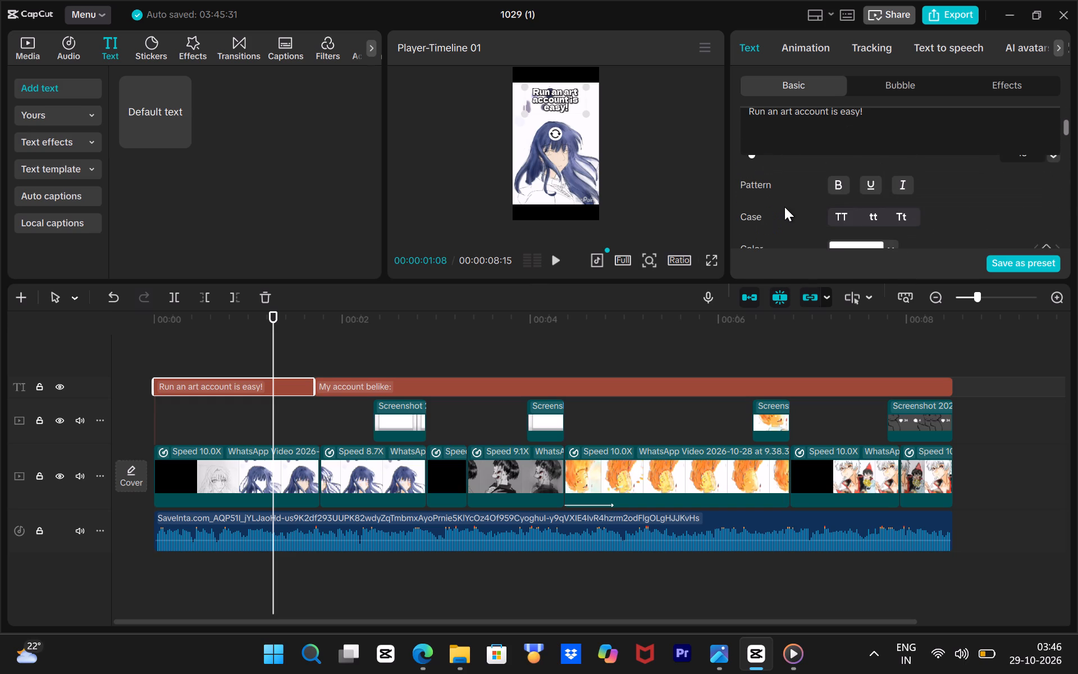
scroll(784, 207, "up", 2)
scroll(784, 207, "down", 6)
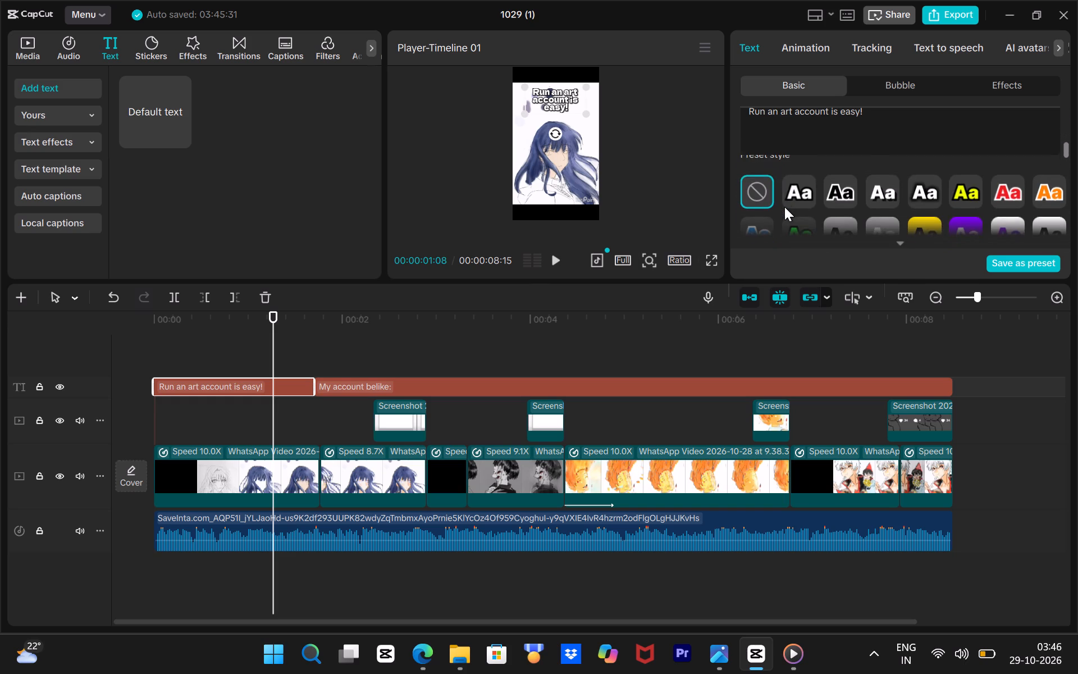
scroll(784, 207, "up", 5)
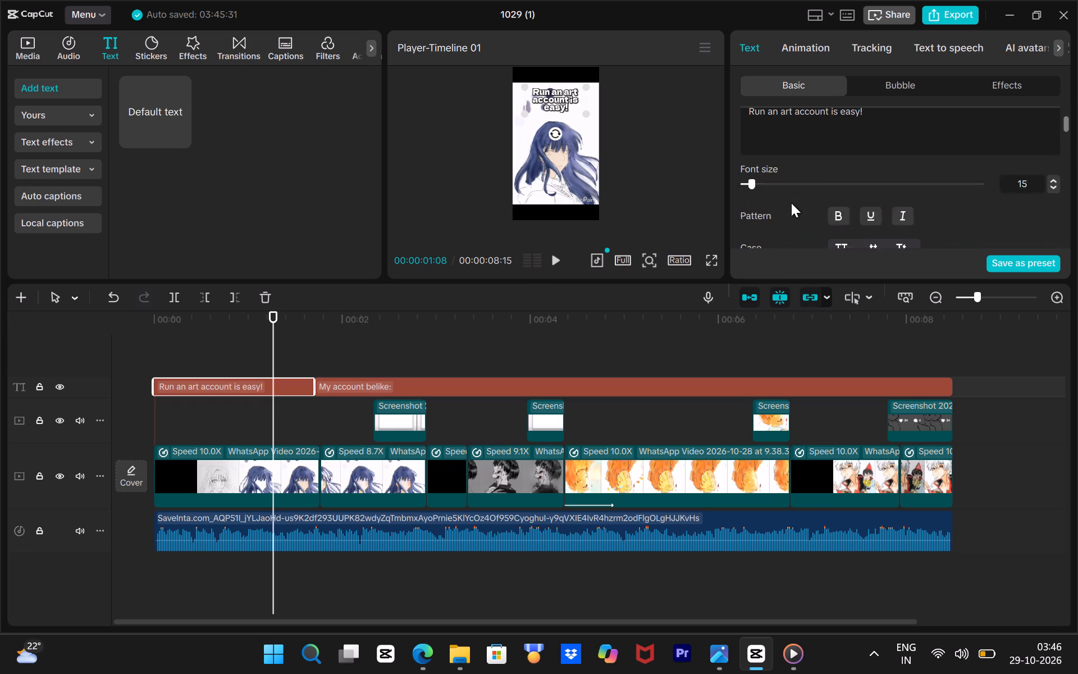
scroll(791, 203, "up", 7)
scroll(791, 204, "down", 7)
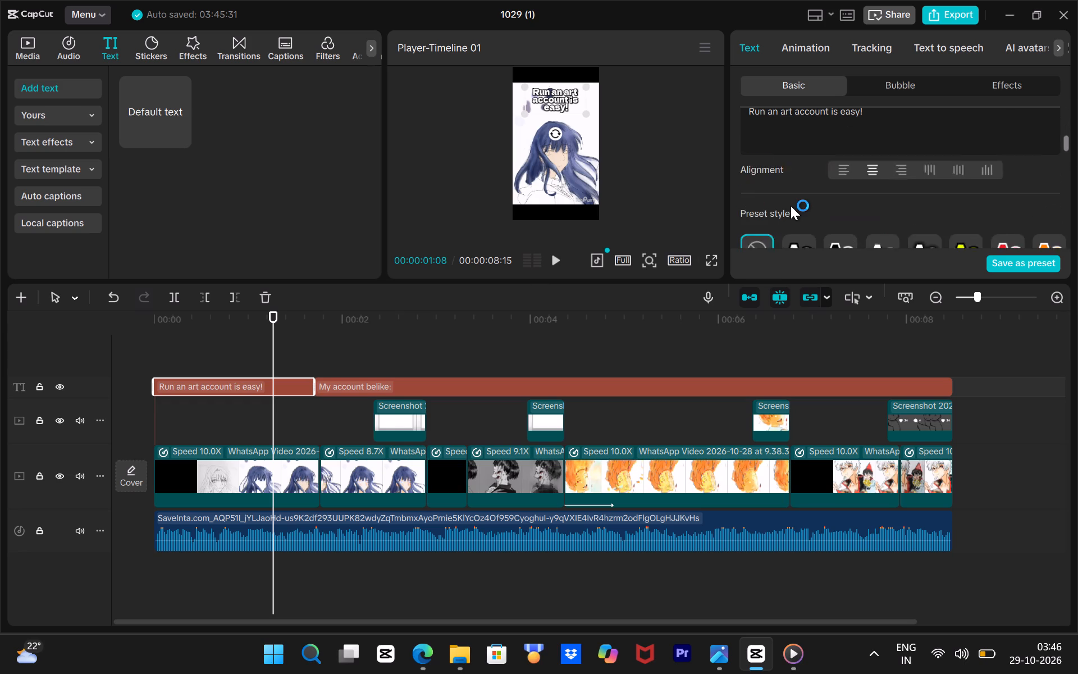
scroll(791, 206, "down", 17)
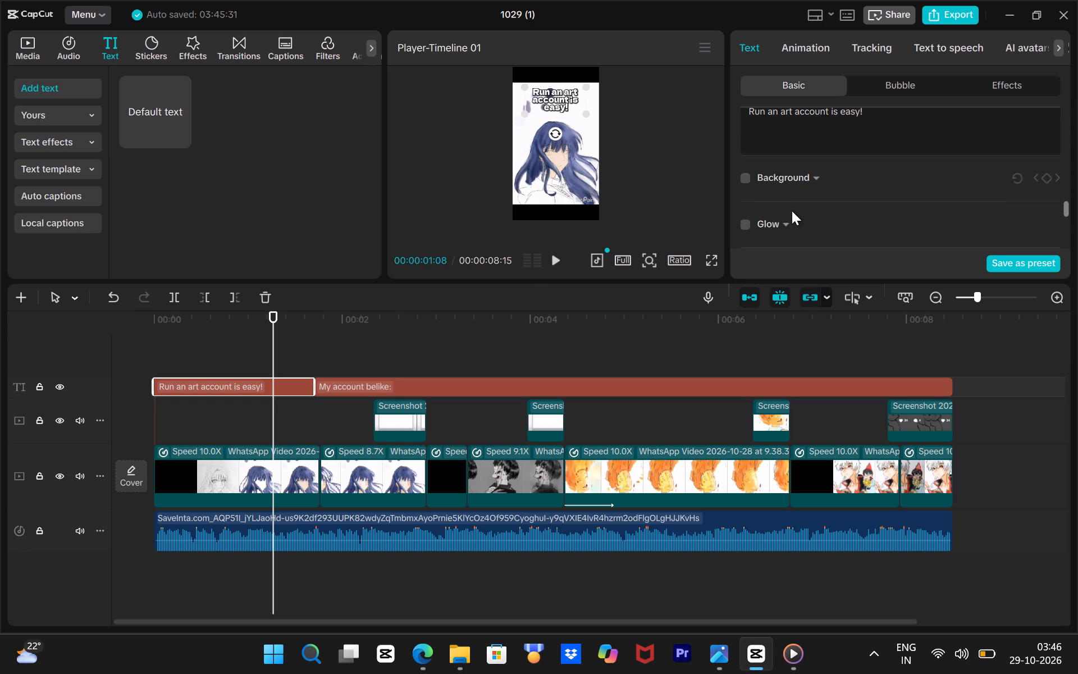
scroll(792, 211, "up", 11)
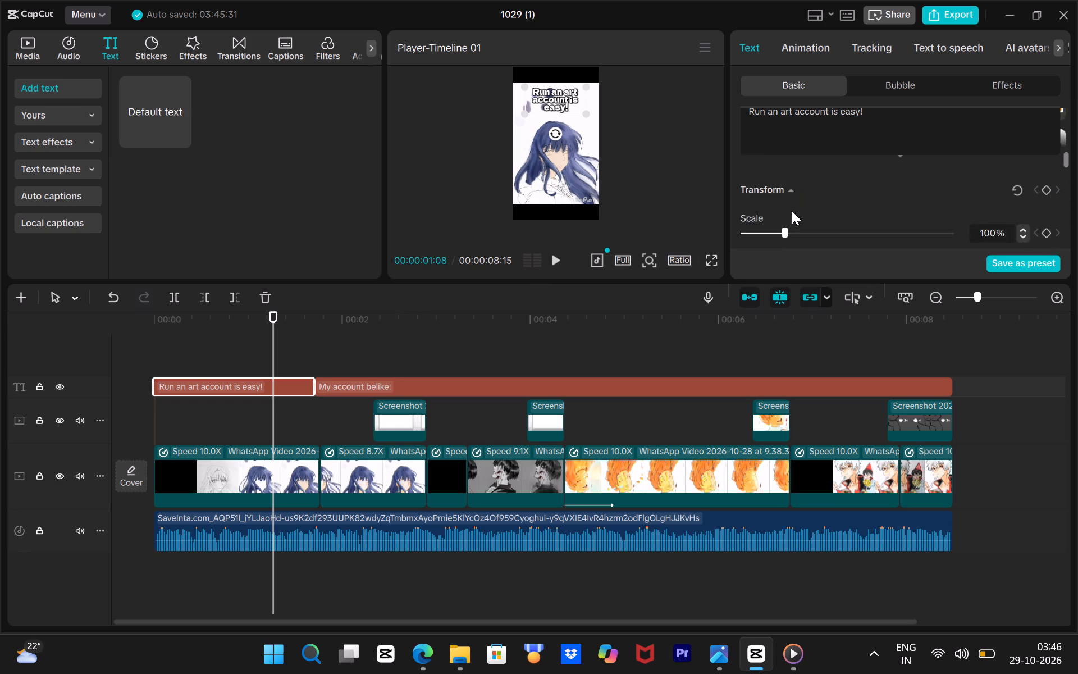
scroll(792, 211, "up", 11)
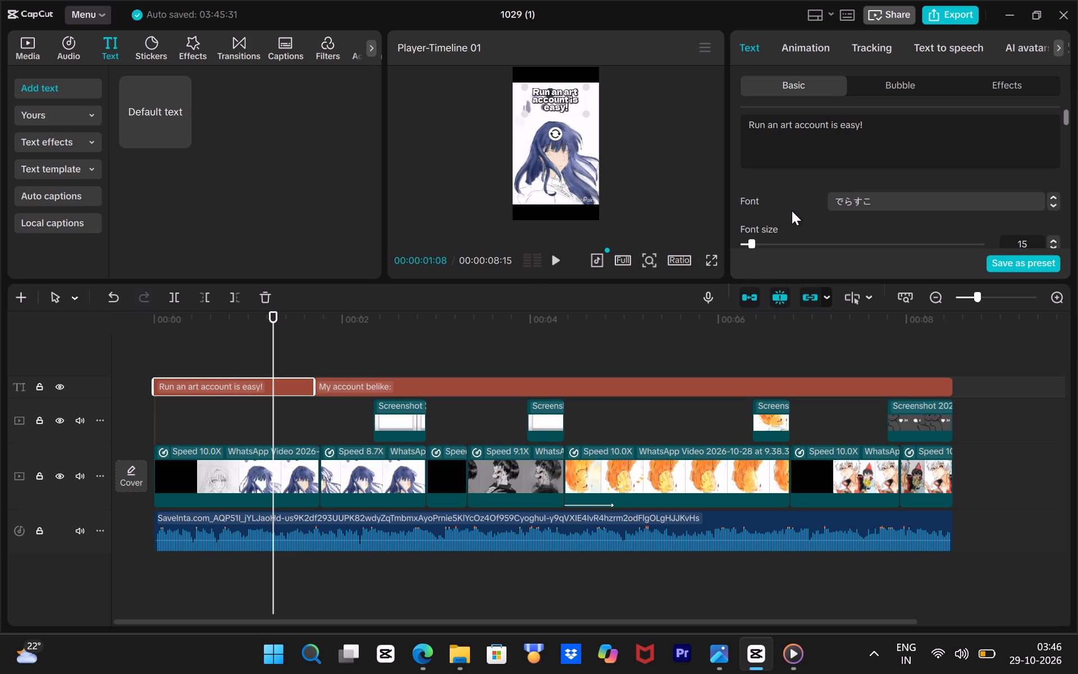
Try other fonts on the "Run an art account is easy!" caption and settle on ｾﾘﾌﾗｲﾄ.
left_click(1052, 196)
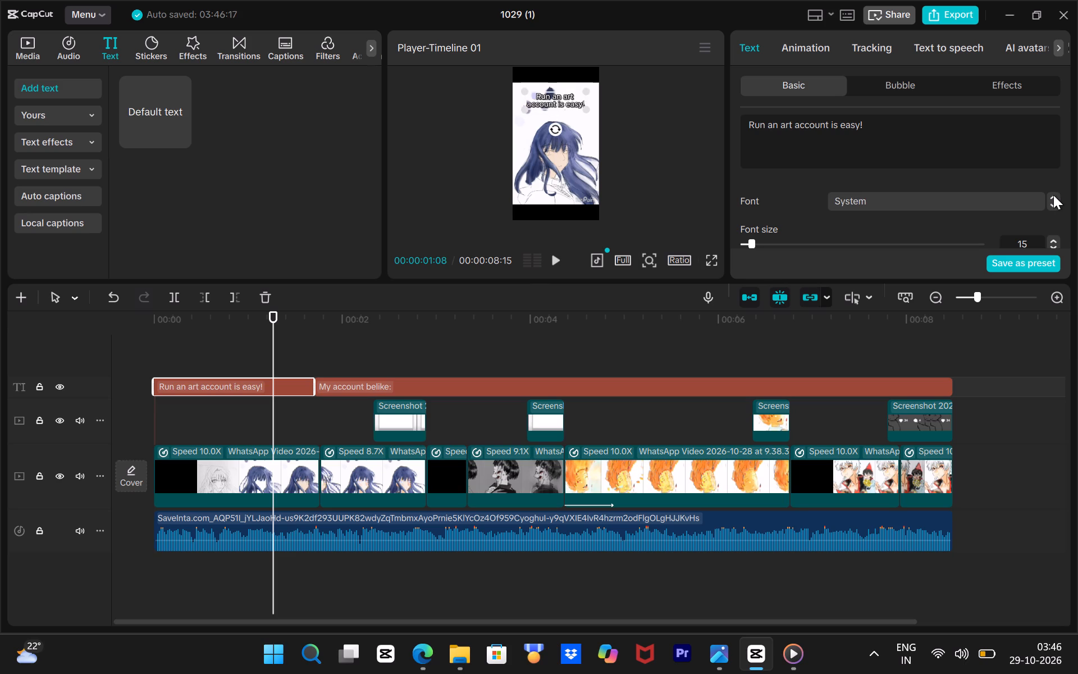
left_click(1052, 194)
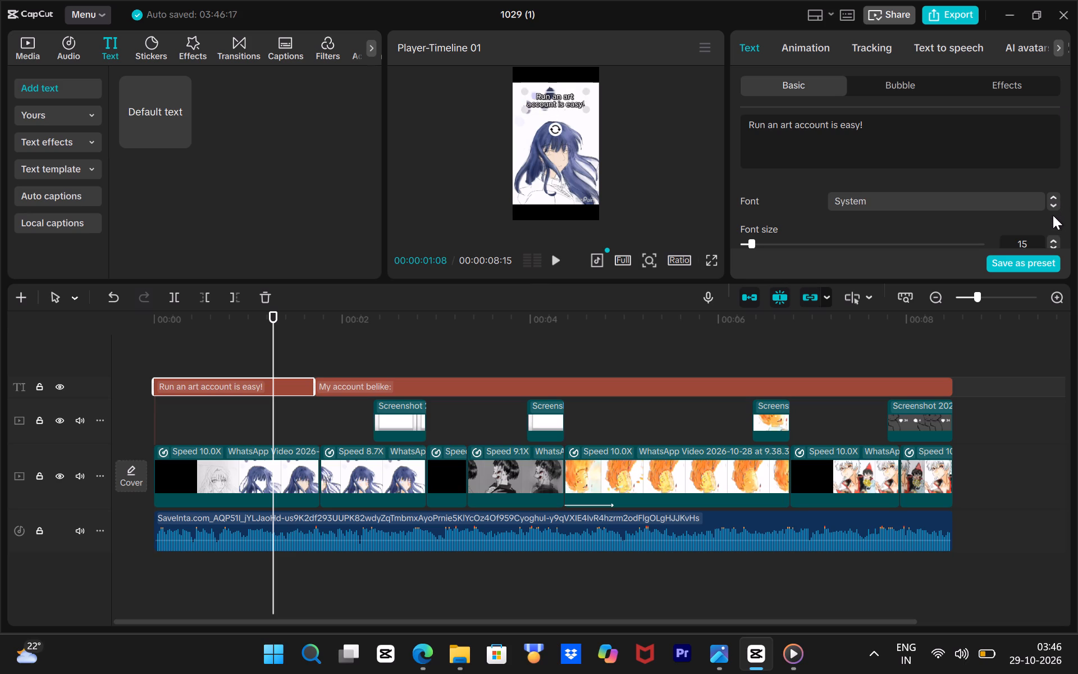
double_click(1053, 216)
double_click(1054, 207)
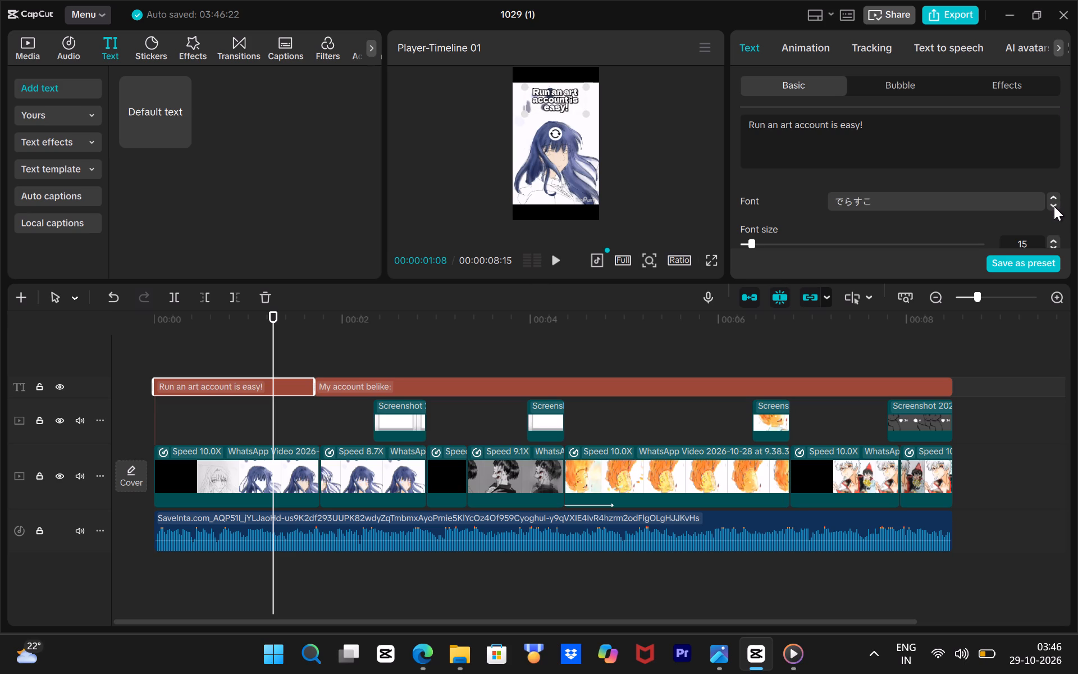
left_click(1054, 206)
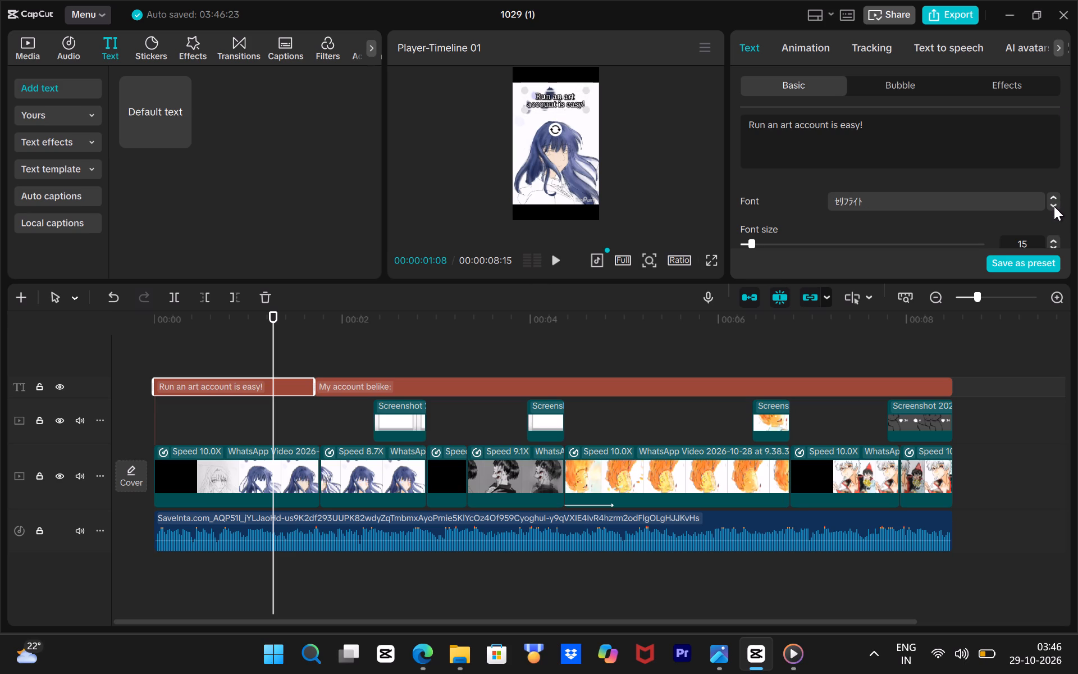
left_click(1054, 206)
left_click(1052, 195)
Set the "My account belike:" caption's font to ｾﾘﾌﾗｲﾄ, with the playhead at 00:00:02:10.
left_click(451, 382)
left_click_drag(275, 322, 318, 339)
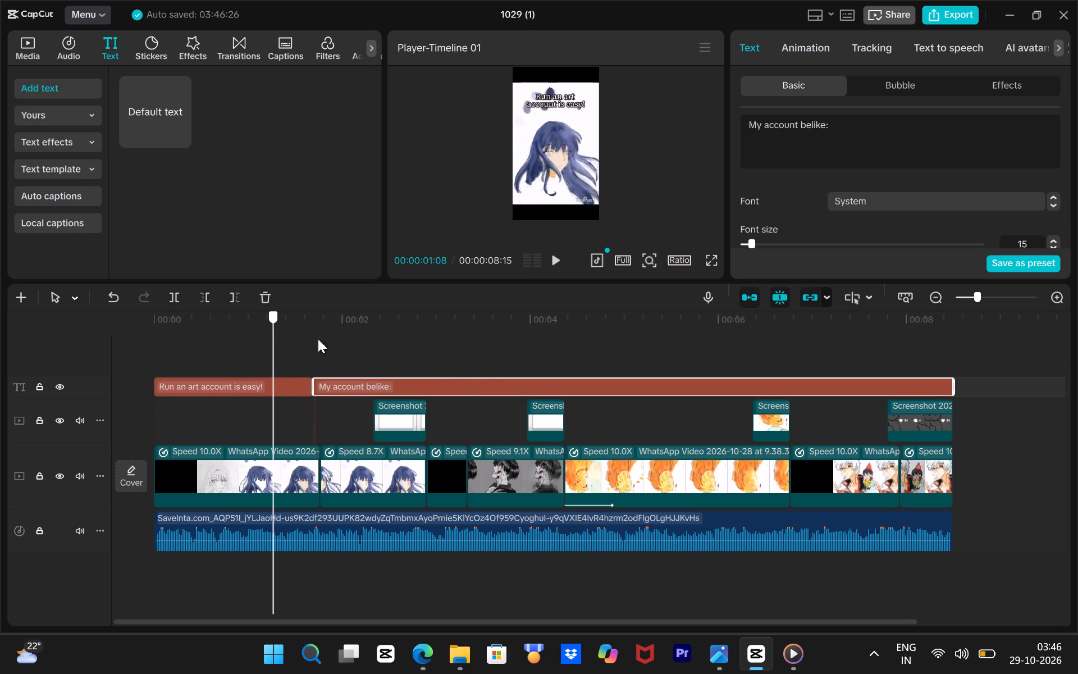
left_click_drag(318, 339, 377, 364)
left_click(1054, 198)
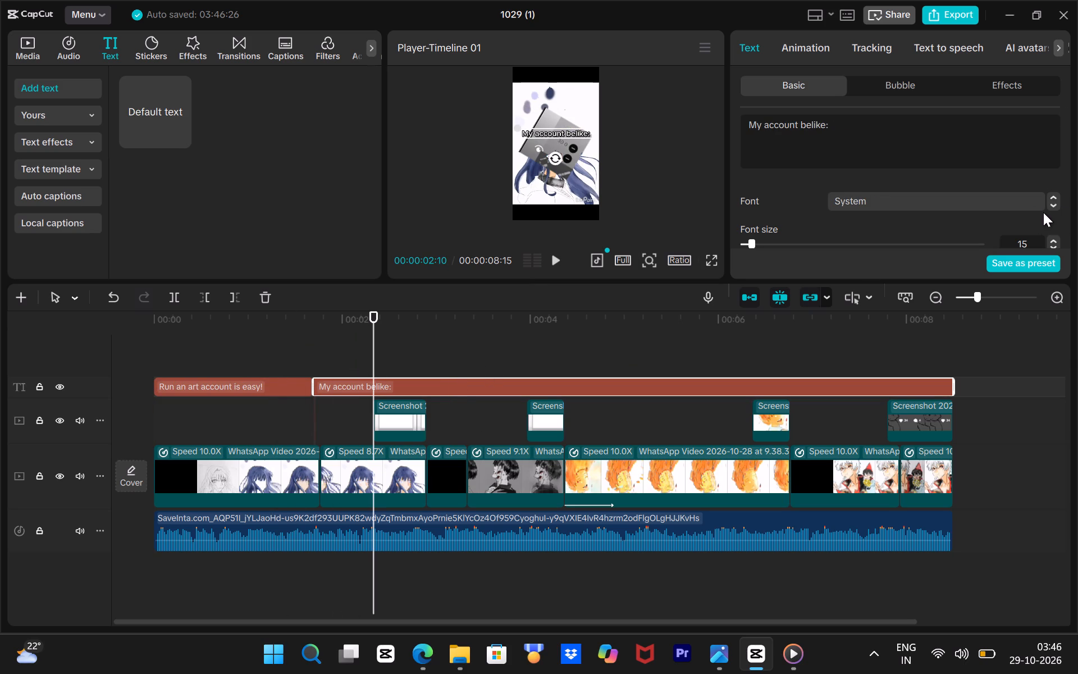
left_click(1043, 212)
left_click(1050, 203)
left_click(1054, 203)
left_click(1055, 203)
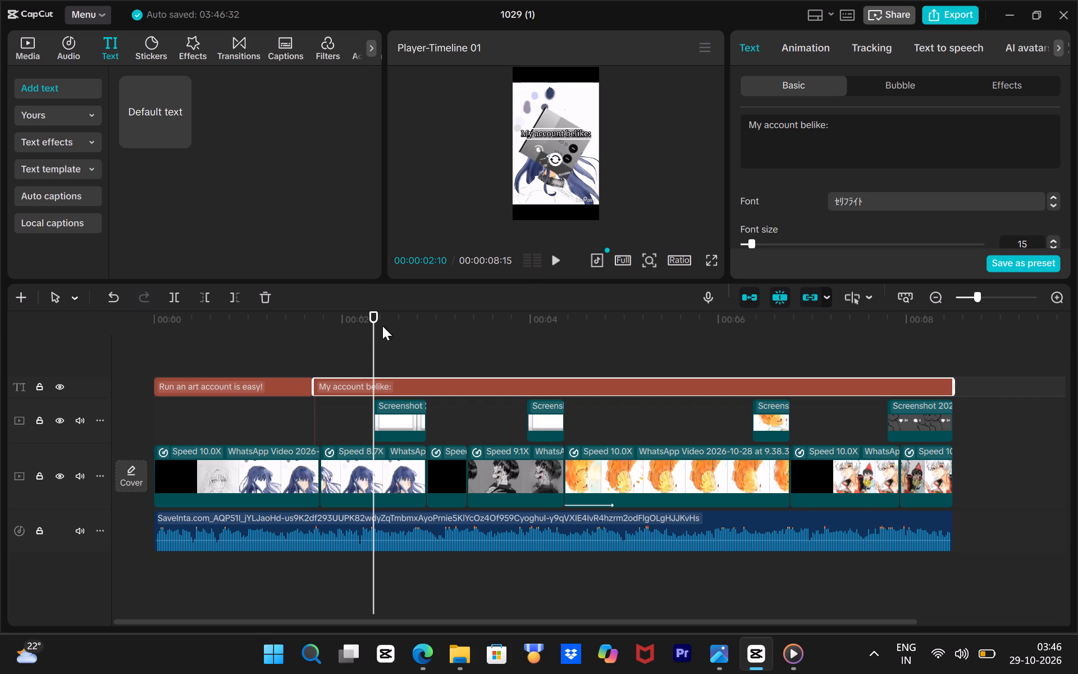
Replay the opening from the start and check the changeover between the two captions.
left_click_drag(373, 329, 46, 383)
key("b")
key("b")
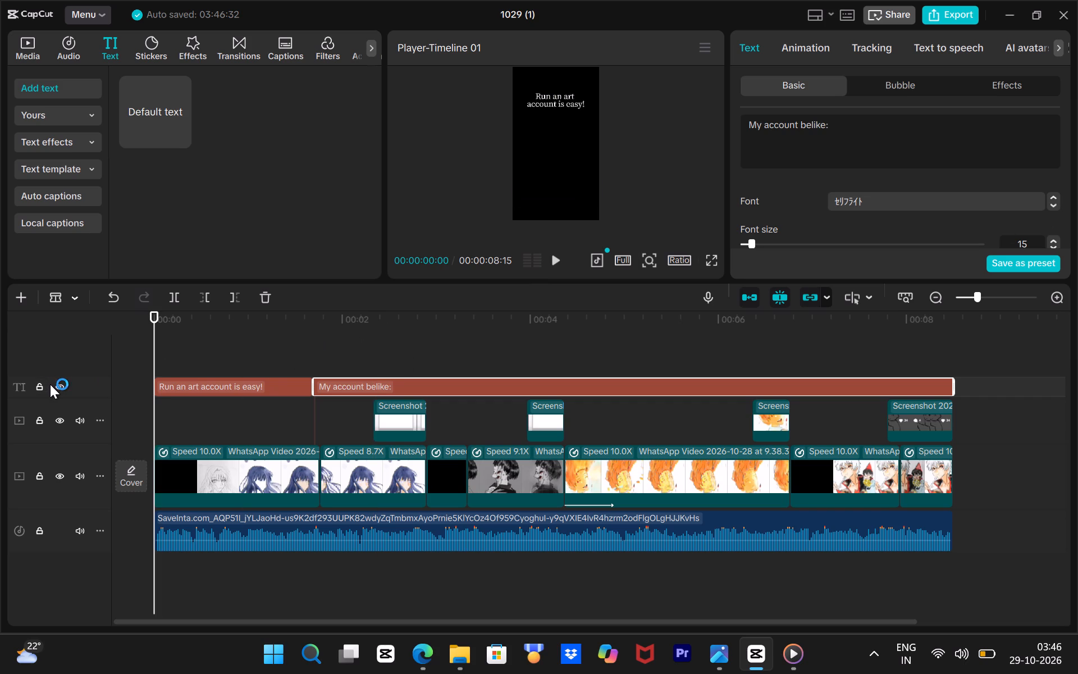
key("space")
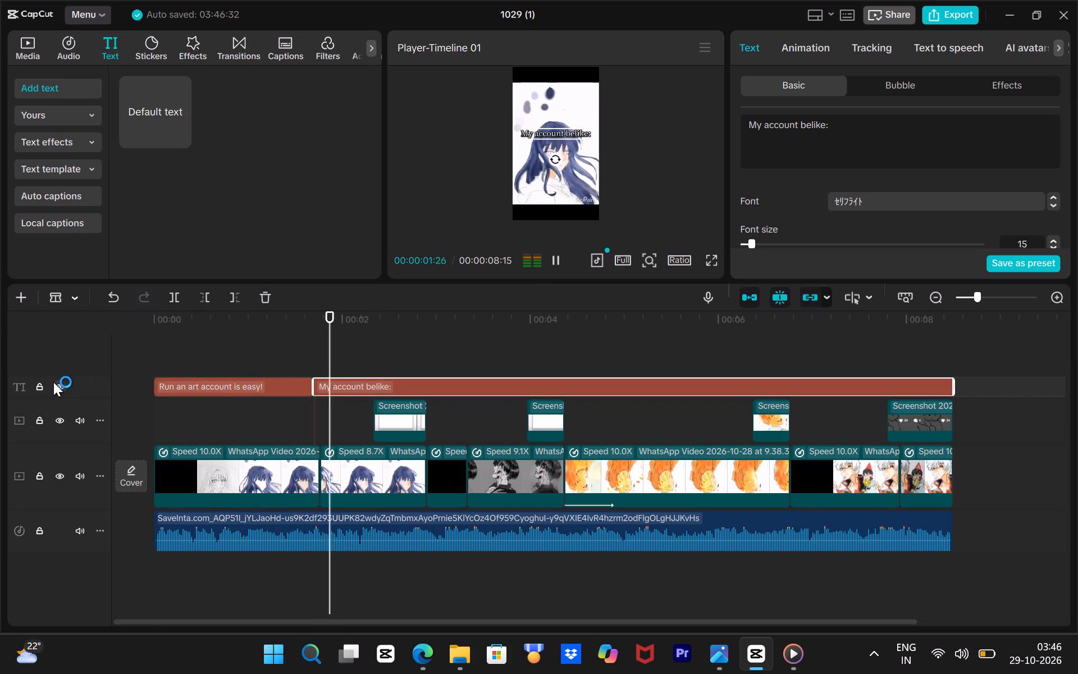
key("space")
left_click_drag(380, 341, 359, 347)
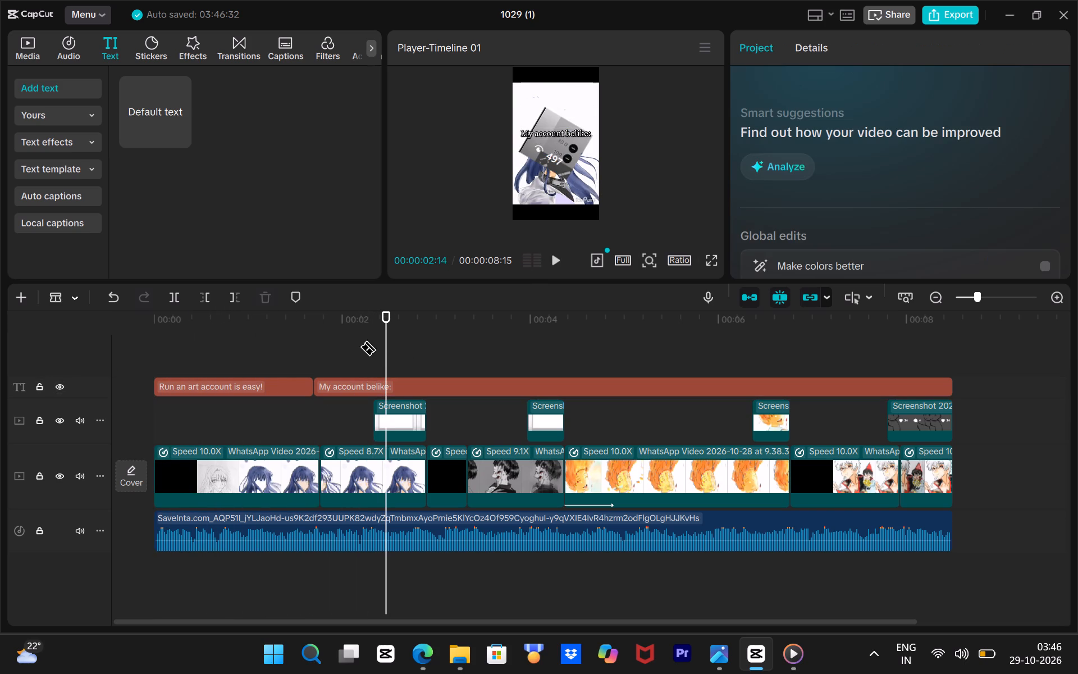
left_click_drag(359, 347, 330, 355)
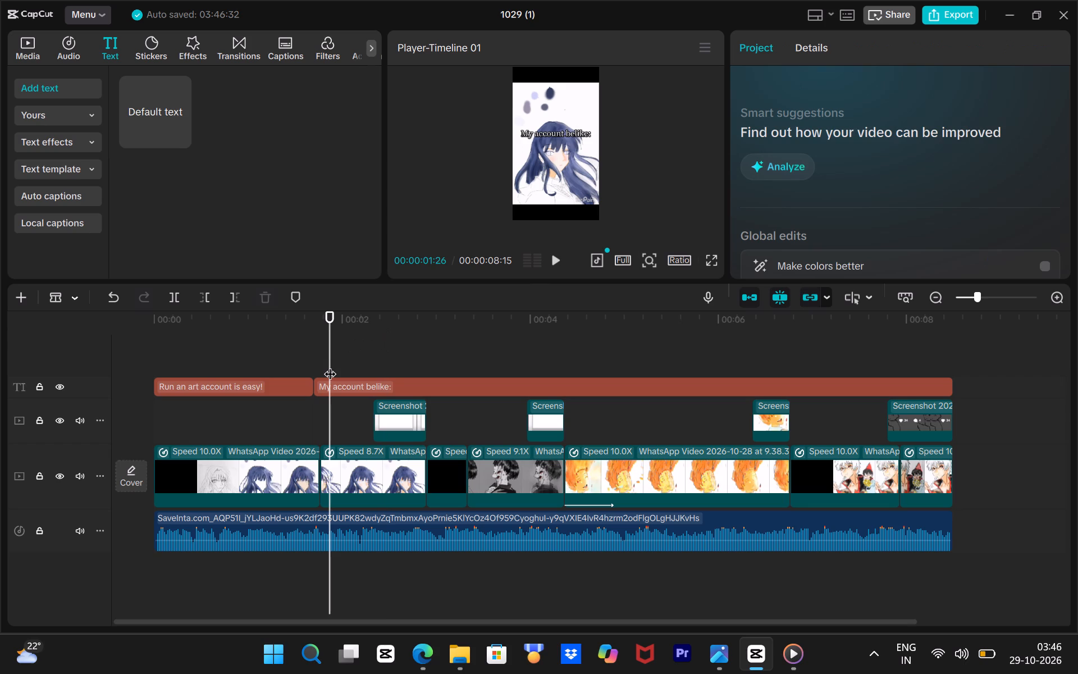
key("c")
key("v")
key("c")
key("v")
Play the whole video from the start, and recheck the sections with the first two engagement-count overlays.
left_click_drag(334, 318, 129, 362)
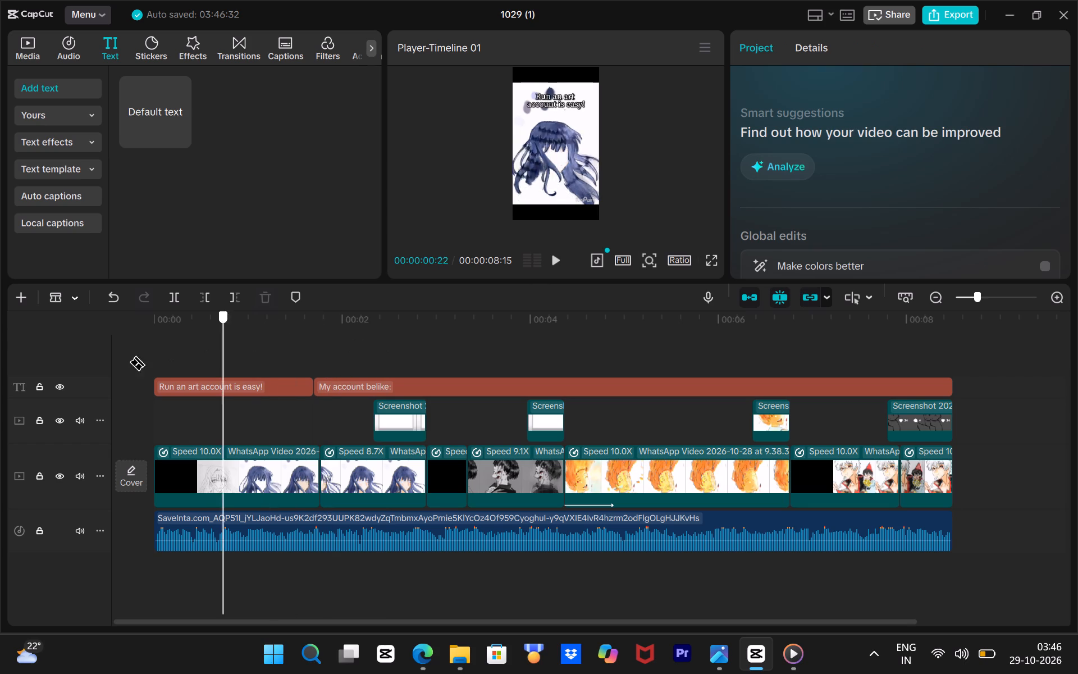
left_click_drag(129, 362, 0, 388)
key("space")
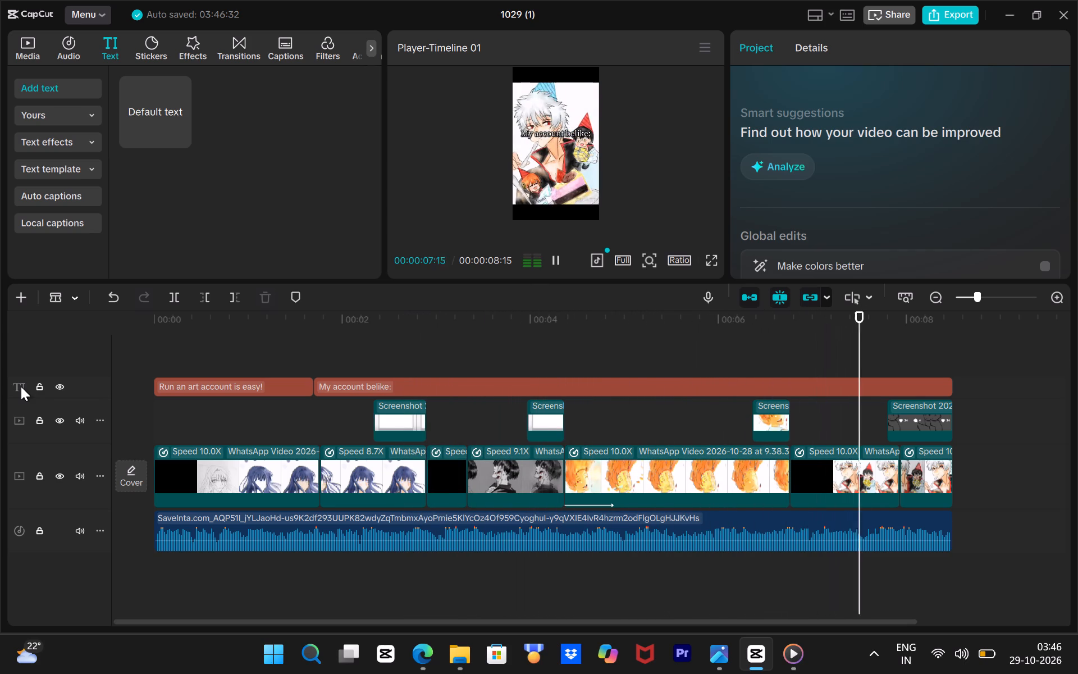
key("space")
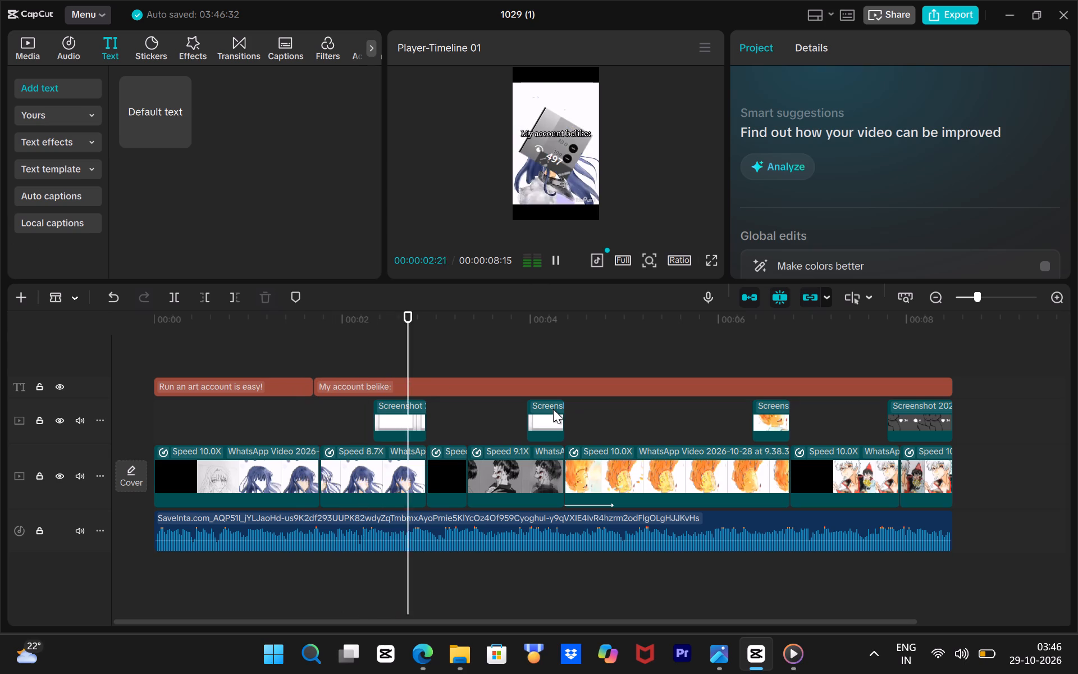
key("space")
left_click_drag(535, 326, 524, 326)
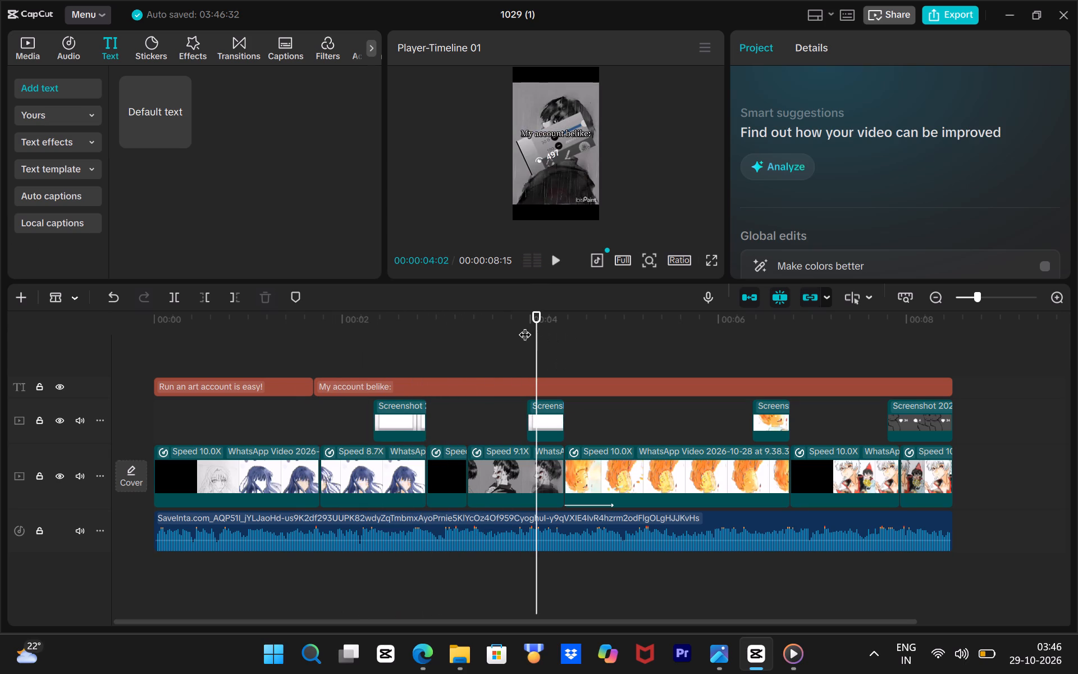
left_click_drag(524, 326, 330, 356)
key("space")
key("space")
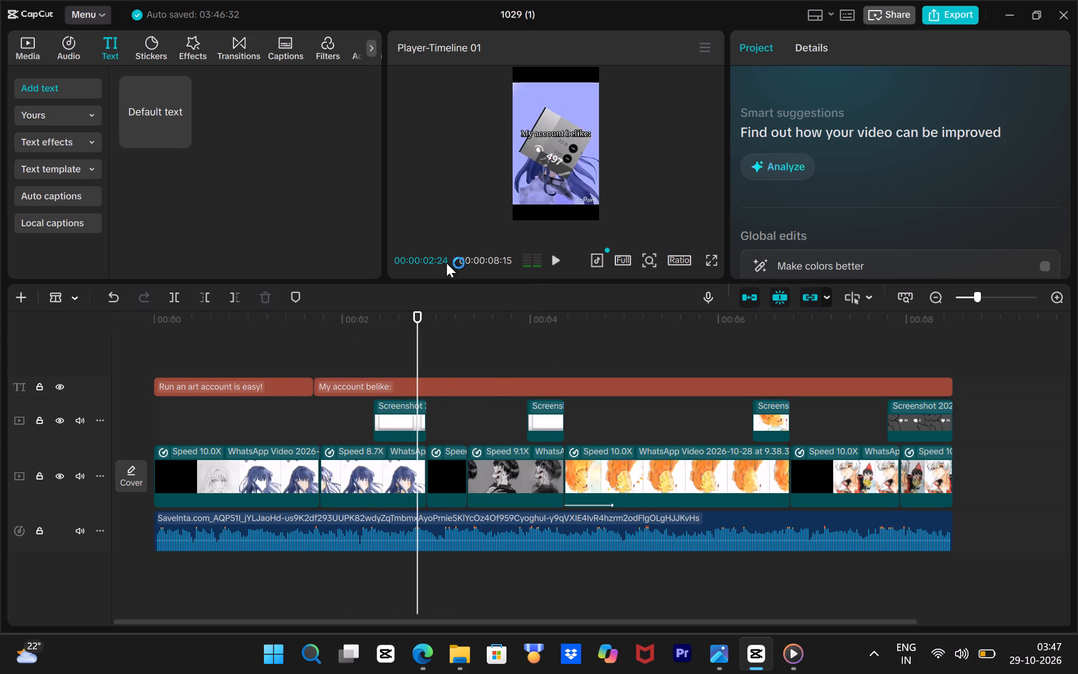
Look through the first engagement-count screenshot overlay's basic video settings for a shadow option, with the playhead at 00:00:02:24.
left_click(550, 148)
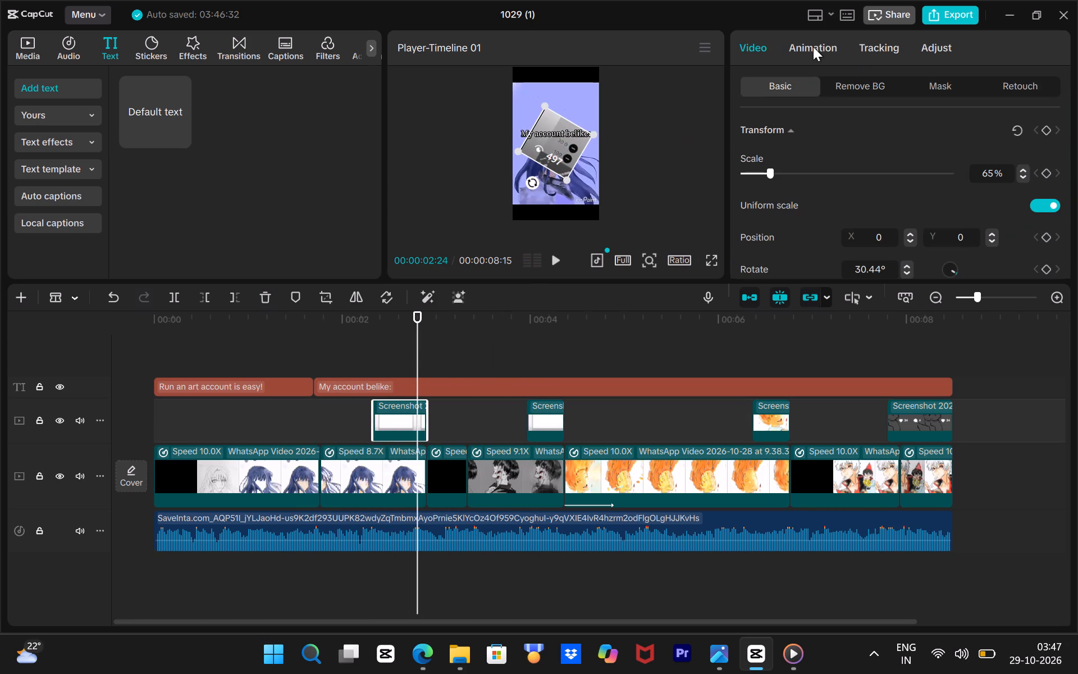
scroll(857, 129, "down", 10)
scroll(814, 182, "down", 11)
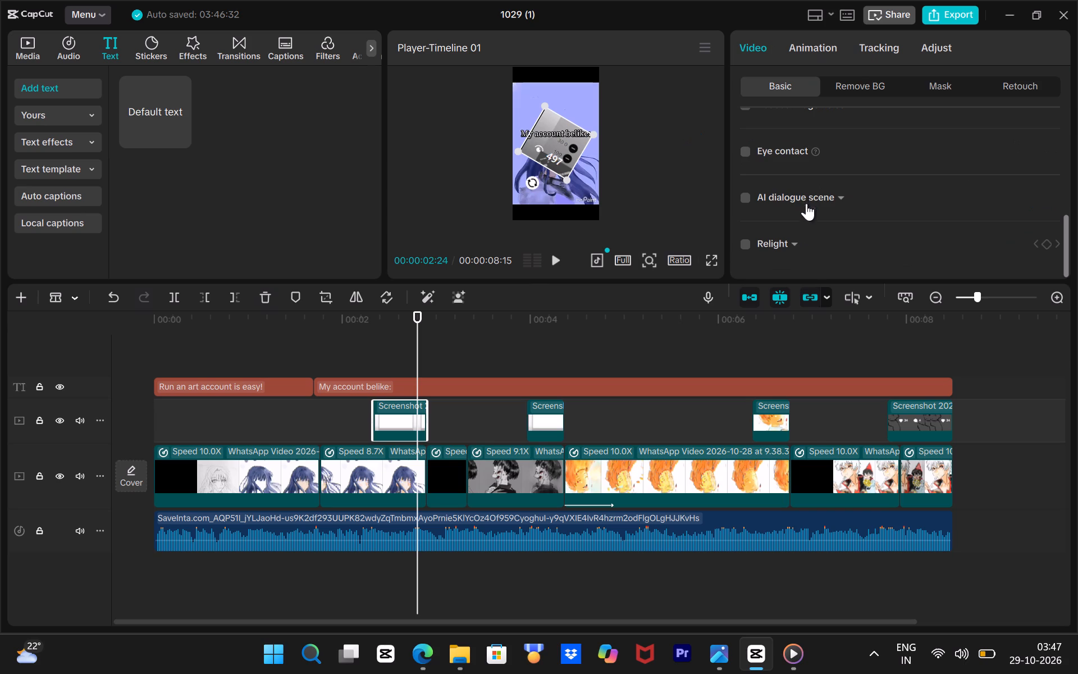
scroll(803, 213, "up", 17)
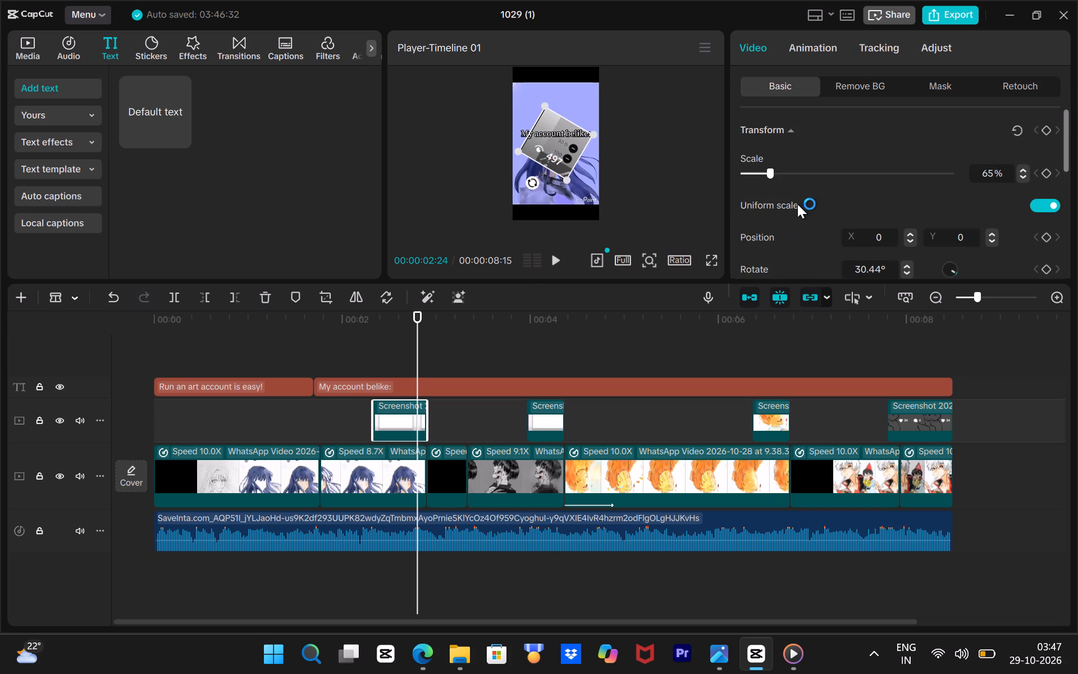
scroll(799, 140, "up", 4)
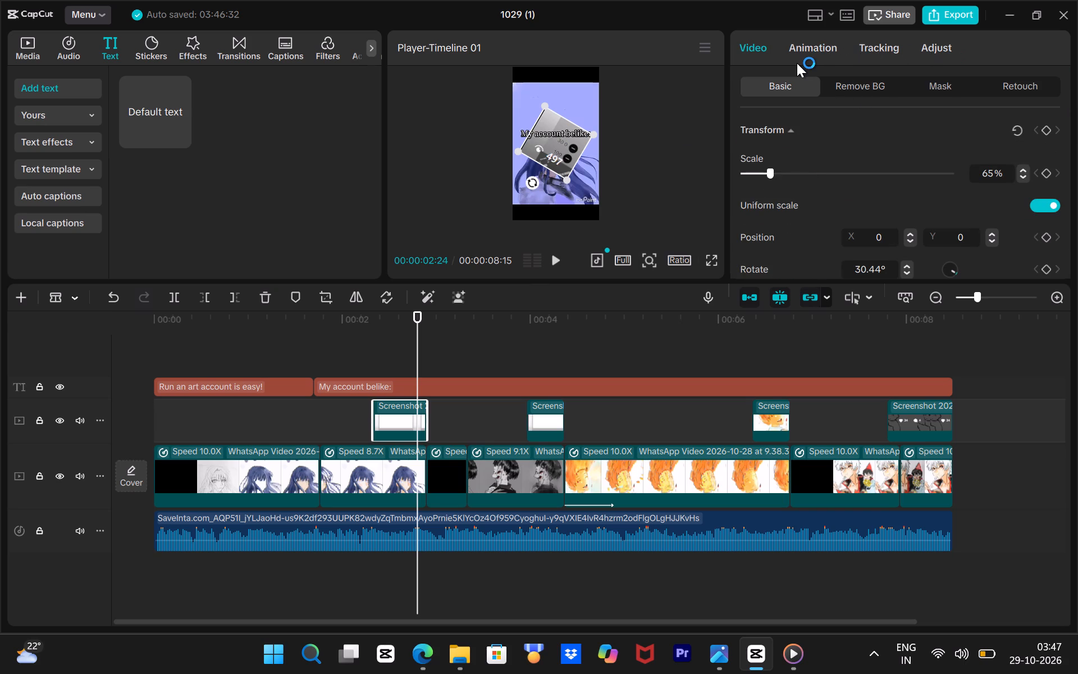
scroll(844, 208, "down", 16)
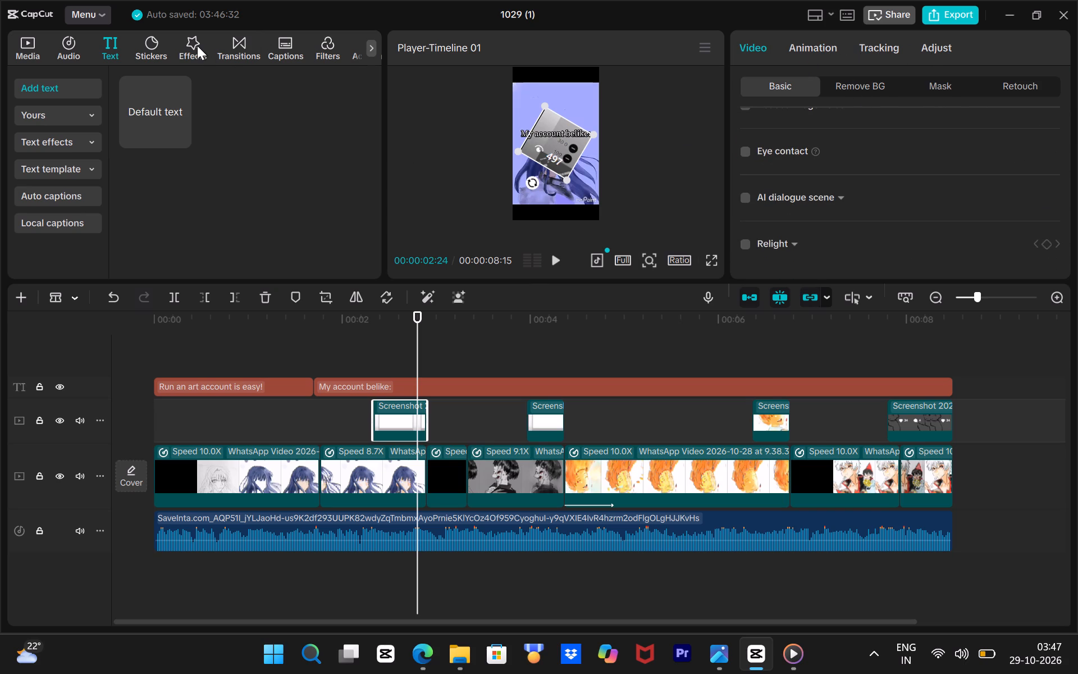
Search the video effects library for "shadow".
left_click(197, 45)
left_click(212, 86)
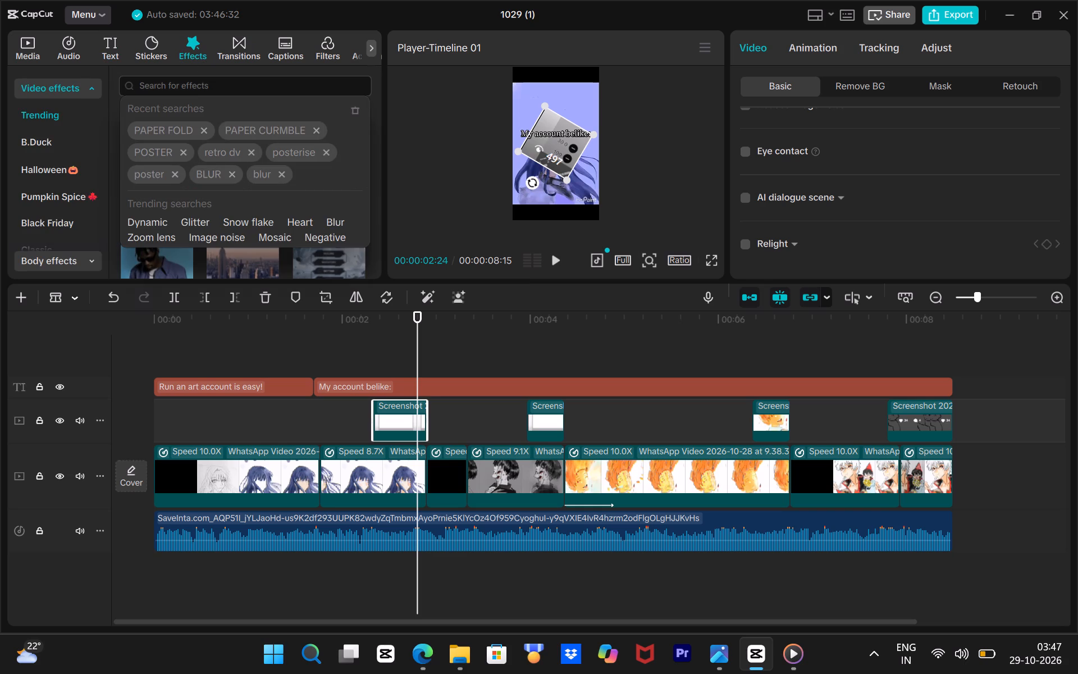
type("sha")
type("dow")
key("Return")
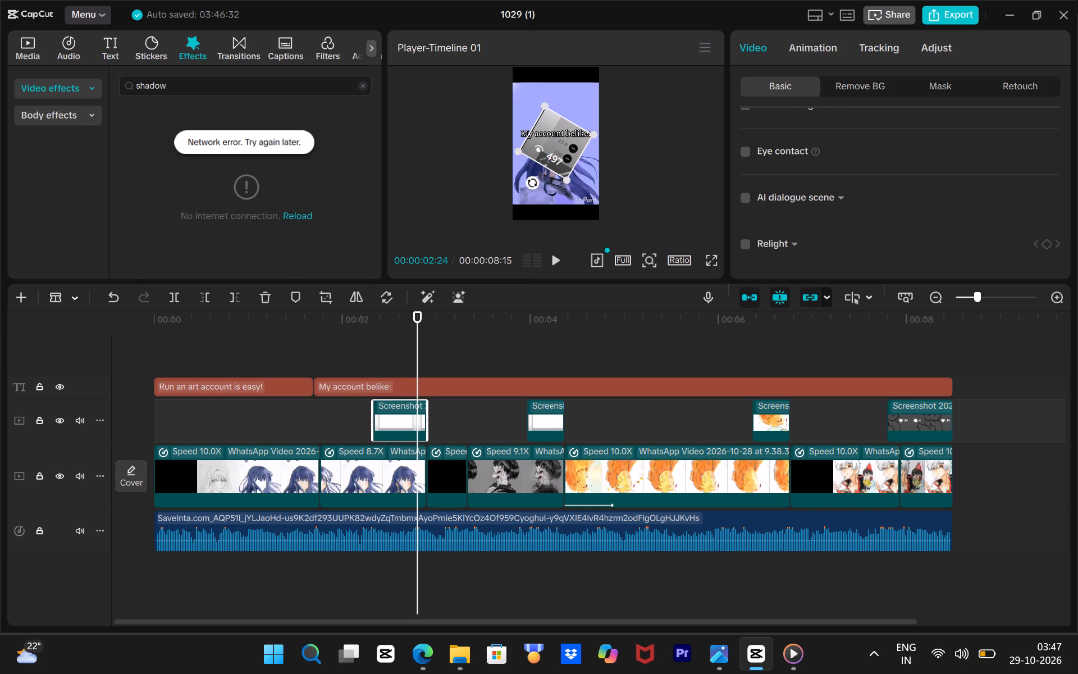
Close the project editor and connect the computer to the VPN "vpn 1".
left_click(1074, 9)
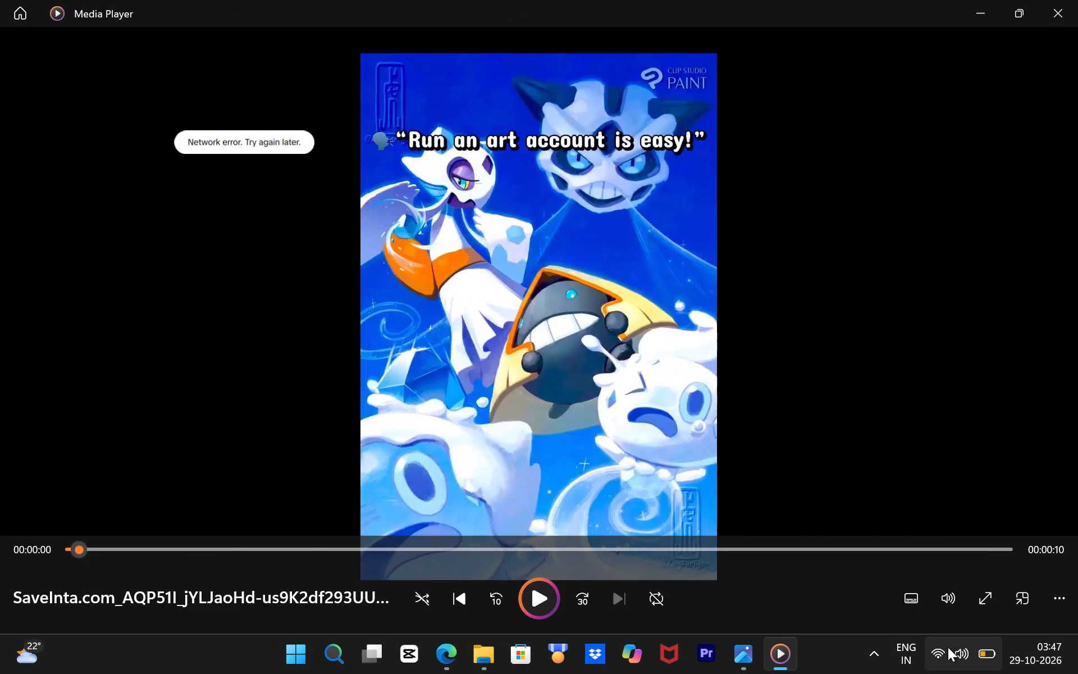
left_click(948, 647)
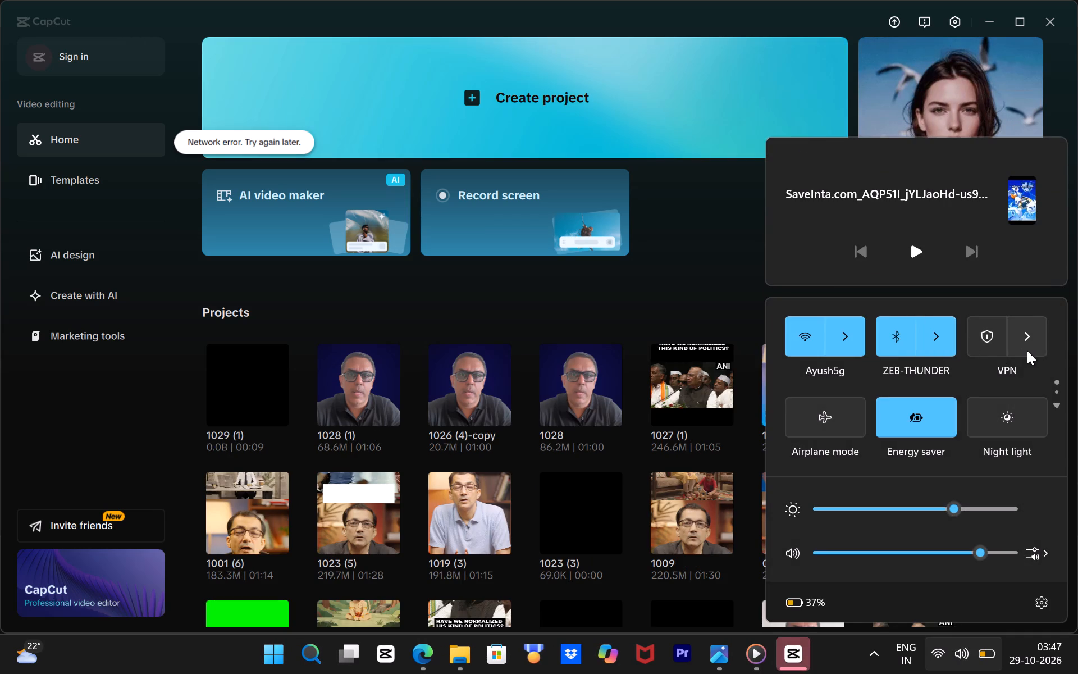
left_click(1027, 350)
left_click(998, 401)
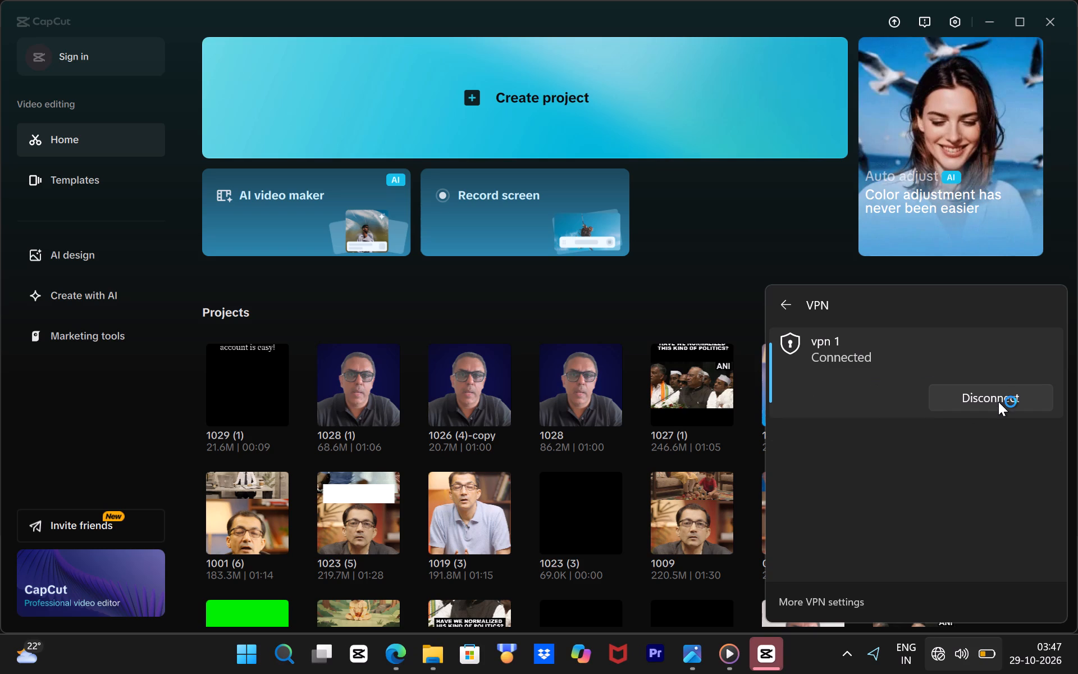
Close Media Player, minimize the Downloads window, and restart CapCut from its desktop shortcut.
left_click(986, 22)
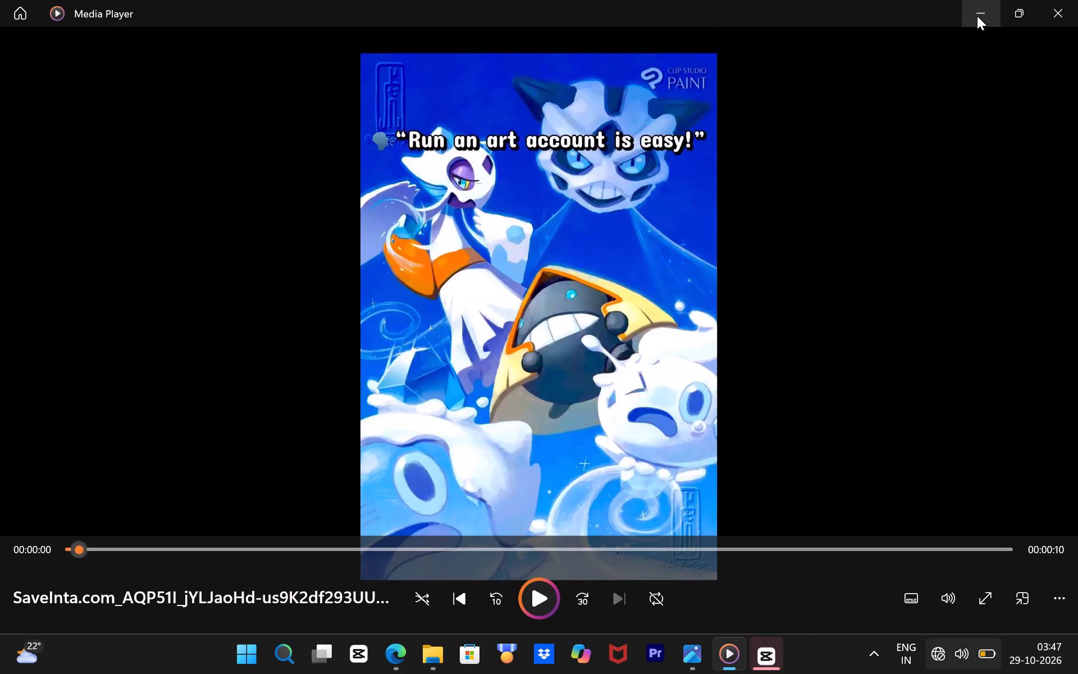
left_click(1069, 9)
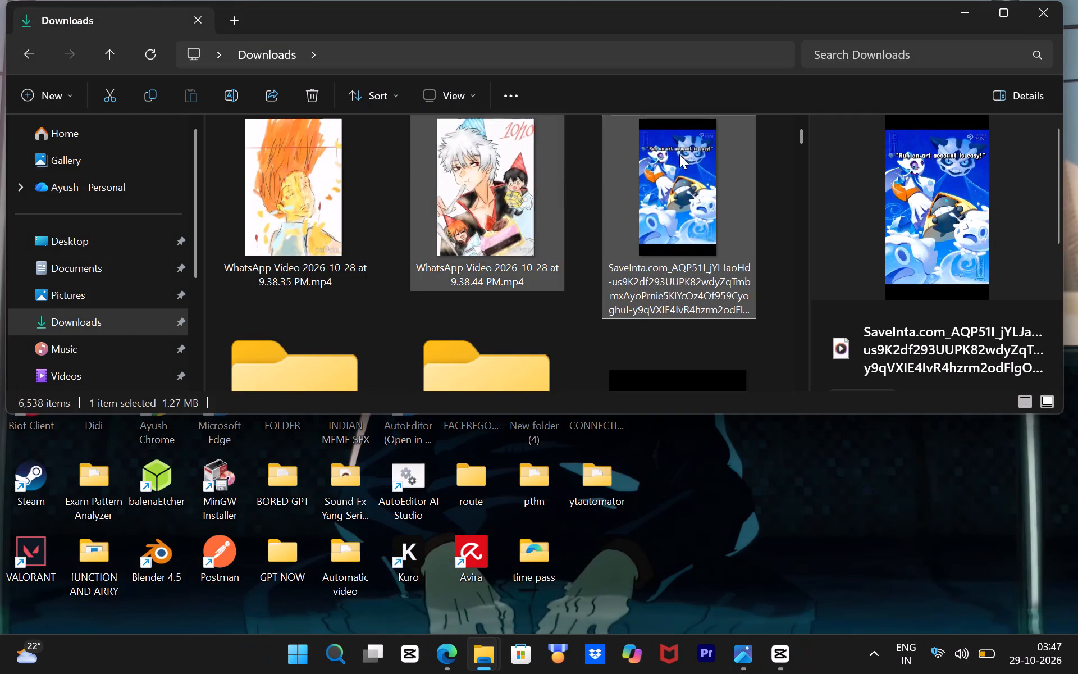
left_click(973, 7)
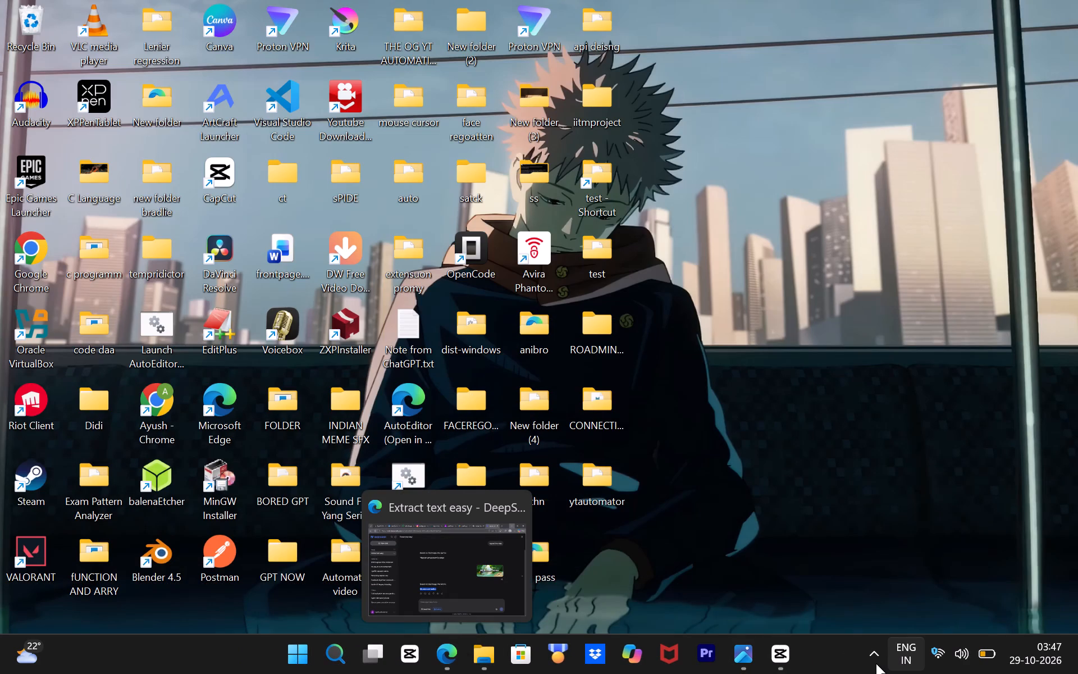
left_click(785, 666)
left_click(1053, 17)
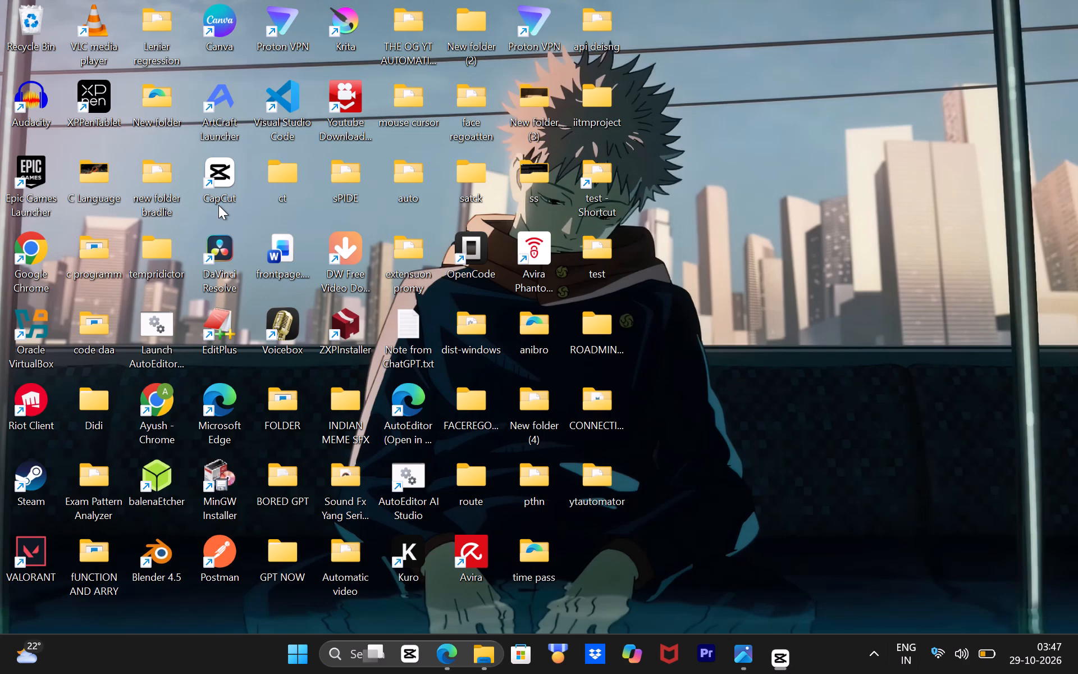
triple_click(226, 185)
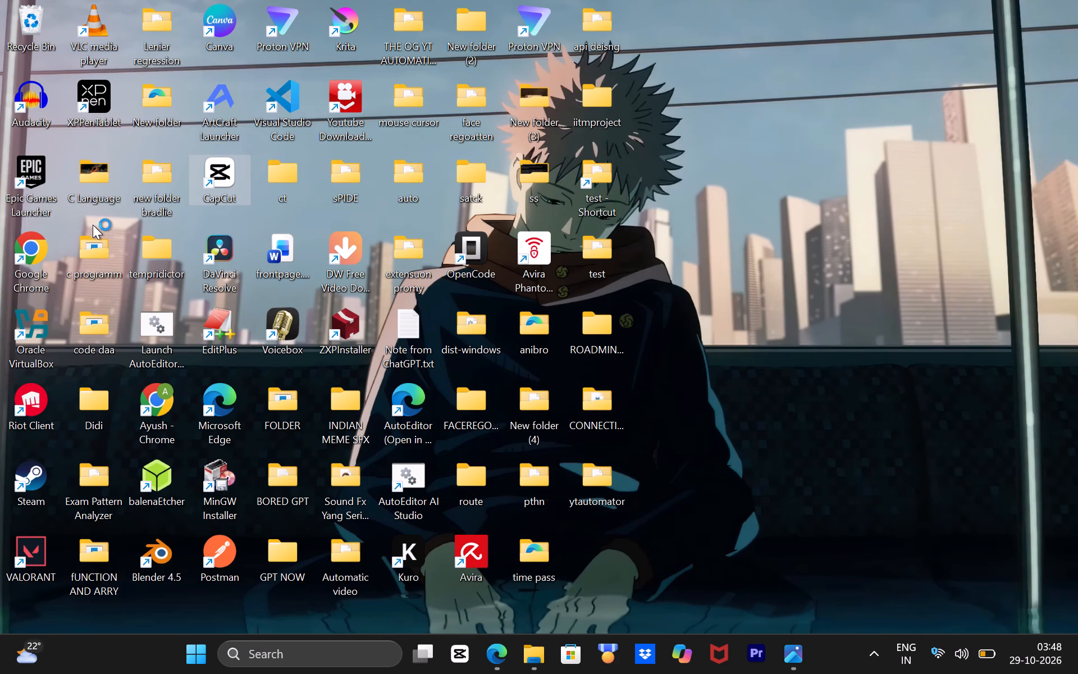
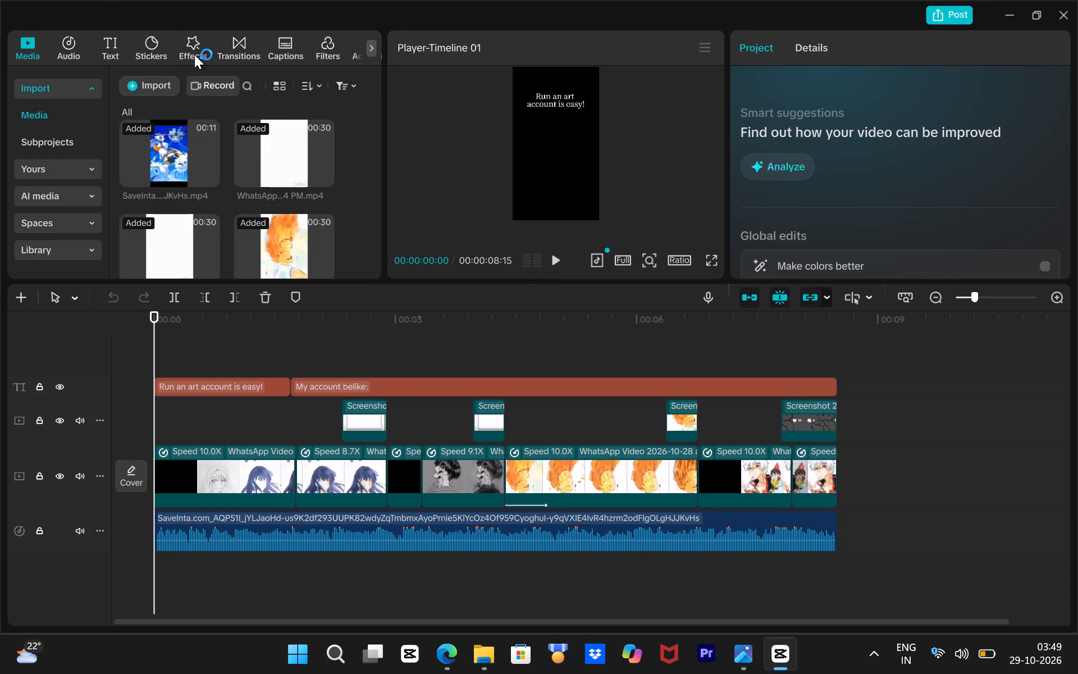
Search the video effects library for "shadow".
left_click(194, 54)
left_click(187, 92)
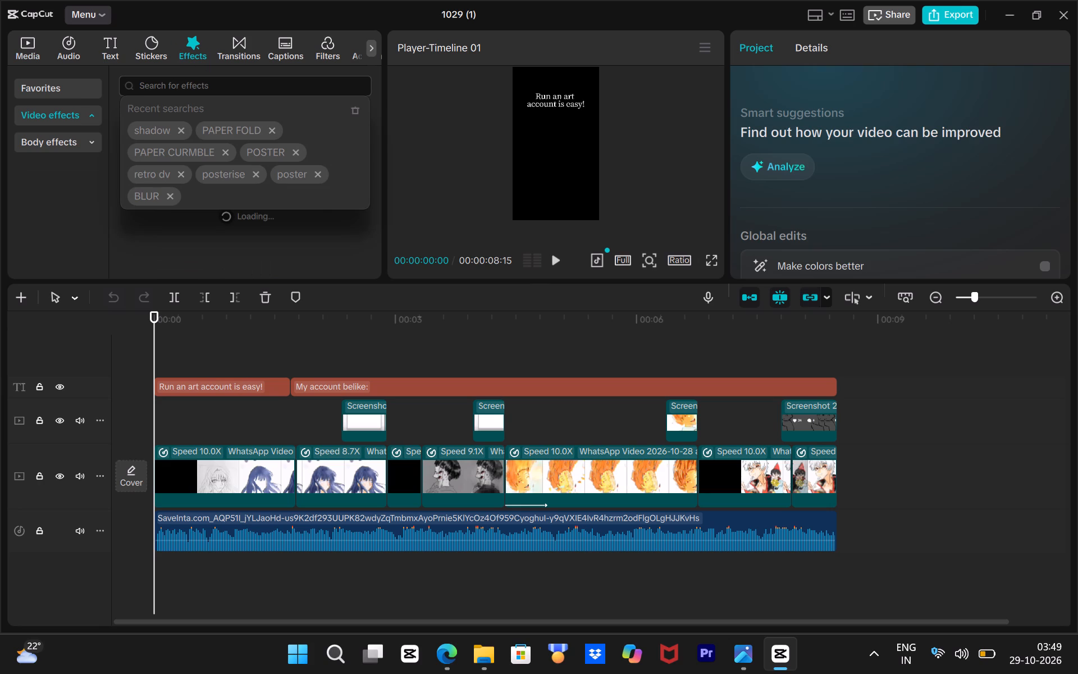
key("w")
key("BackSpace")
key("BackSpace")
type("sha")
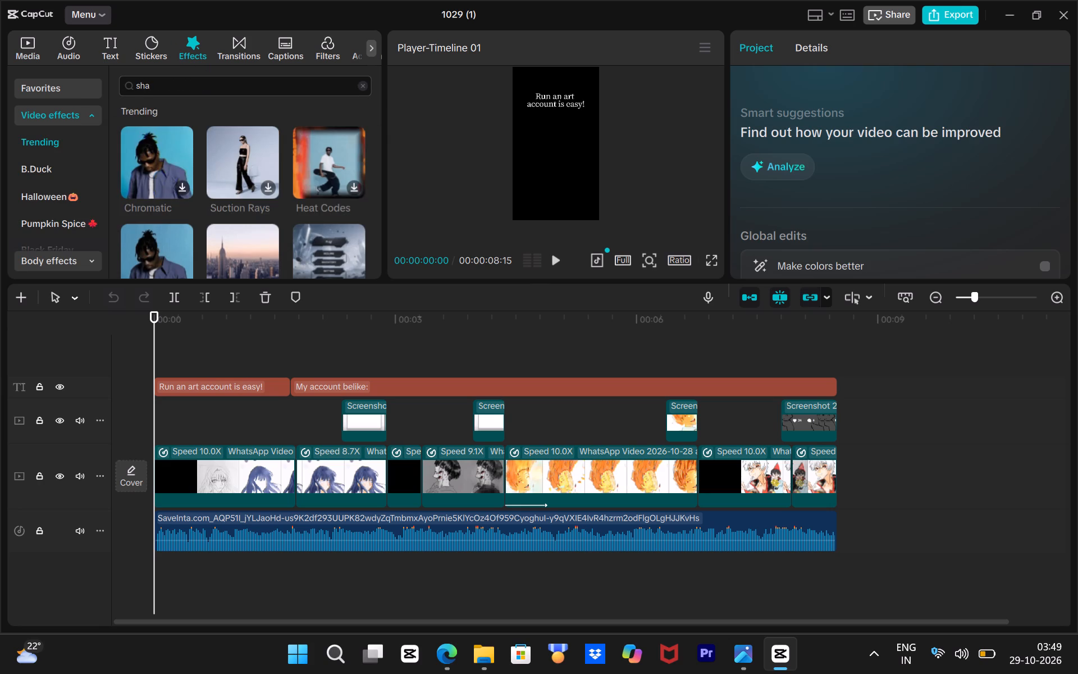
type("dw")
key("BackSpace")
type("ow")
key("Return")
scroll(162, 216, "down", 5)
scroll(204, 216, "up", 5)
scroll(204, 215, "down", 4)
scroll(204, 215, "up", 2)
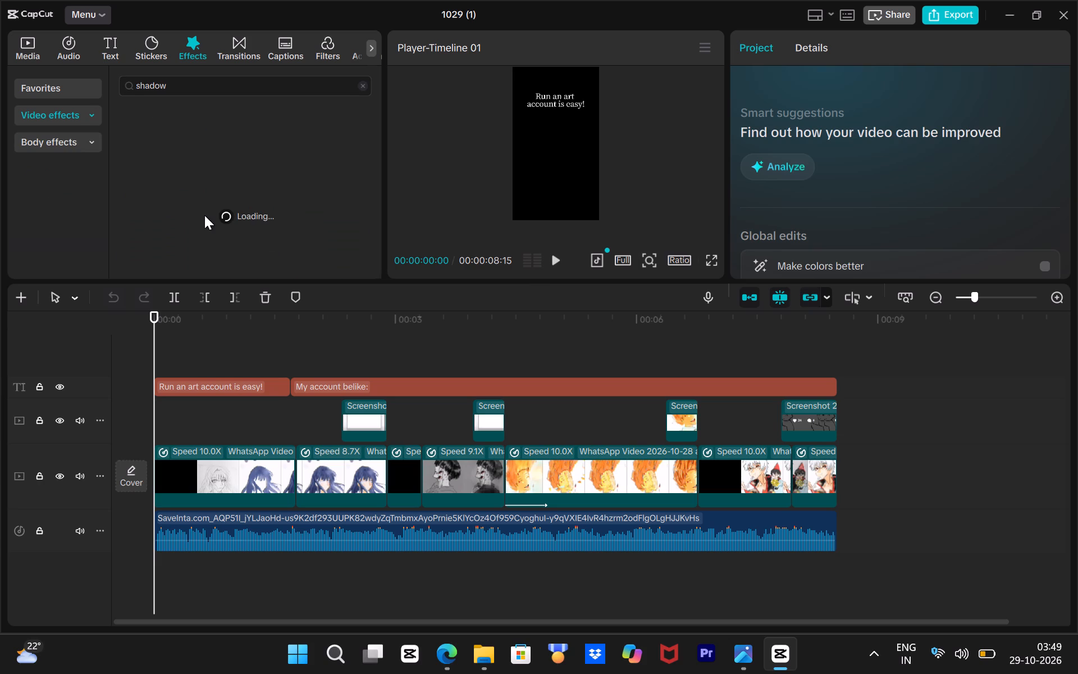
scroll(204, 215, "up", 3)
Reload the video effects search results for "shadow".
left_click_drag(158, 325, 196, 339)
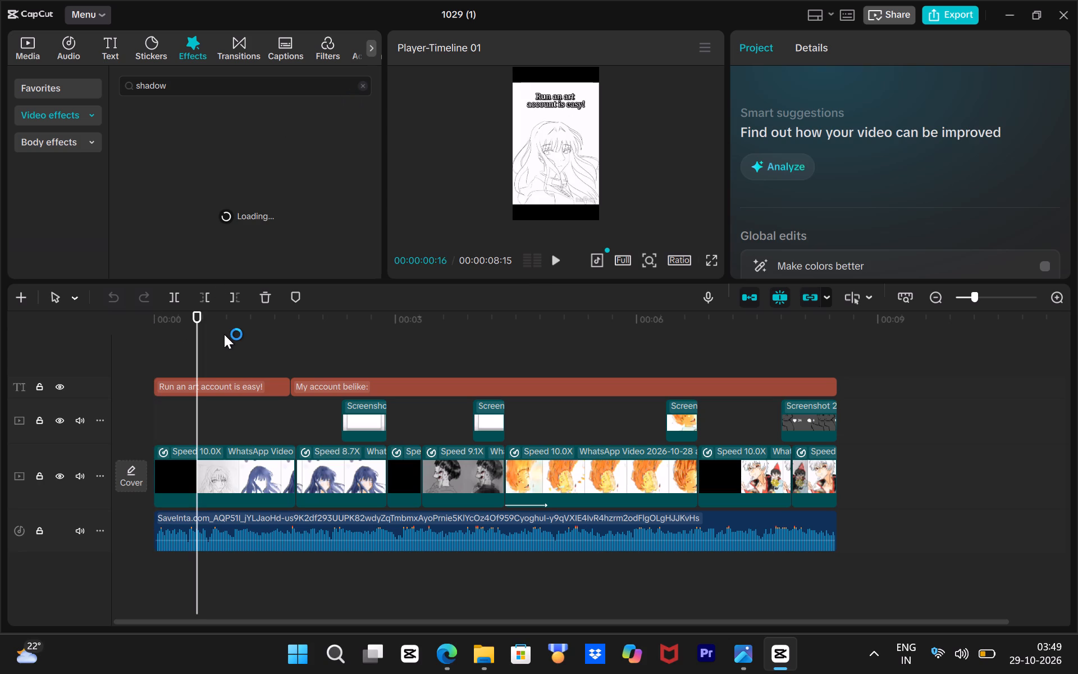
left_click_drag(197, 313, 251, 334)
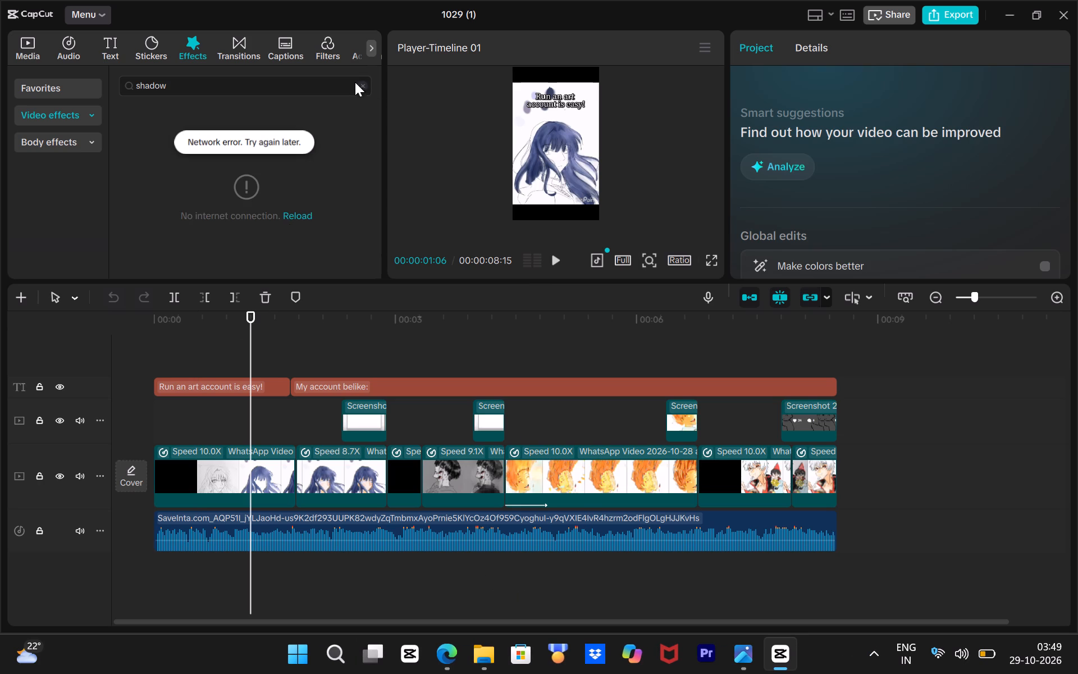
left_click(300, 216)
left_click(299, 216)
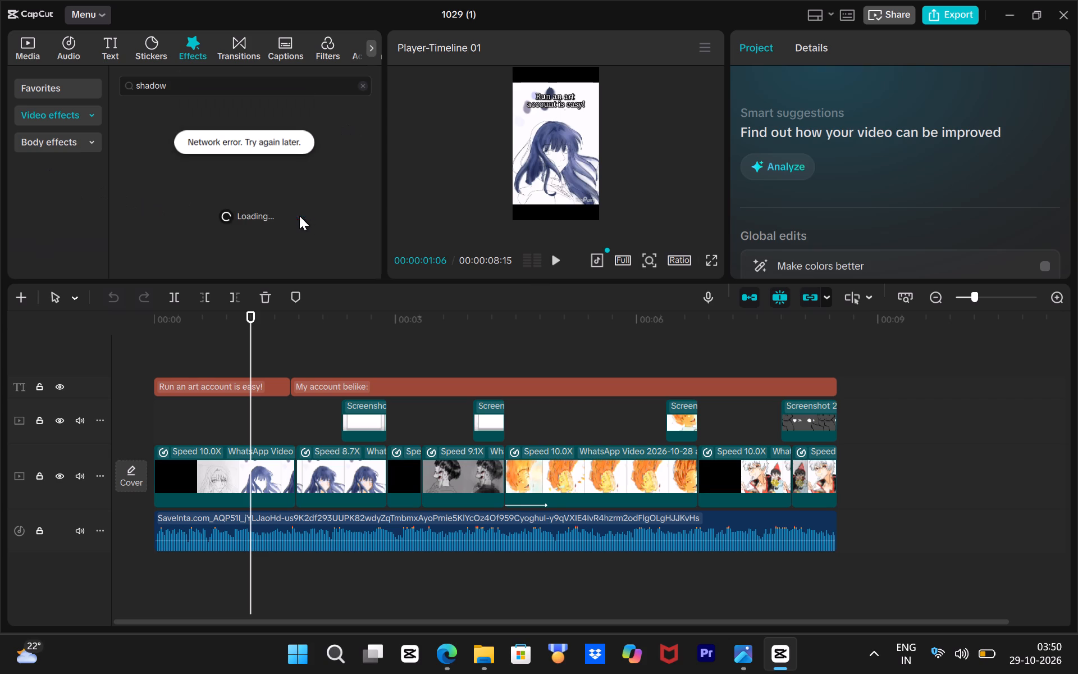
Move the playhead to the start of the first engagement-count screenshot overlay.
left_click_drag(248, 329, 379, 456)
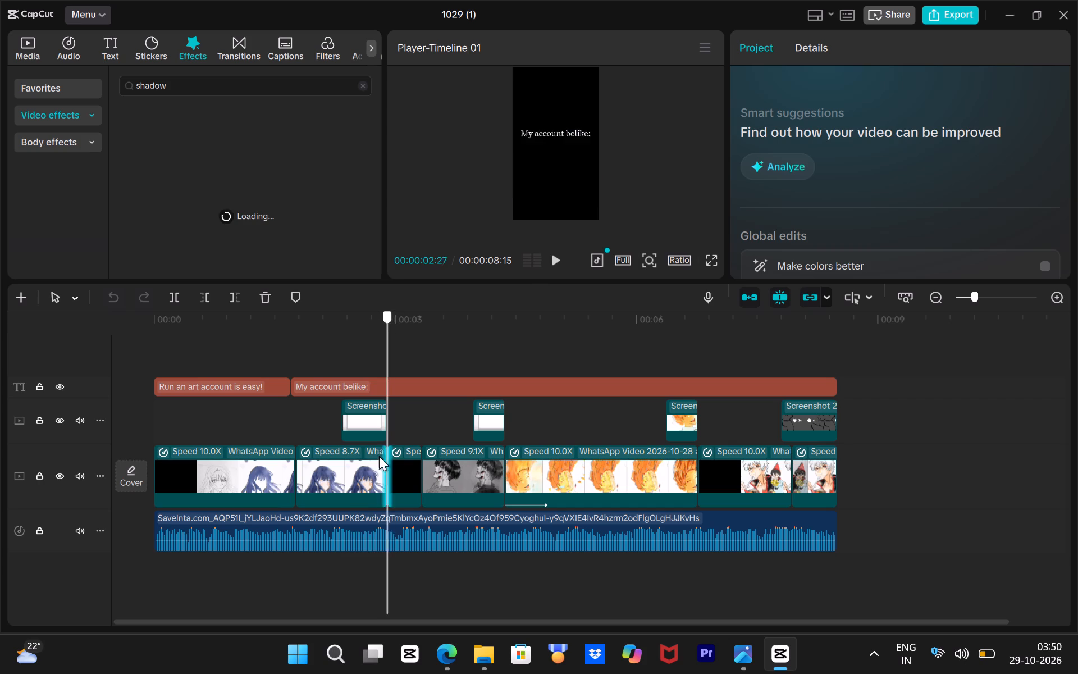
left_click_drag(379, 456, 351, 456)
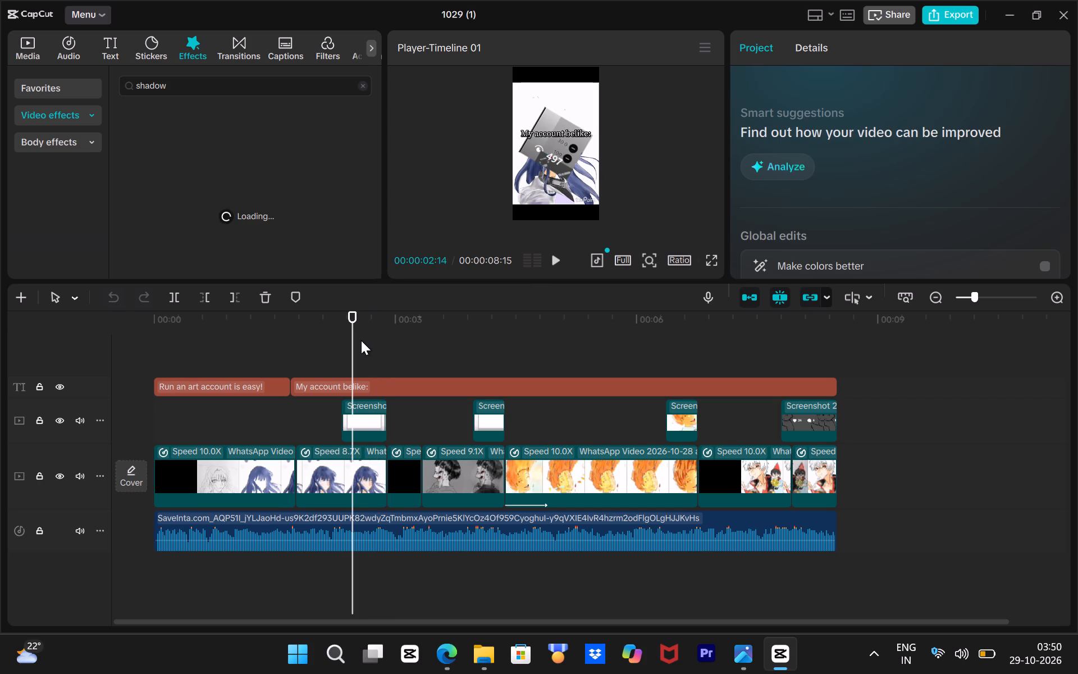
left_click_drag(349, 326, 339, 327)
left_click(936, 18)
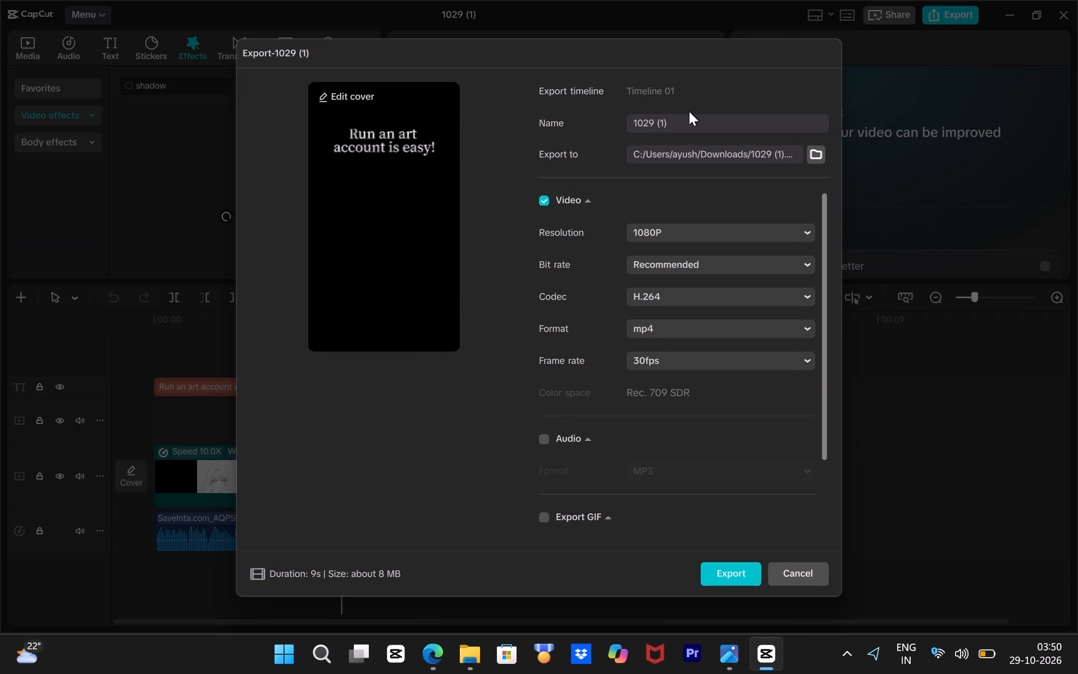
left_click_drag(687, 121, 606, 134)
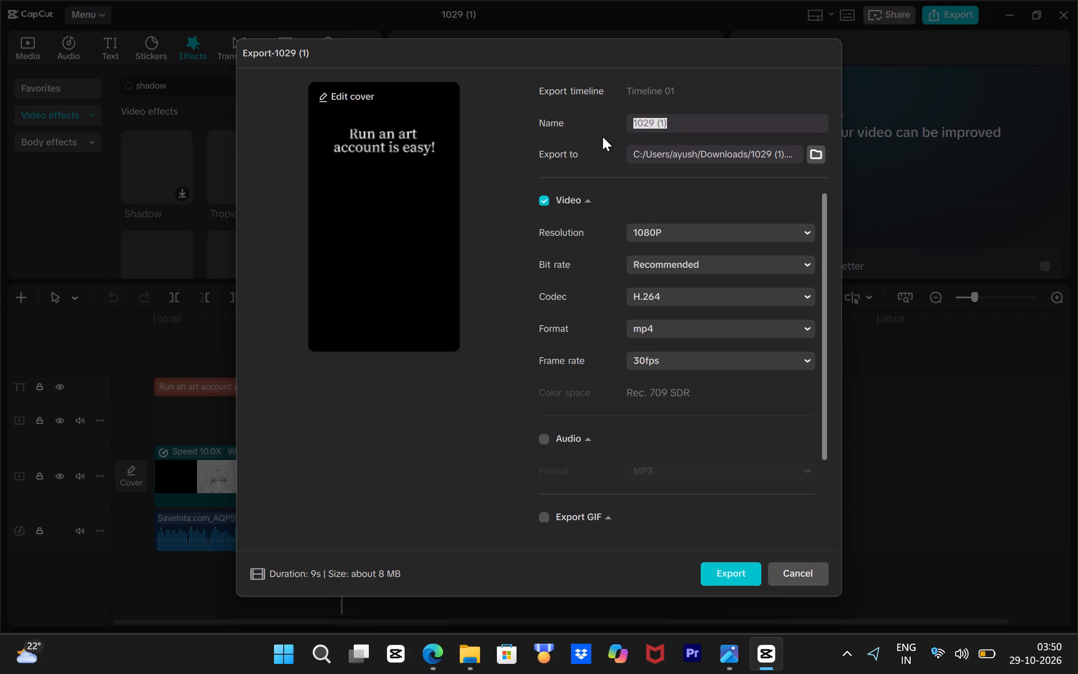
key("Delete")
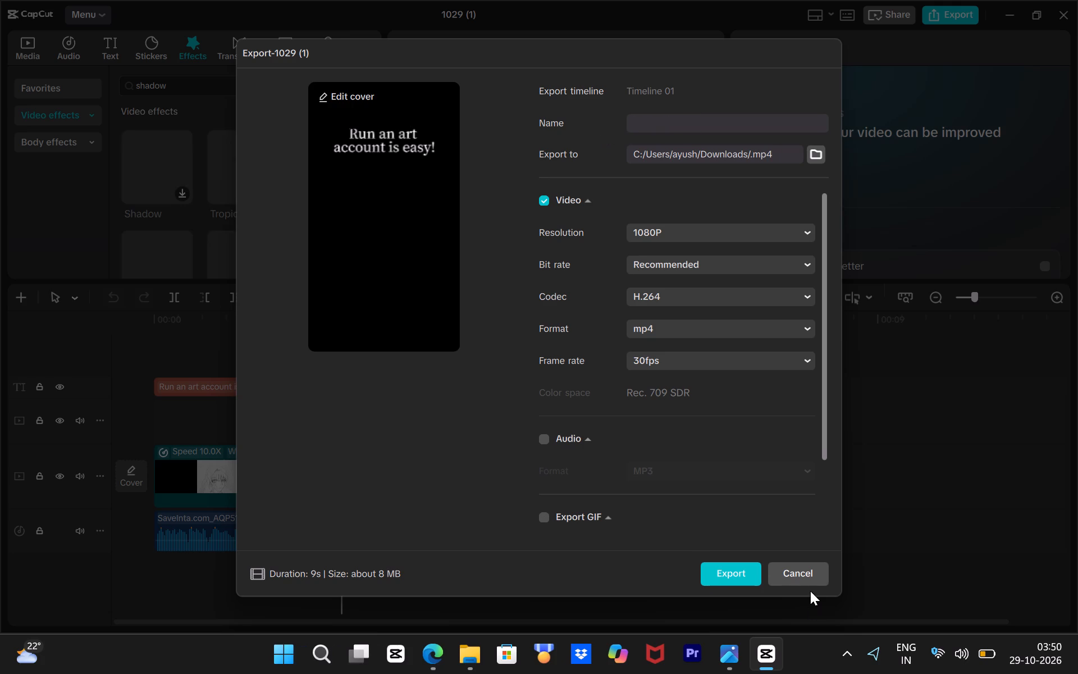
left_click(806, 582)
Preview the Shadow video effect over the first screenshot overlay and look through the other shadow effects for a suitable one.
left_click(179, 189)
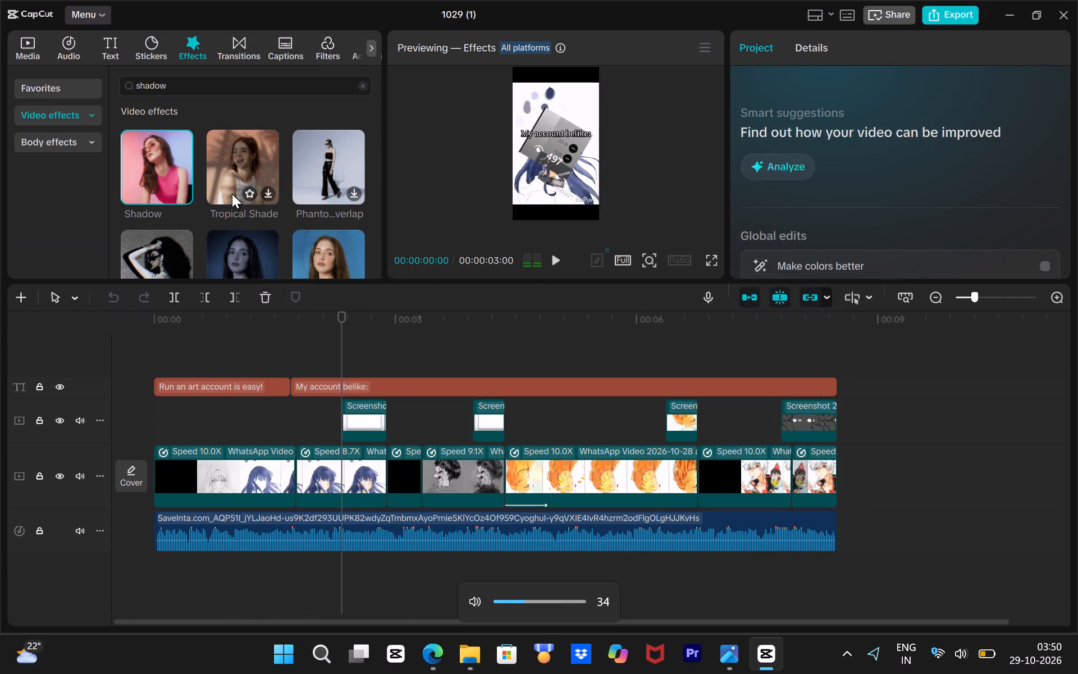
scroll(230, 195, "down", 2)
scroll(166, 236, "down", 5)
scroll(188, 230, "up", 6)
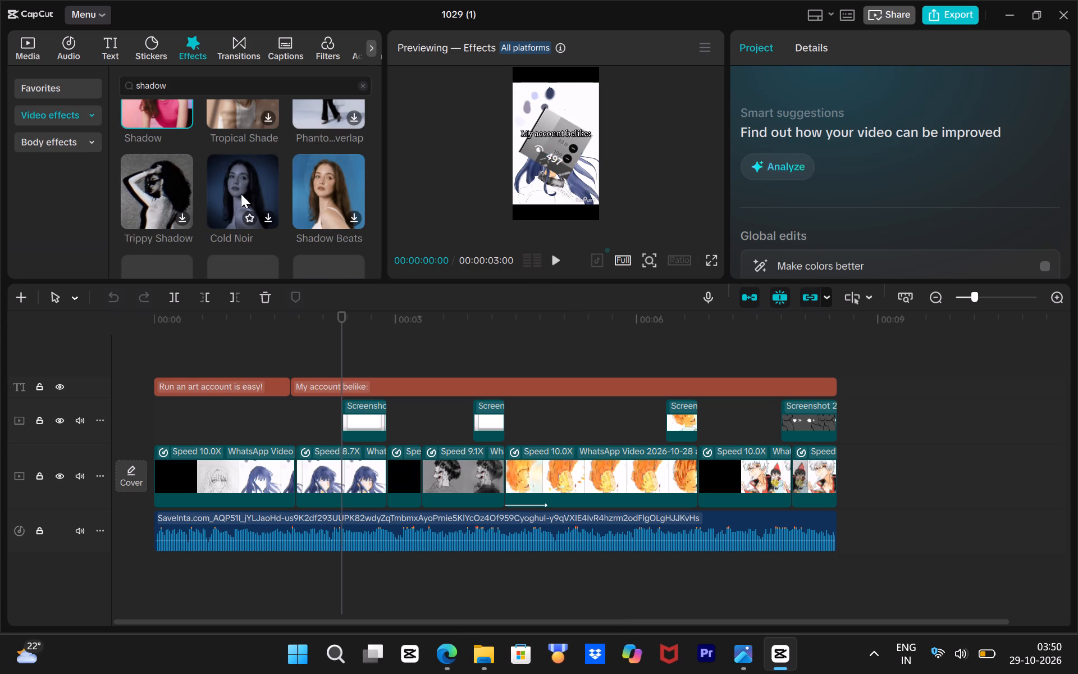
scroll(241, 194, "down", 3)
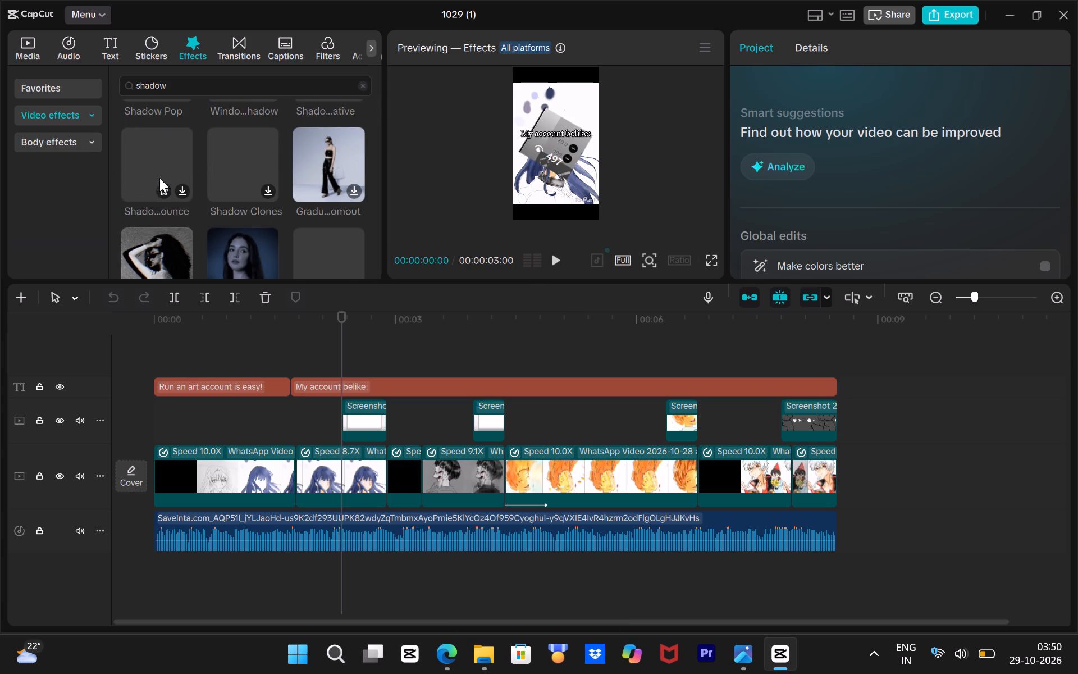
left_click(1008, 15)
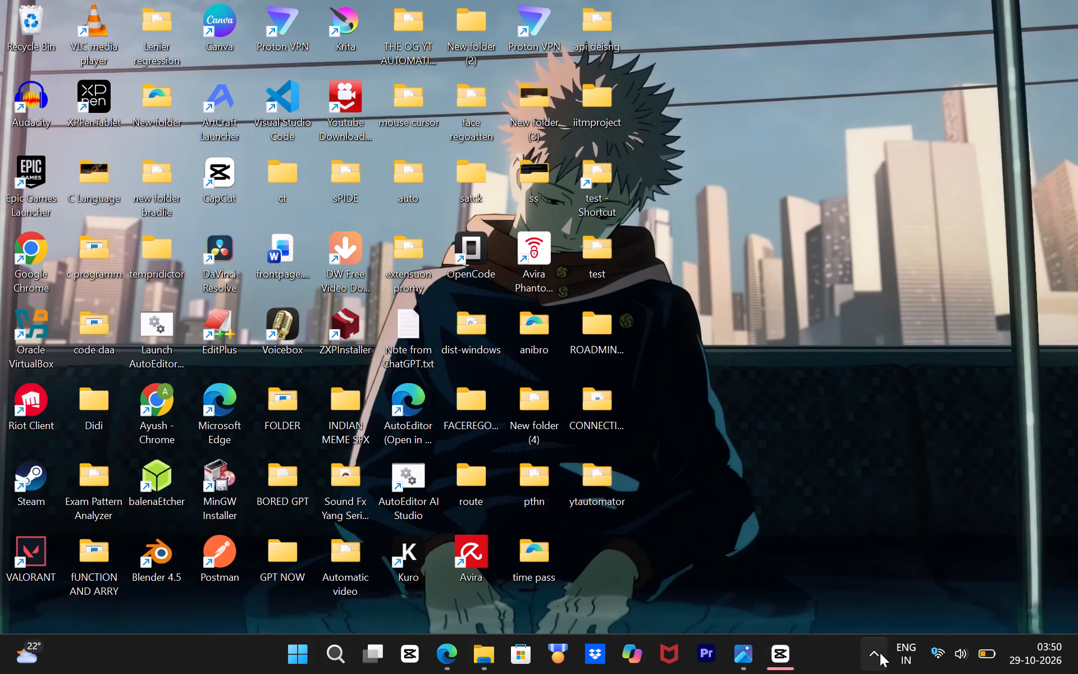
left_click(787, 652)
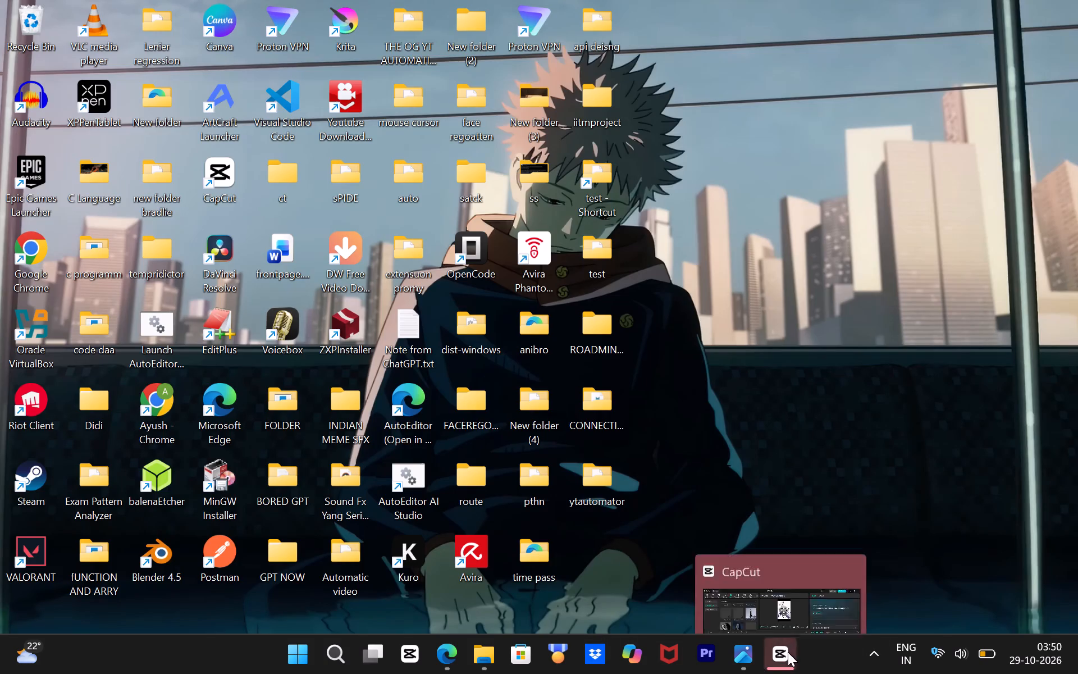
Export the video under the name "wellnothing" as a 1080P, 30fps H.264 mp4 to the Downloads folder.
left_click(949, 13)
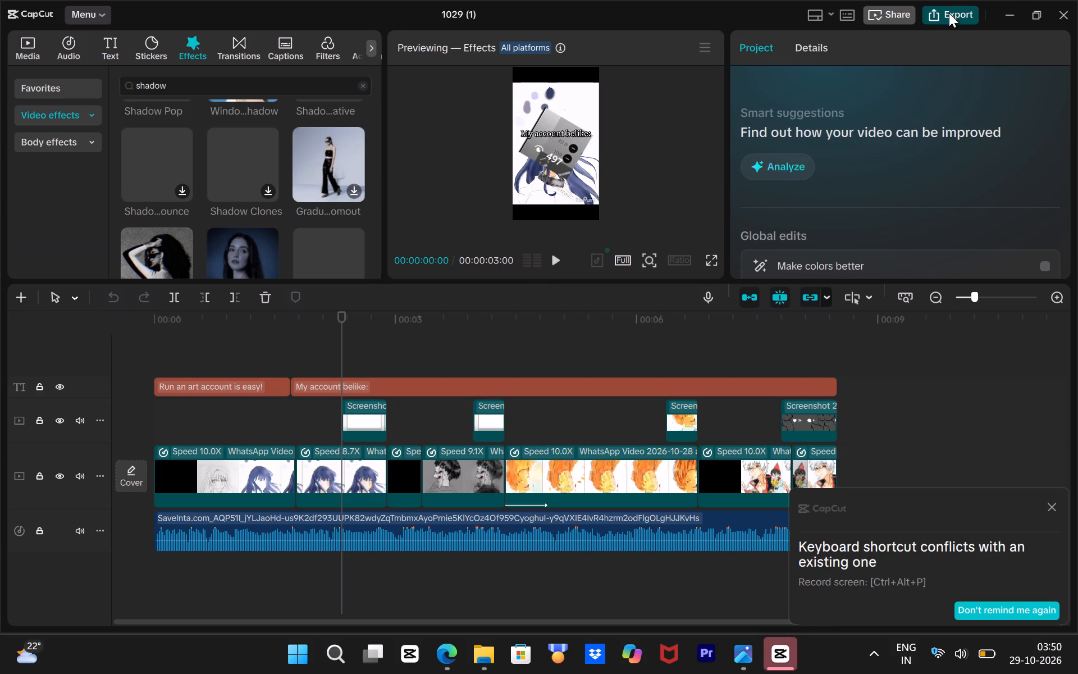
left_click_drag(675, 125, 611, 134)
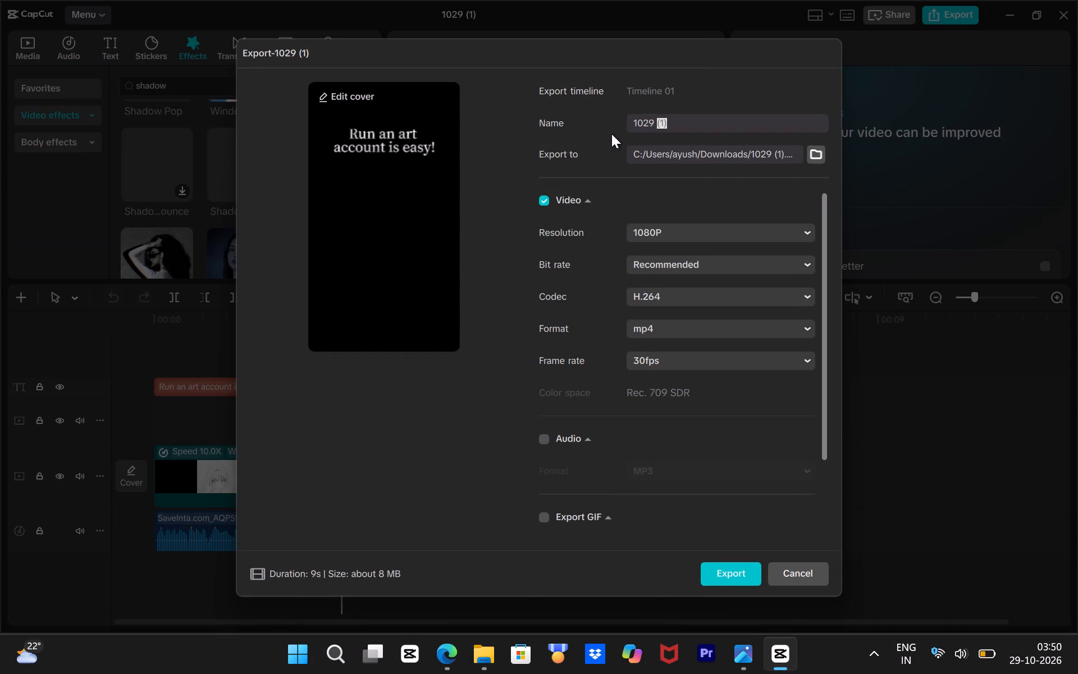
left_click_drag(611, 134, 606, 136)
key("BackSpace")
key("w")
key("e")
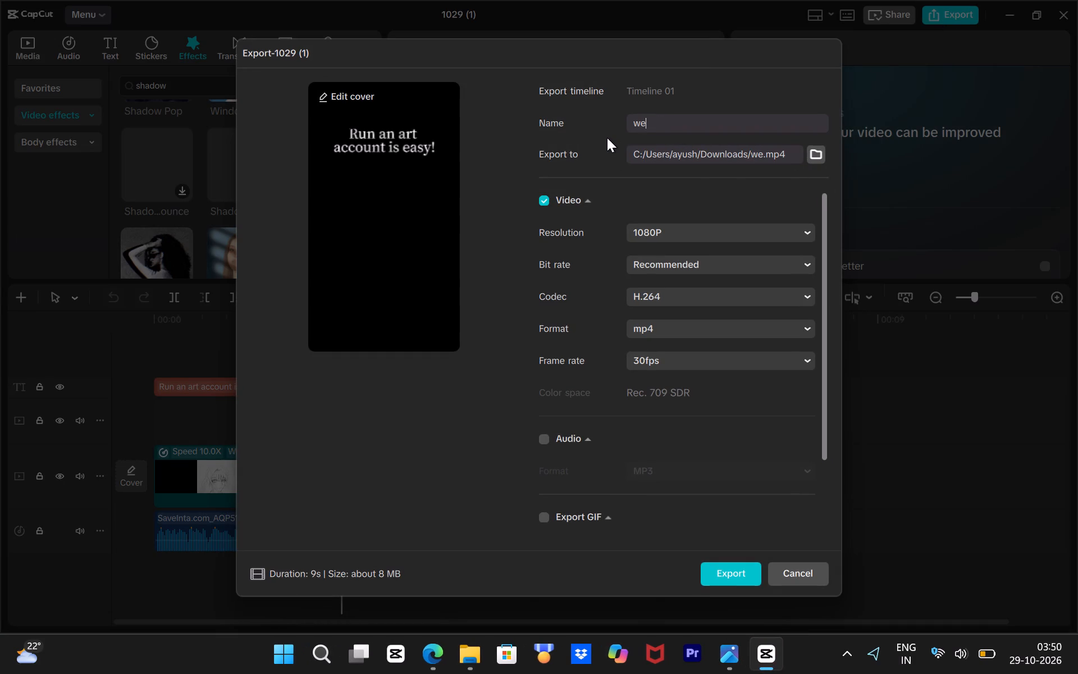
type("llnothing")
right_click(605, 138)
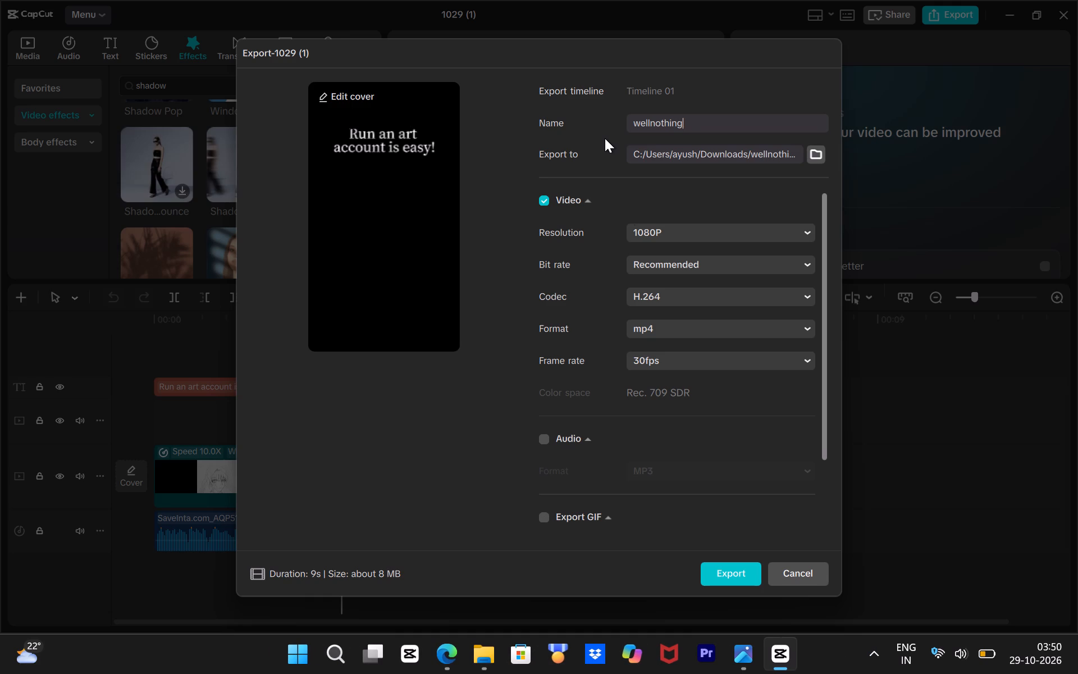
left_click(716, 571)
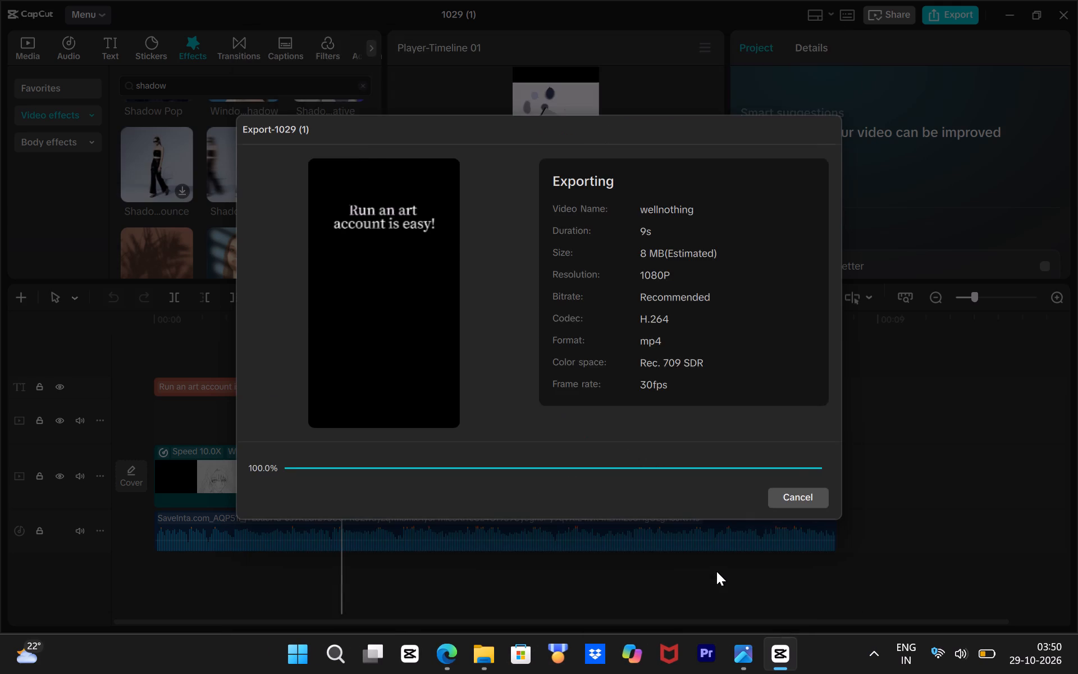